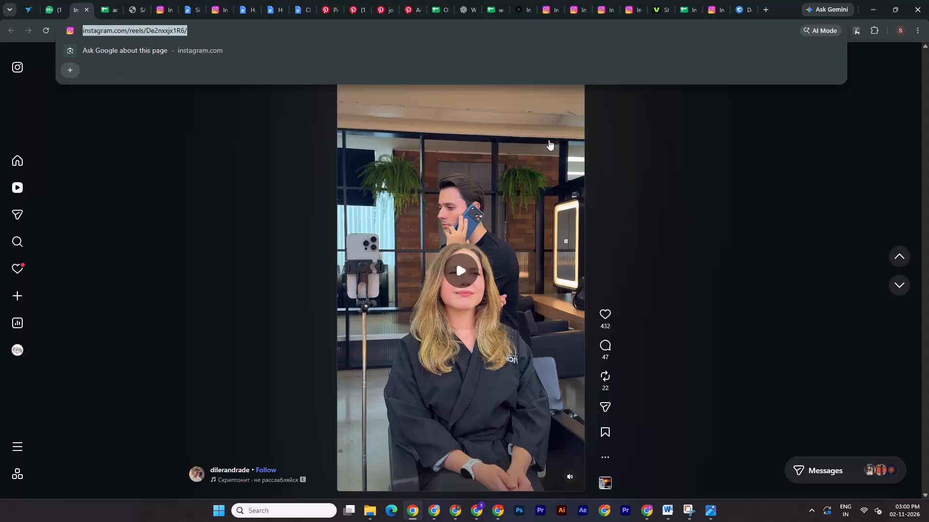
Play the open salon phone-call reel briefly and pause it.
click(606, 150)
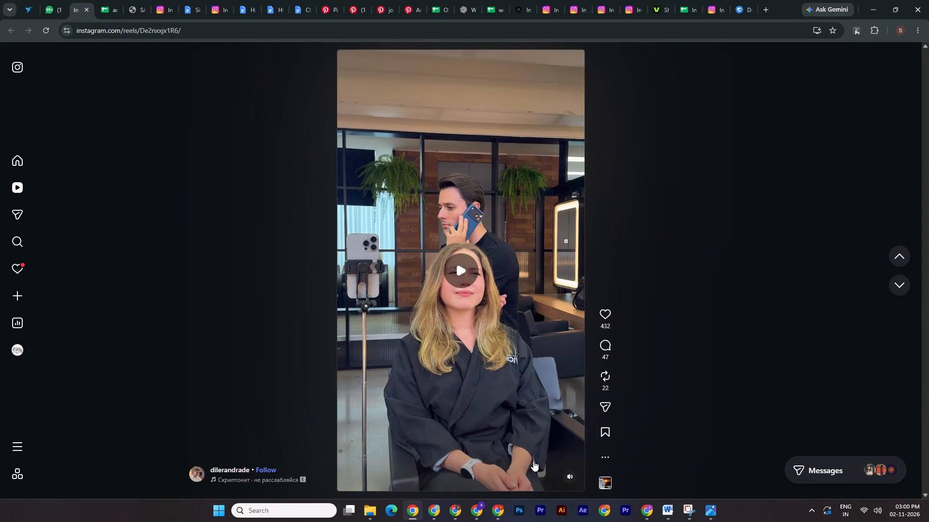
click(432, 370)
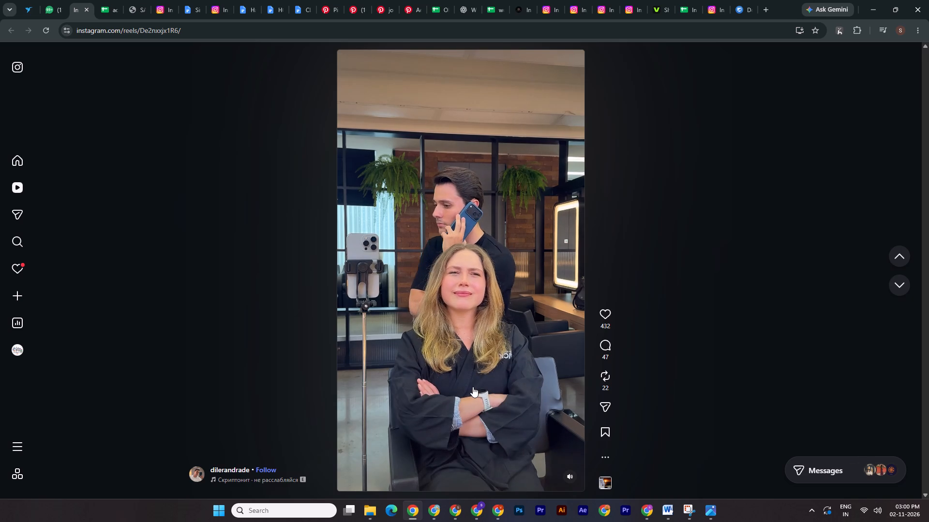
click(473, 387)
Open the audio page for the reel's track "не расслабляйся" and listen to the track preview.
click(610, 484)
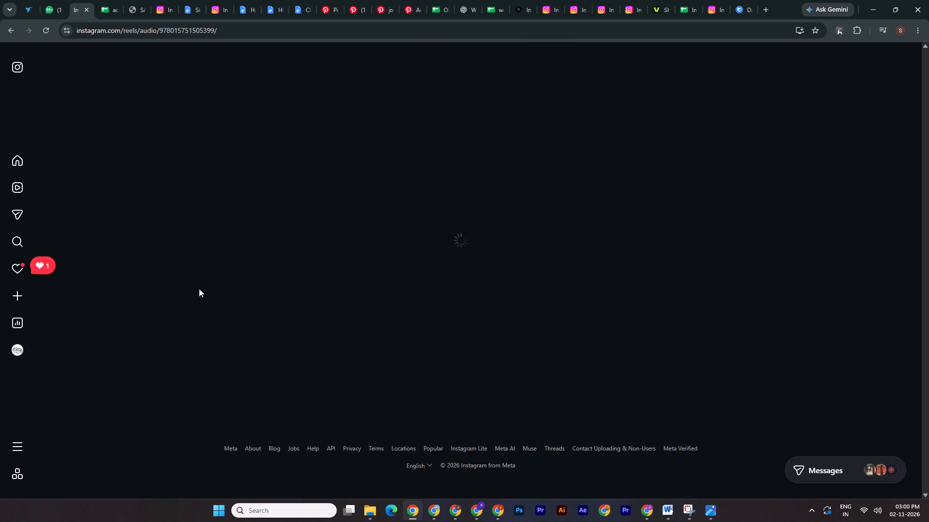
click(327, 155)
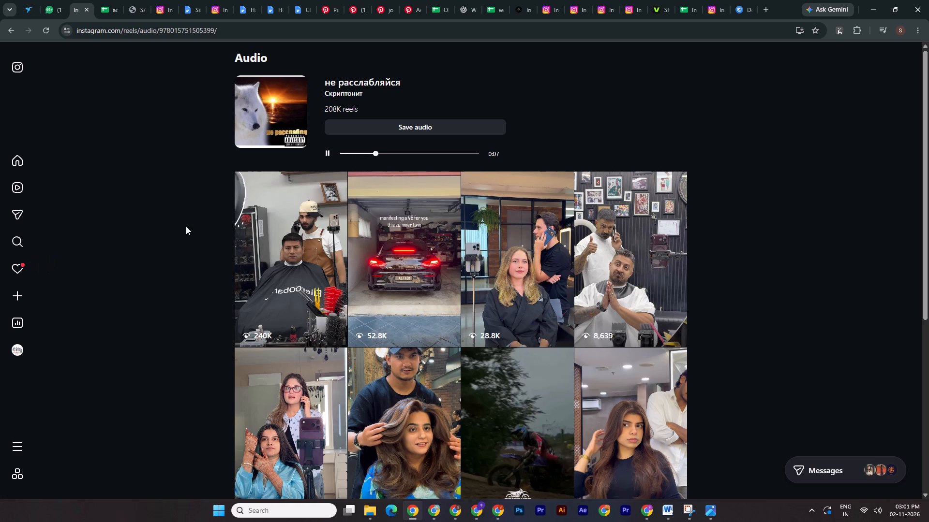
click(325, 154)
Check the matching salon reel among the audio's reels, and return to the original reel to watch it.
click(524, 254)
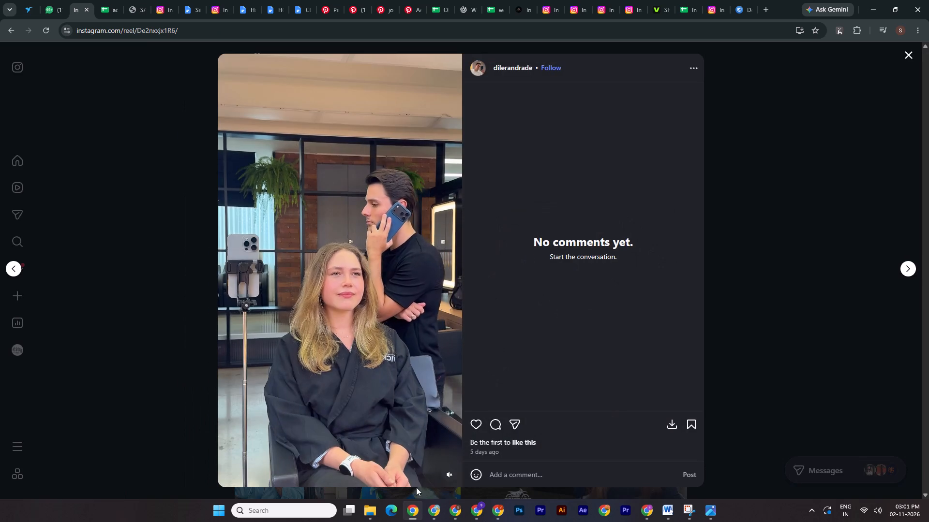
click(448, 478)
click(824, 326)
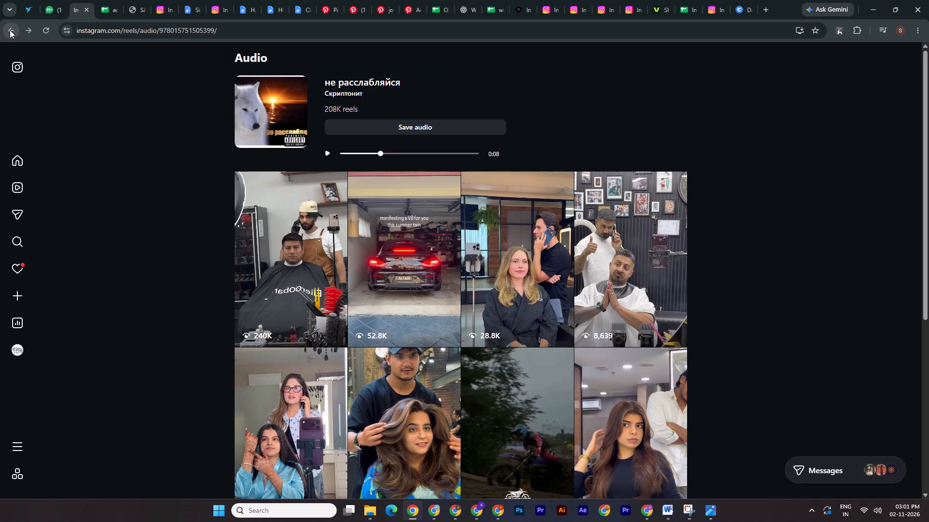
click(10, 30)
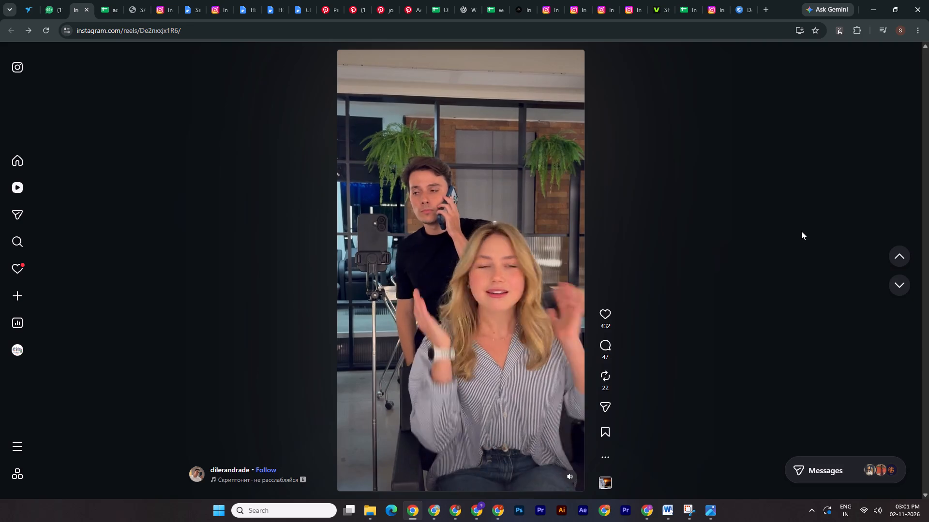
click(488, 318)
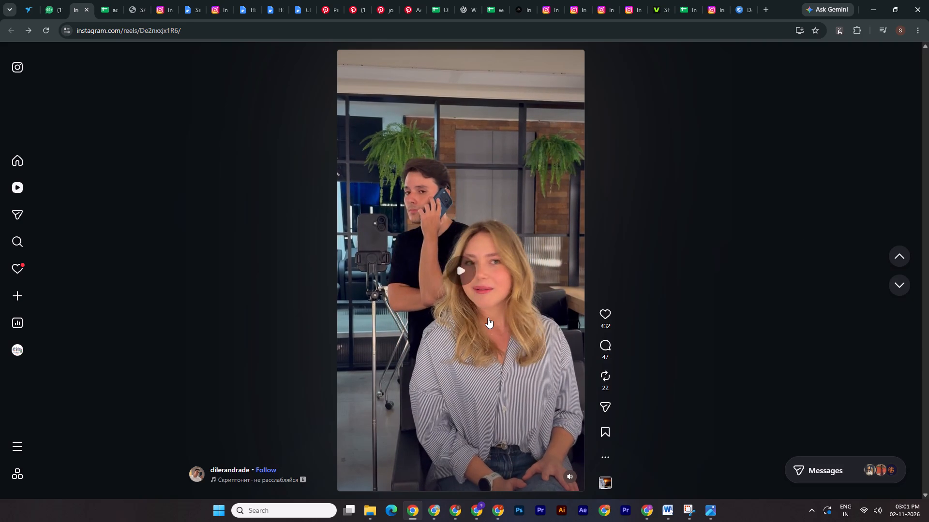
Reopen the track's audio page and watch the first barber reel that uses it, closing it when done.
click(606, 476)
click(611, 485)
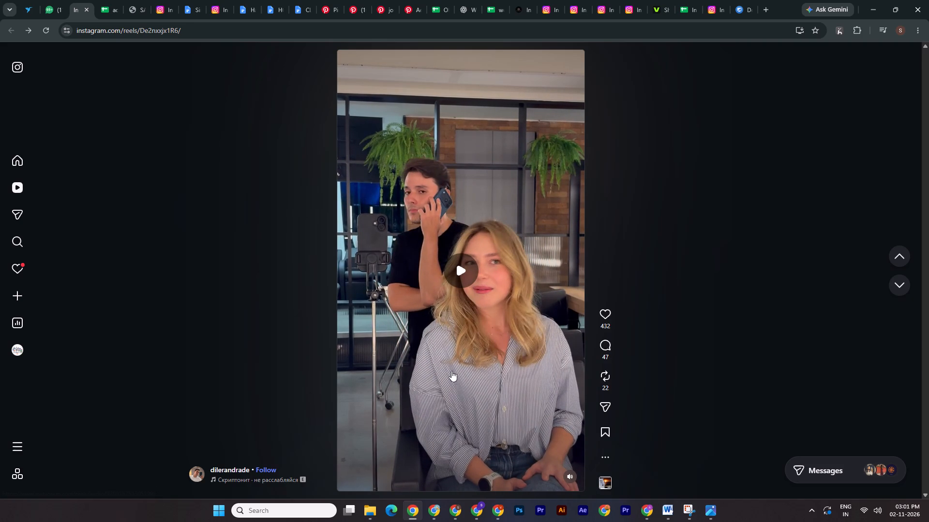
click(608, 480)
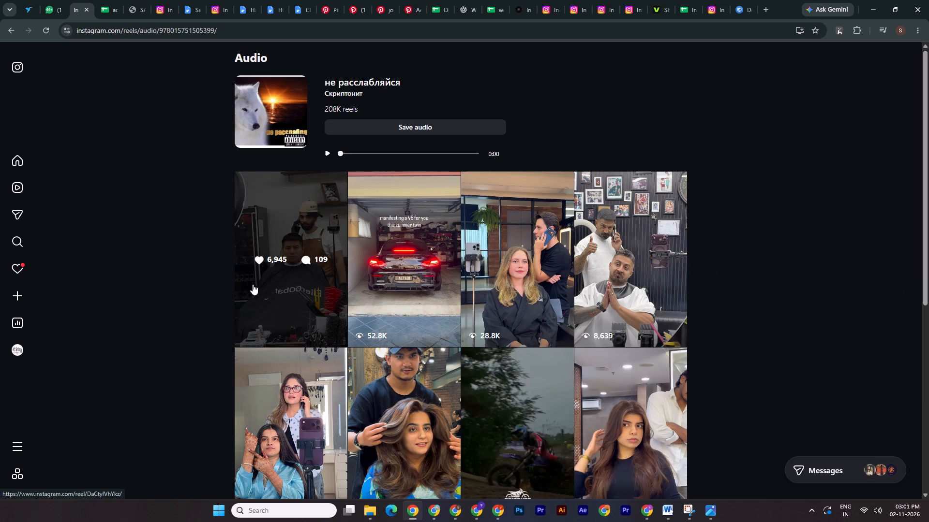
click(296, 266)
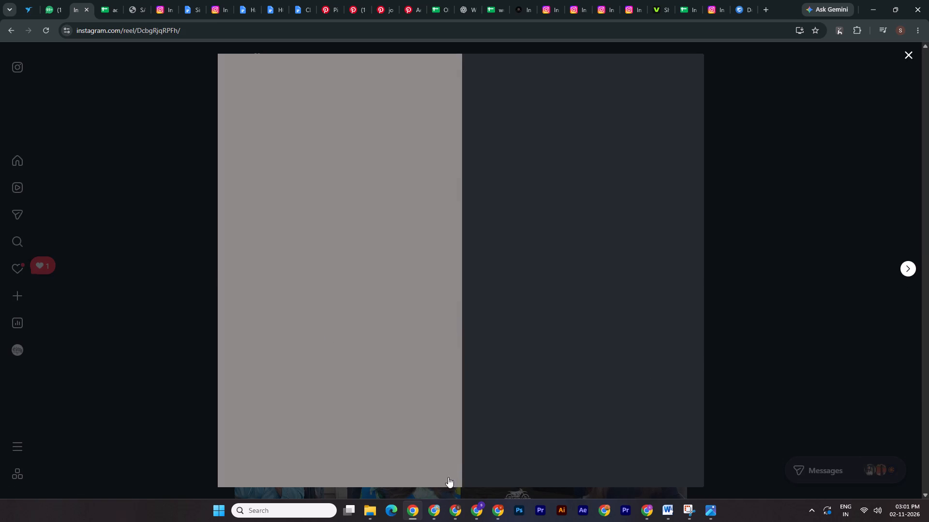
click(448, 477)
click(448, 477)
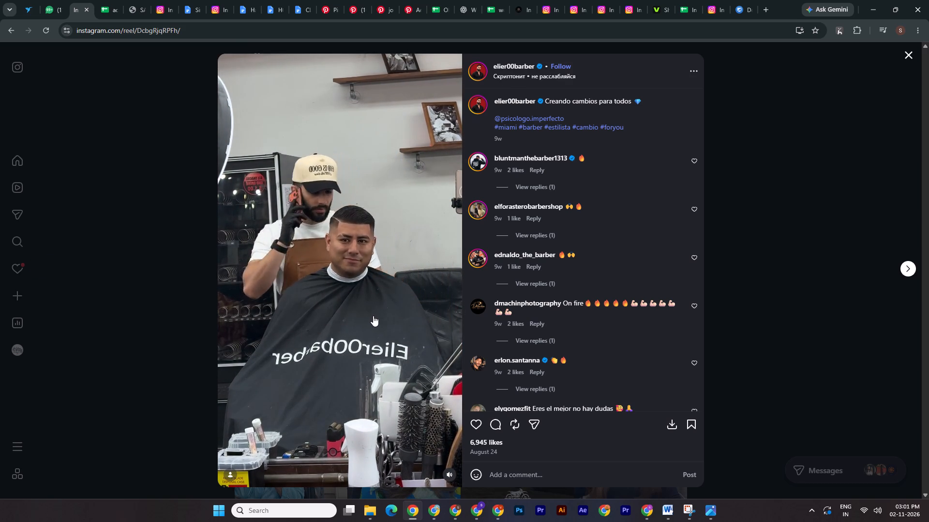
click(743, 213)
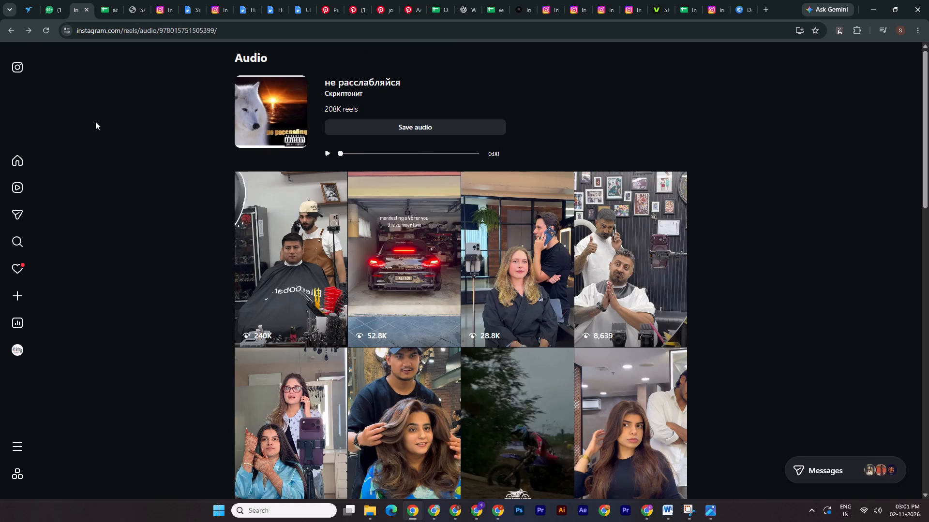
Return to the original salon reel, reload its page and copy the reel's link.
click(13, 31)
click(246, 30)
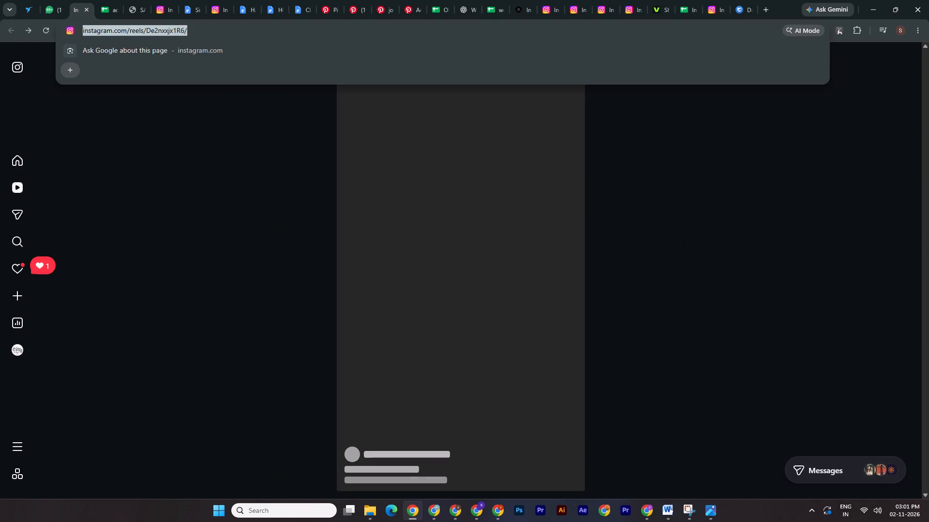
key(ctrl+c)
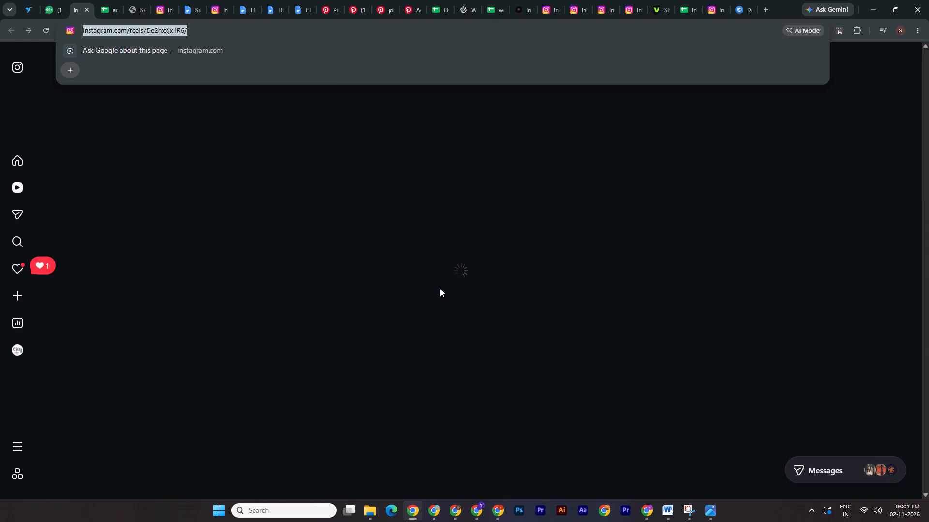
click(473, 138)
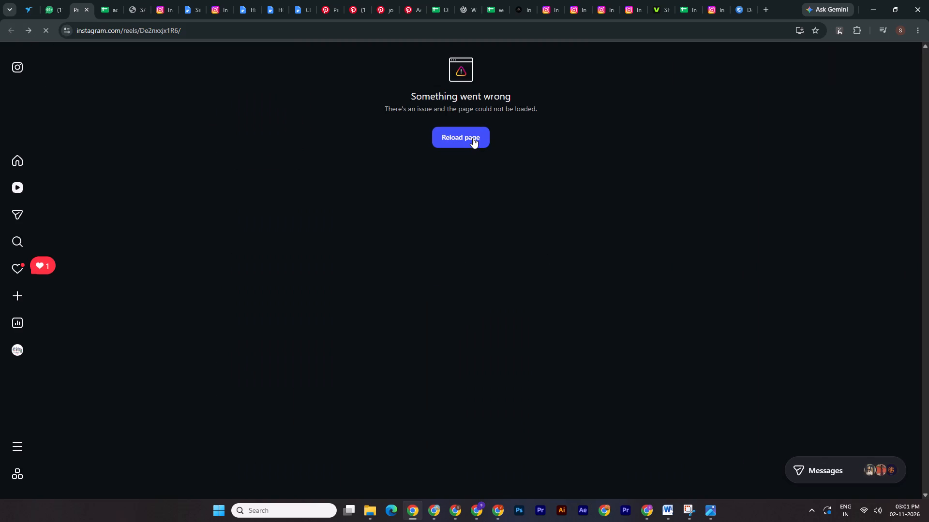
click(439, 331)
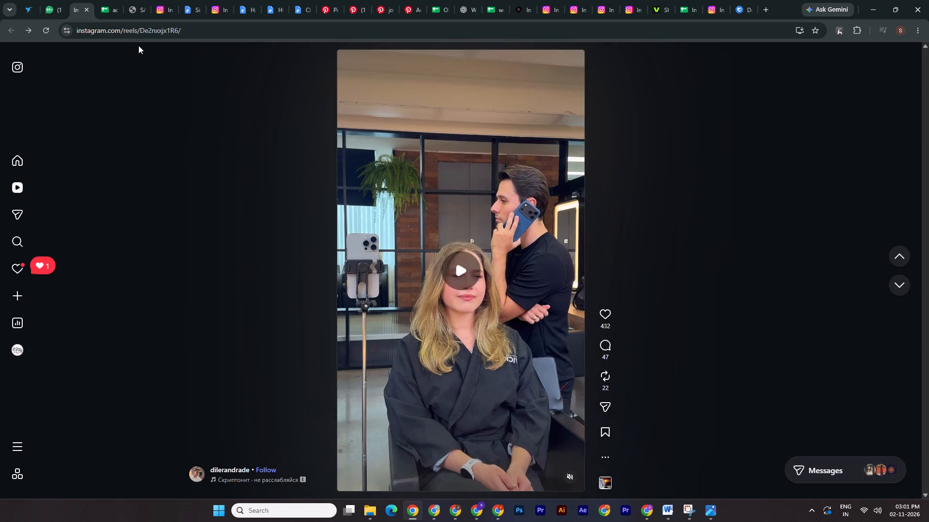
click(141, 32)
key(ctrl+c)
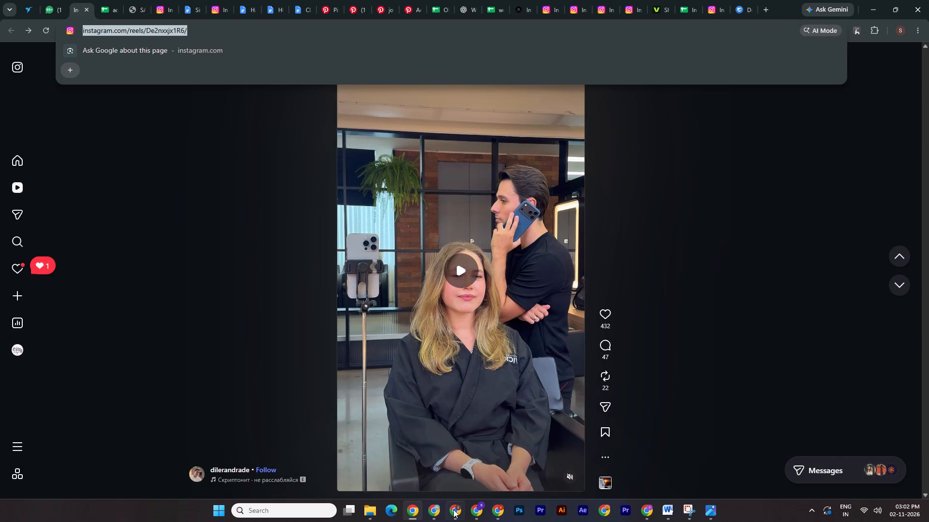
Submit the copied reel link to the Fastvideosave Instagram Reels downloader and download the video from Server 1.
click(453, 509)
click(599, 0)
click(457, 164)
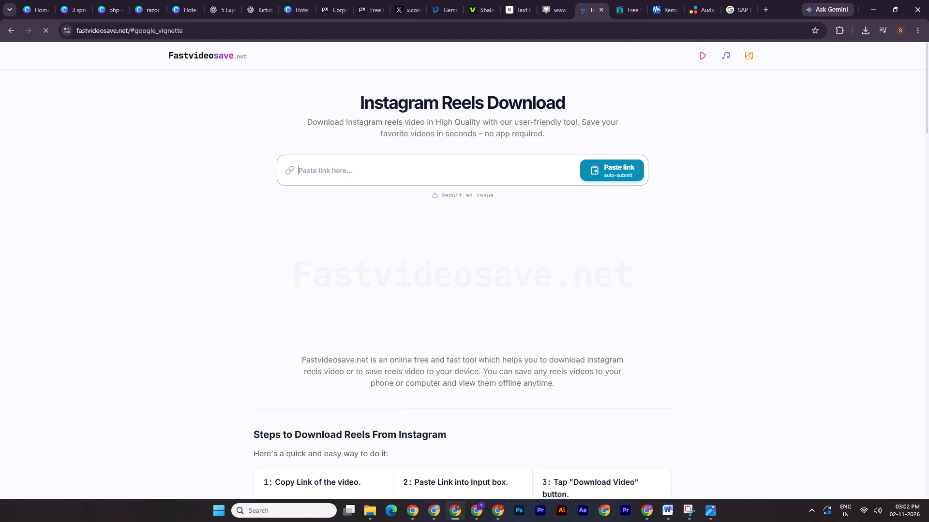
key(ctrl+v)
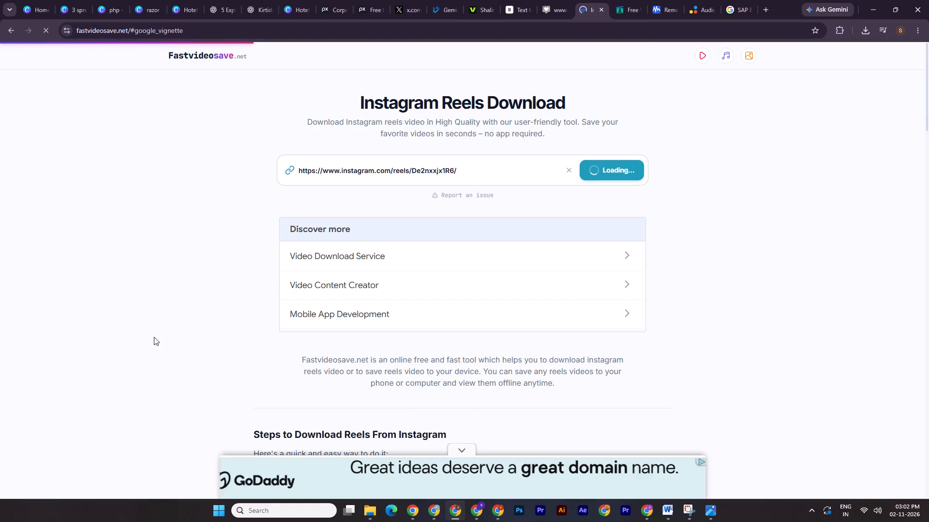
click(483, 414)
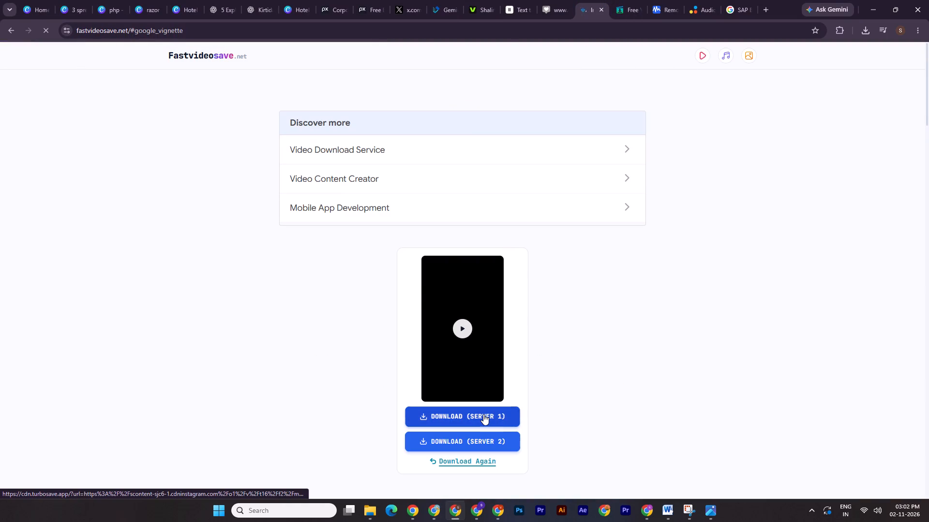
Open the newest video in the Downloads folder in VLC media player.
click(254, 477)
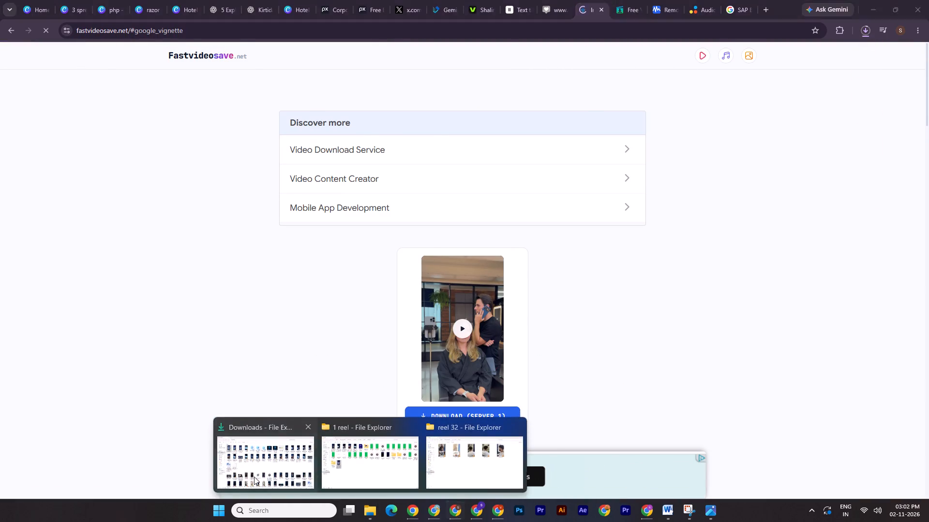
click(43, 157)
double_click(115, 120)
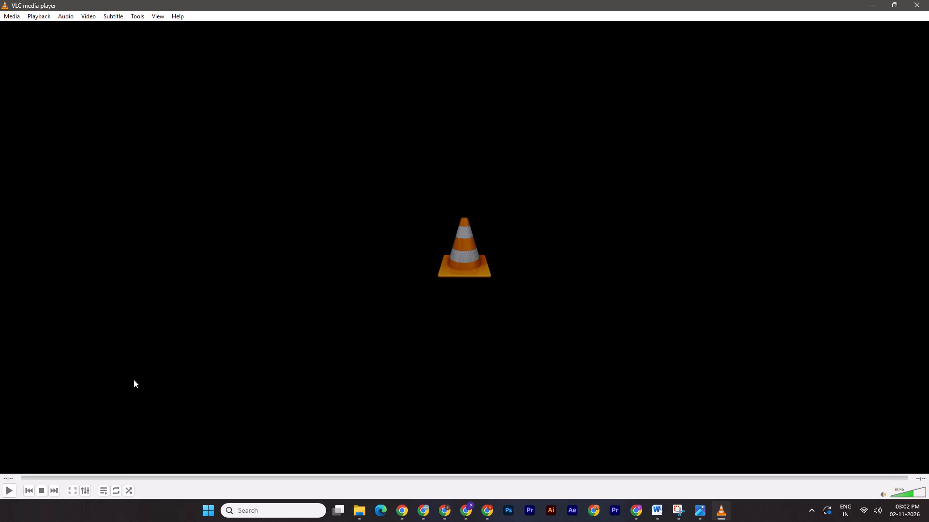
Switch to the reel 32 folder in File Explorer to view its MOV clips.
click(361, 515)
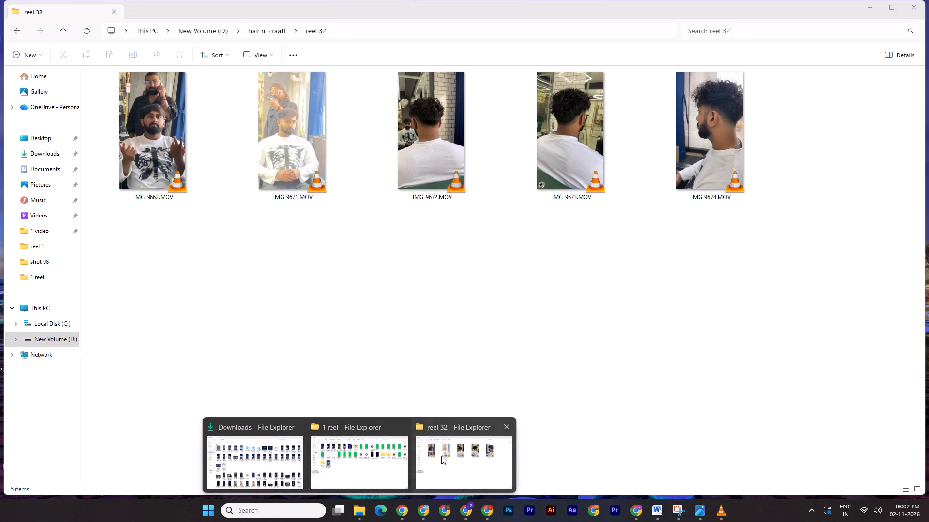
Preview the clips IMG_9662.MOV and IMG_9671.MOV from the reel 32 folder in VLC media player, closing the player after each.
click(441, 456)
double_click(190, 129)
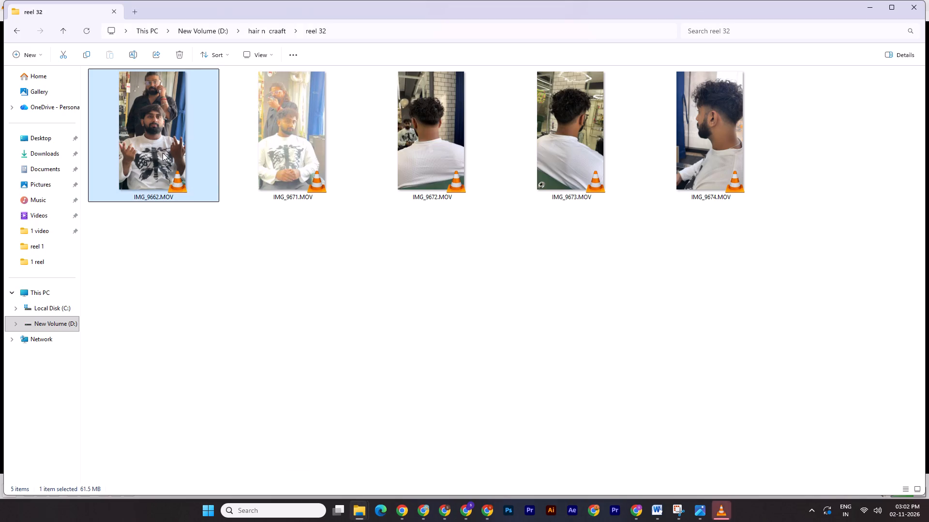
click(704, 508)
click(717, 512)
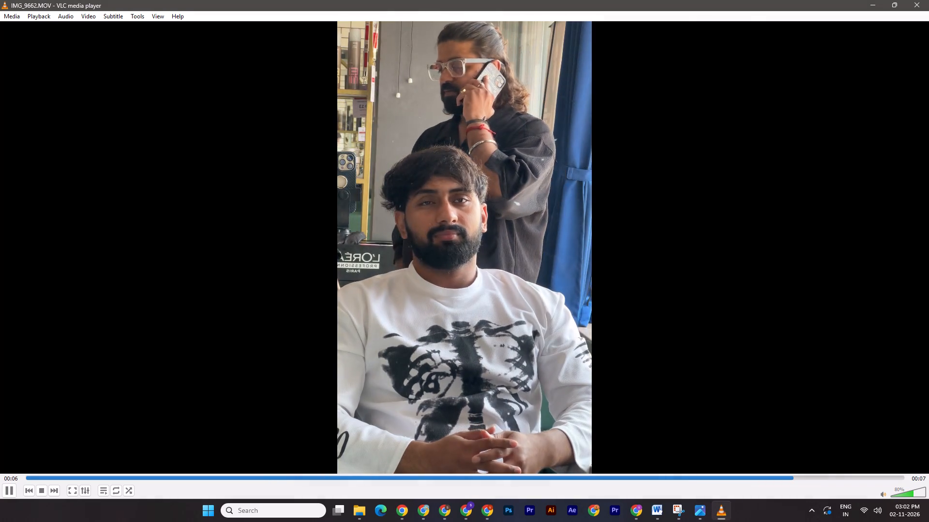
click(927, 0)
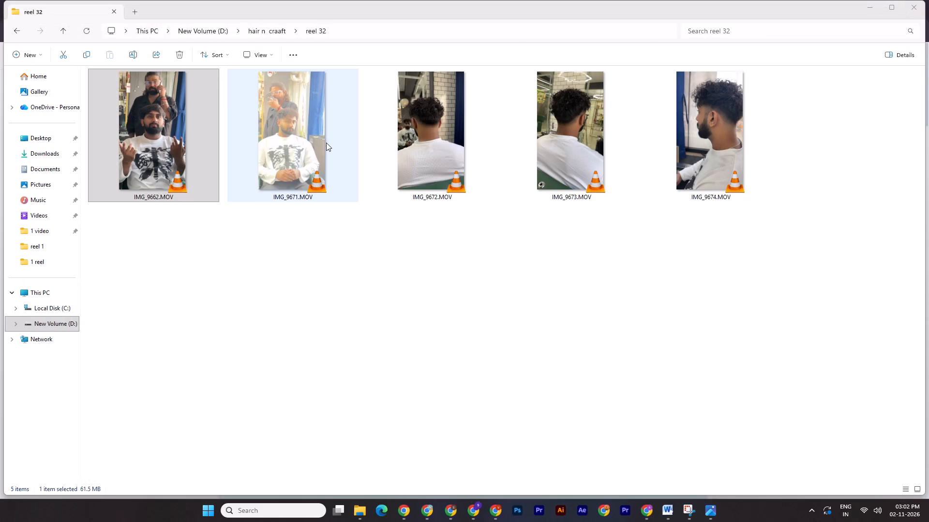
double_click(326, 142)
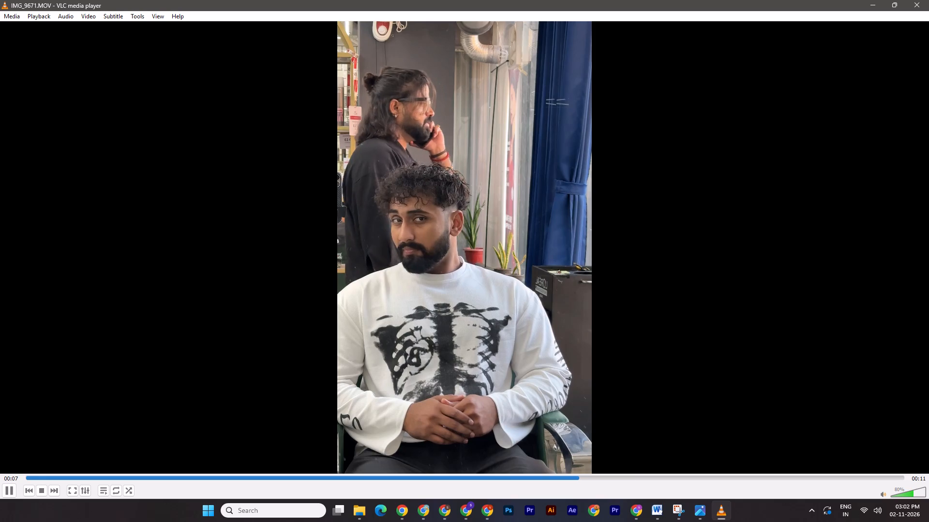
click(928, 0)
double_click(189, 145)
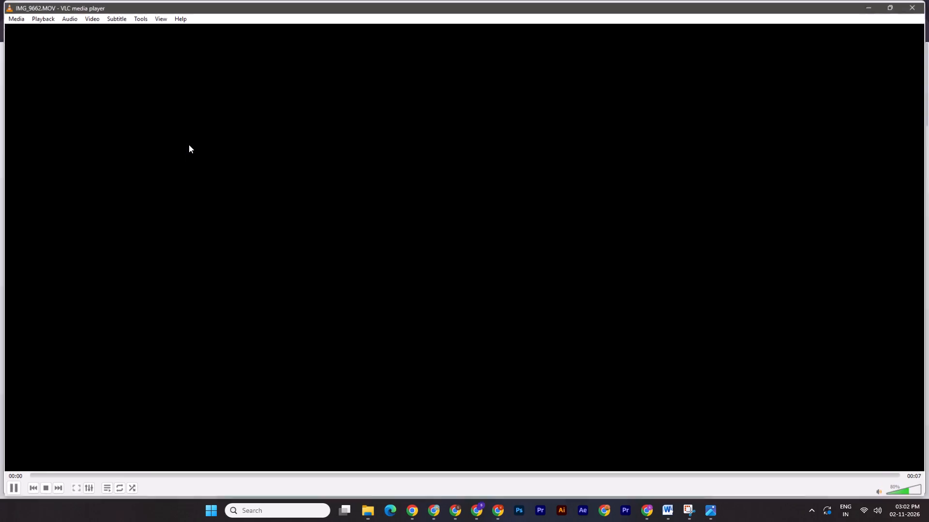
click(928, 0)
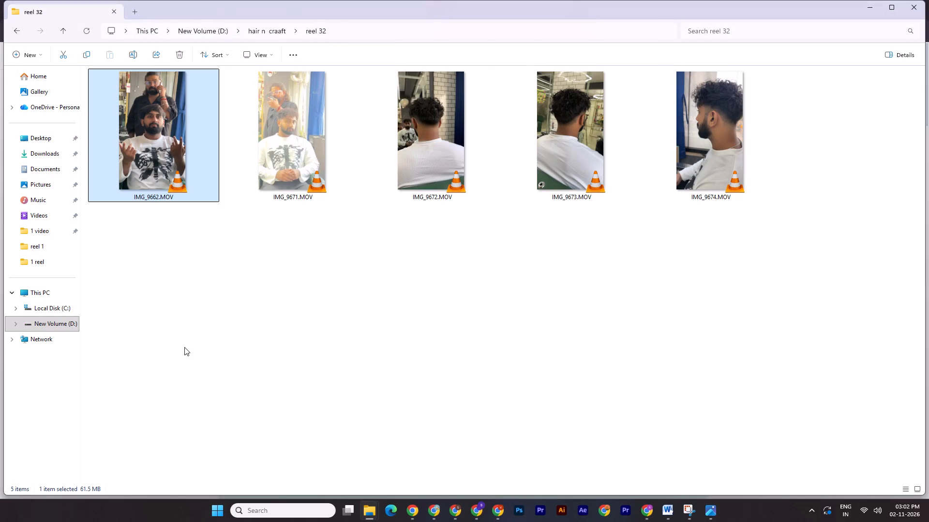
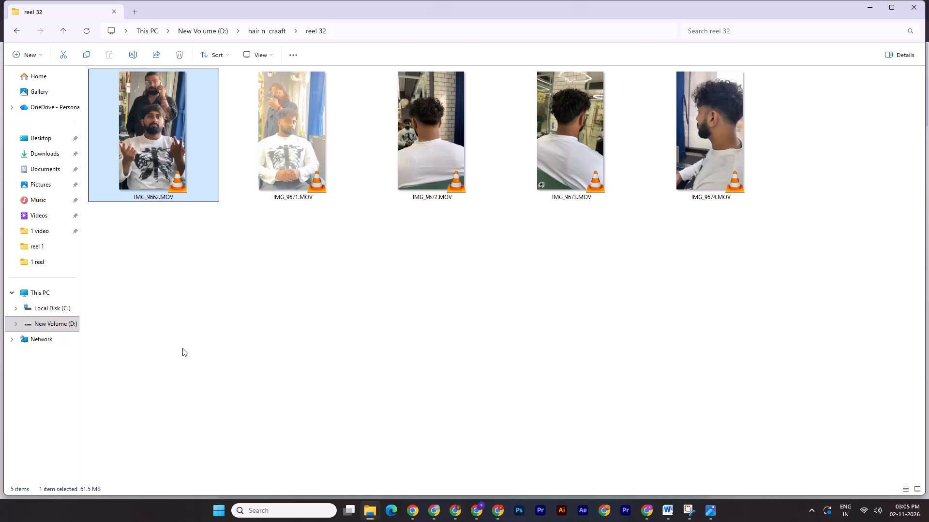
Move Video-99222.mp4 from the Downloads folder into the reel 32 folder.
click(369, 504)
click(287, 457)
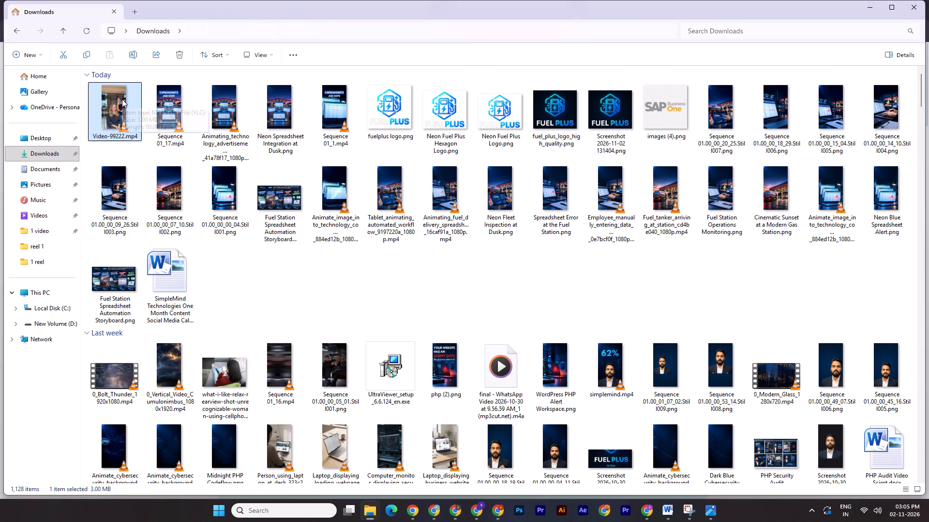
key(ctrl+x)
click(371, 515)
click(455, 461)
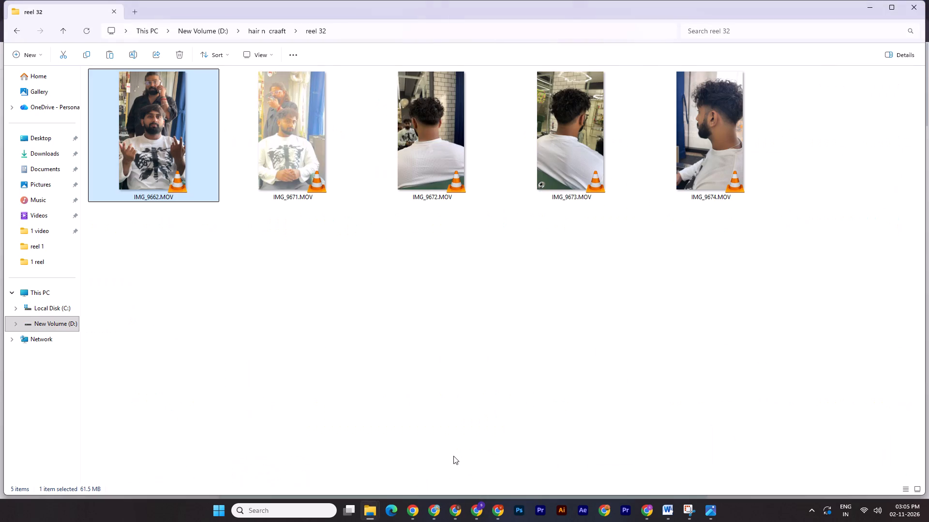
key(ctrl+v)
click(733, 408)
In Premiere Pro, create a new project named "hair n craaft reel 32" located in the D:\hair n craaft\reel 32 folder.
click(616, 512)
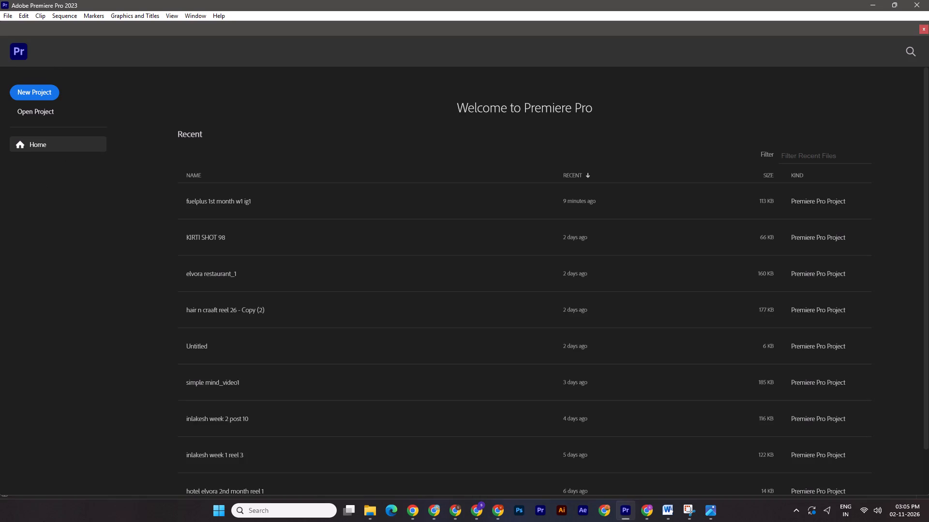
click(38, 87)
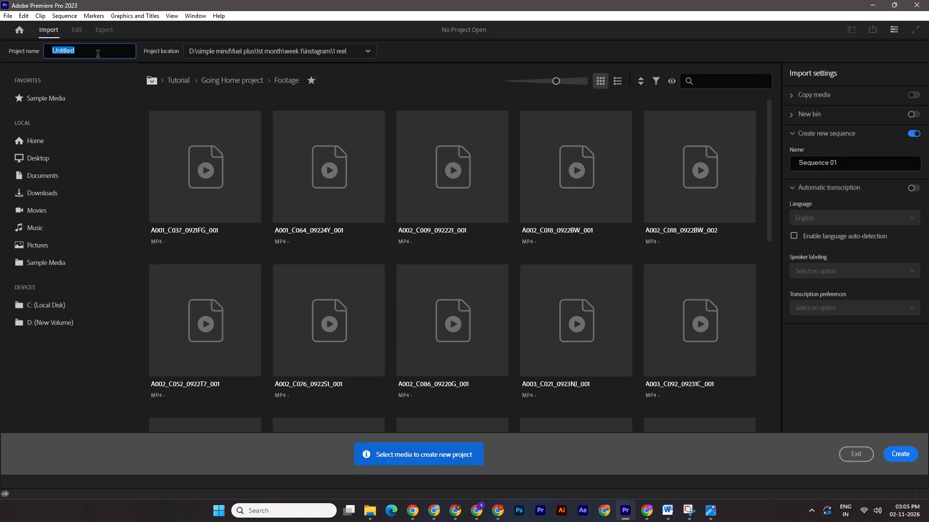
text(hair n craaft reel 32)
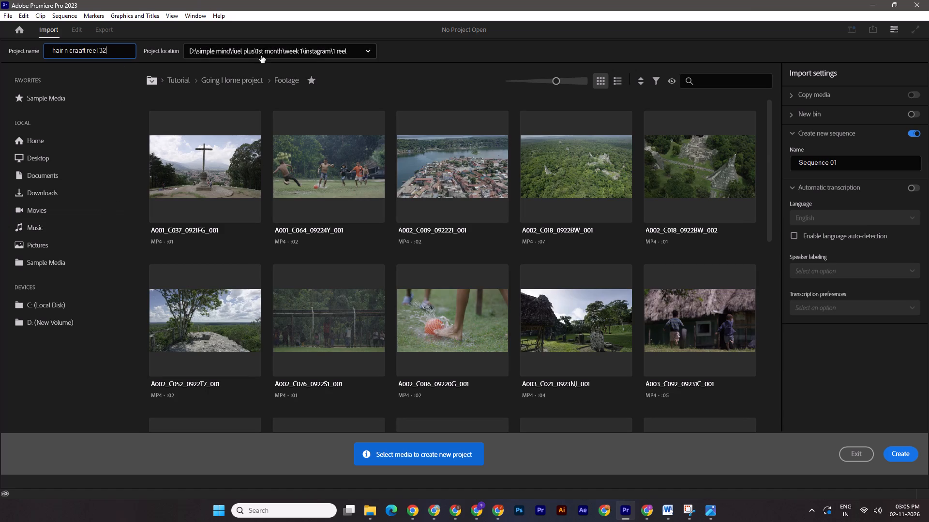
click(261, 56)
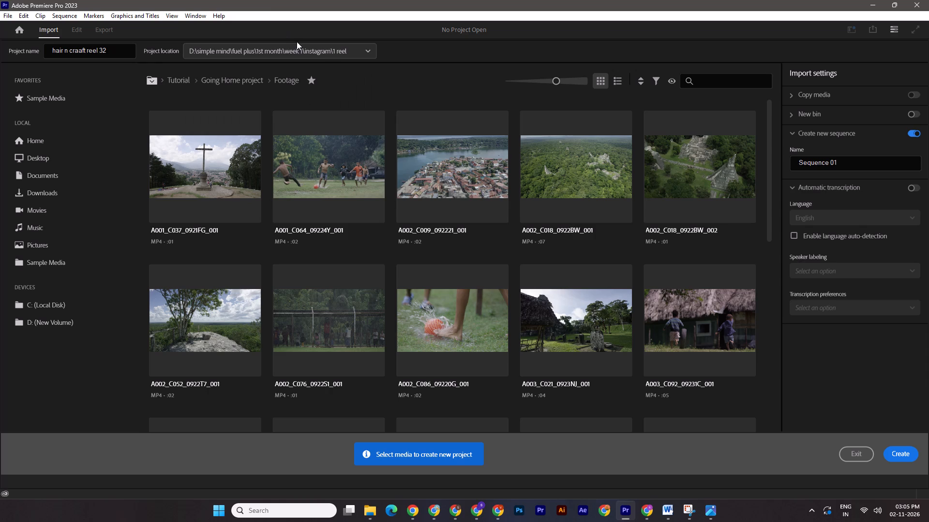
click(300, 50)
click(298, 52)
click(240, 175)
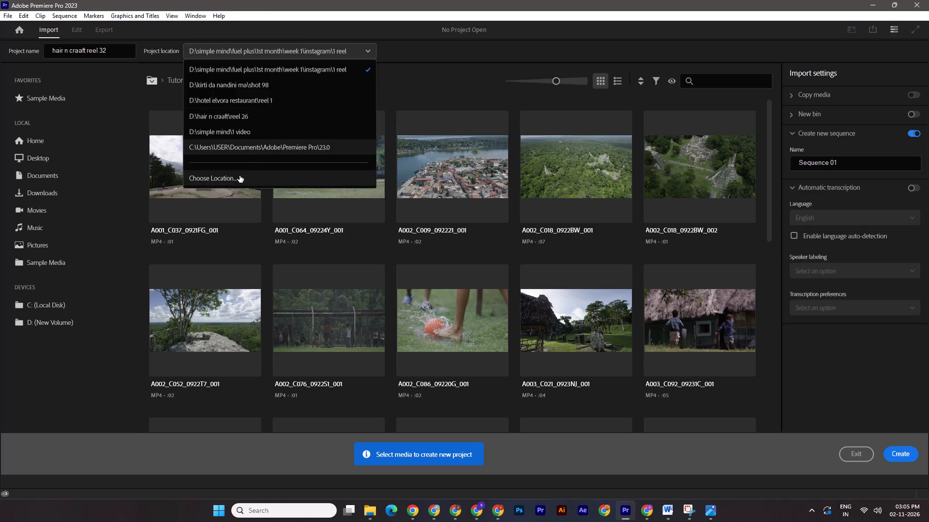
click(51, 180)
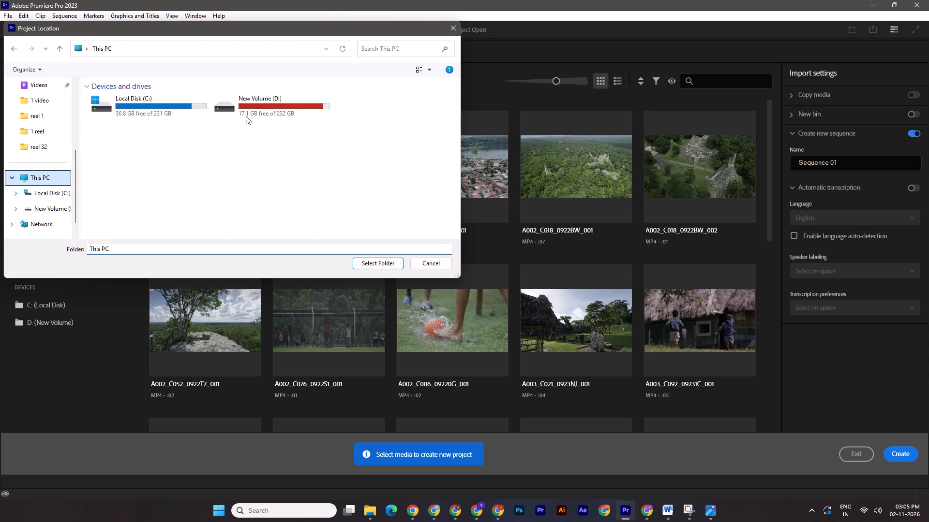
double_click(276, 105)
double_click(148, 141)
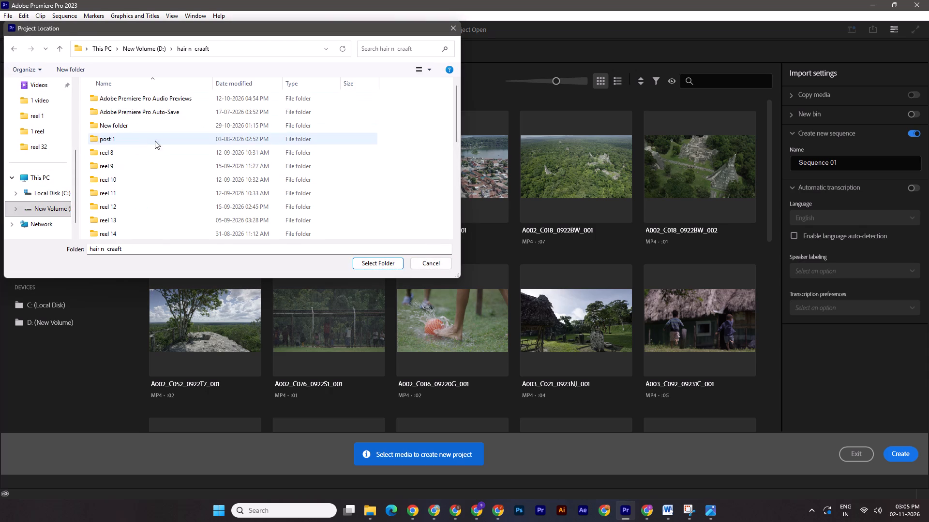
scroll(173, 145, down, 13)
double_click(137, 231)
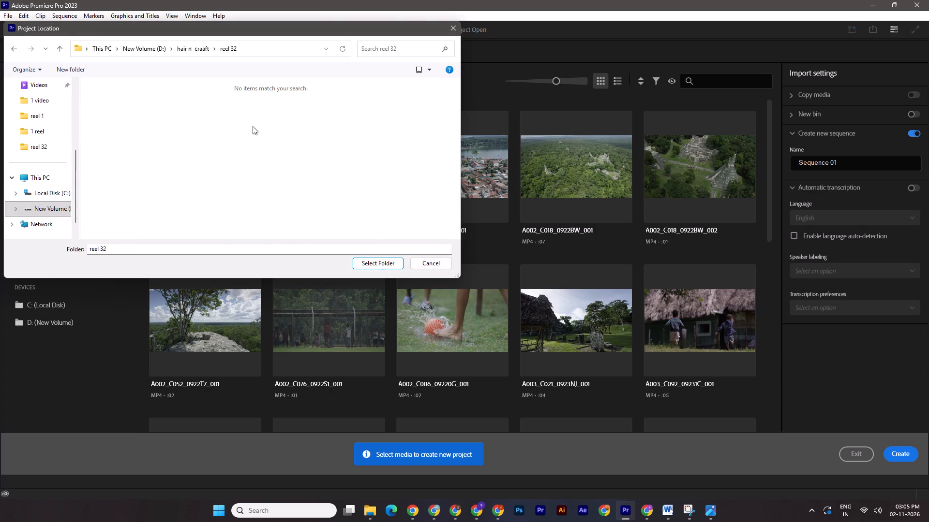
click(377, 266)
click(889, 456)
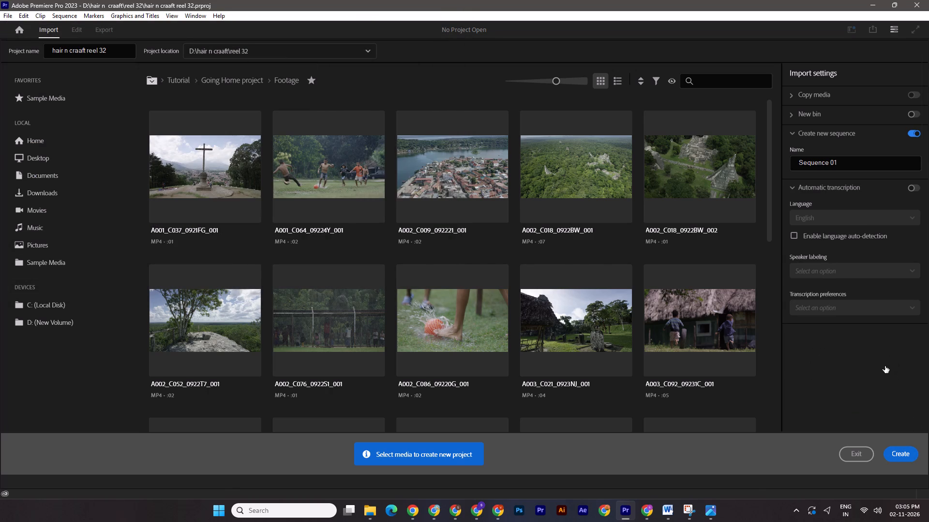
Begin a new sequence in the project, setting its timebase to 30.00 frames/second.
right_click(101, 367)
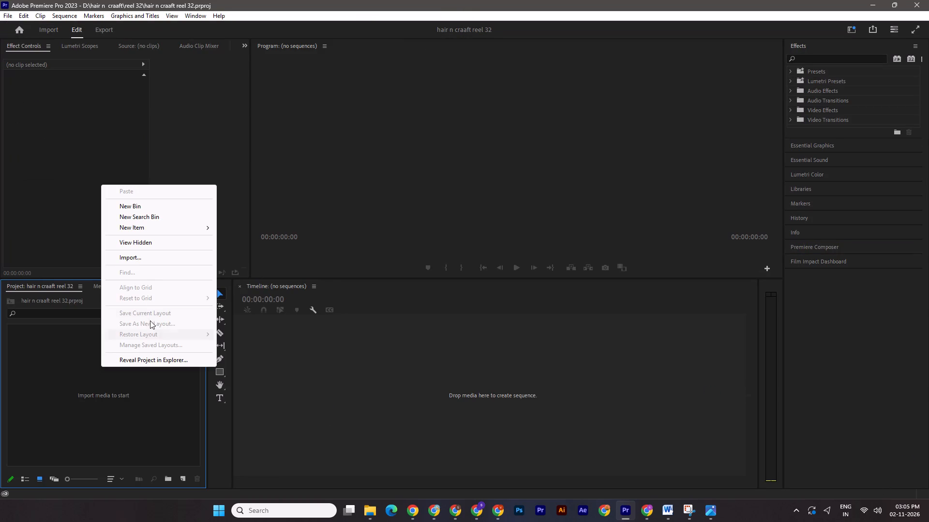
click(164, 229)
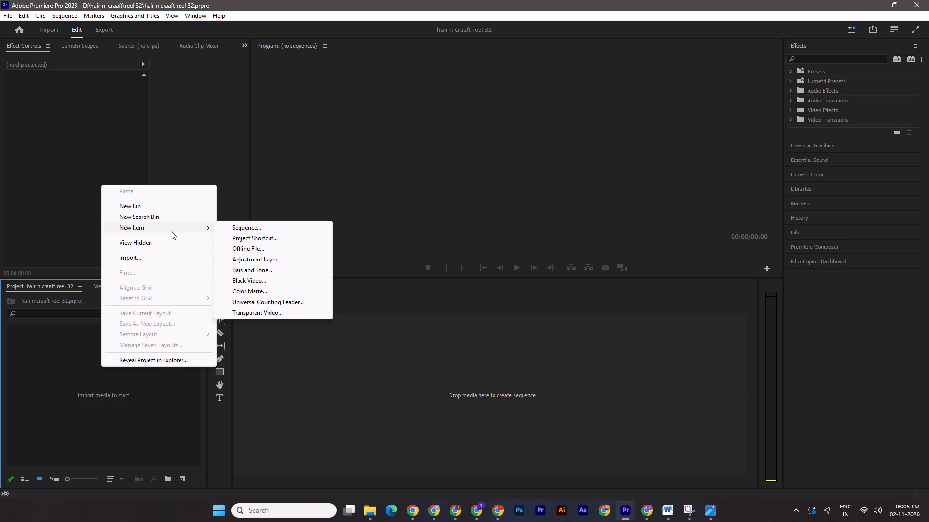
click(237, 229)
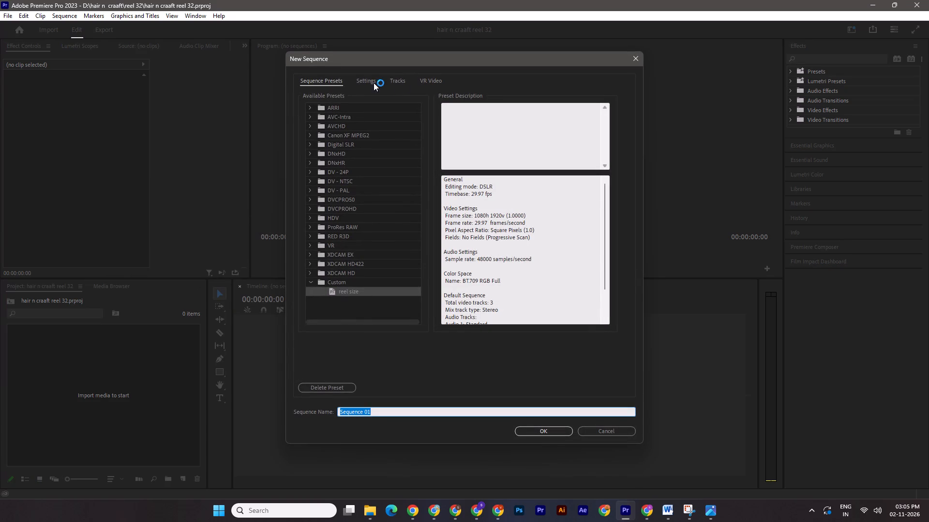
click(354, 80)
click(407, 112)
click(435, 203)
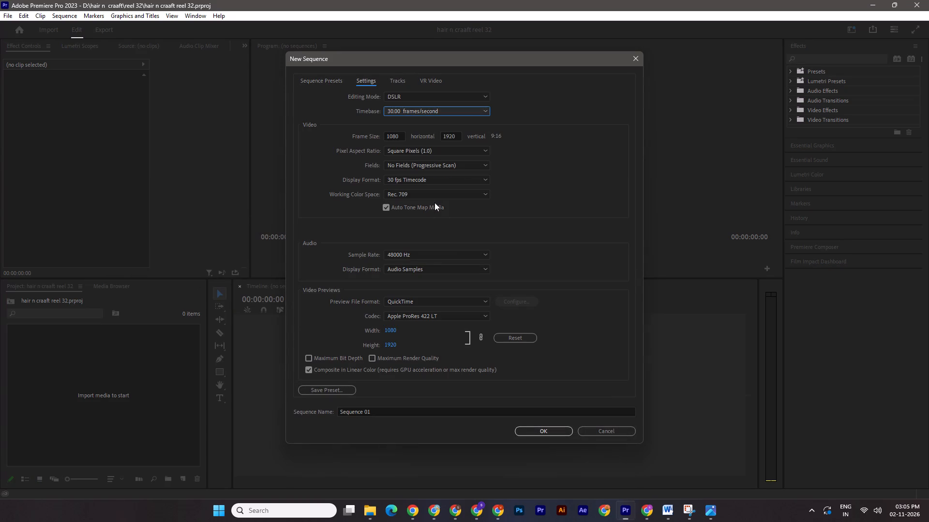
Create the 1080 by 1920 sequence with the current settings, keeping the name Sequence 01.
click(542, 431)
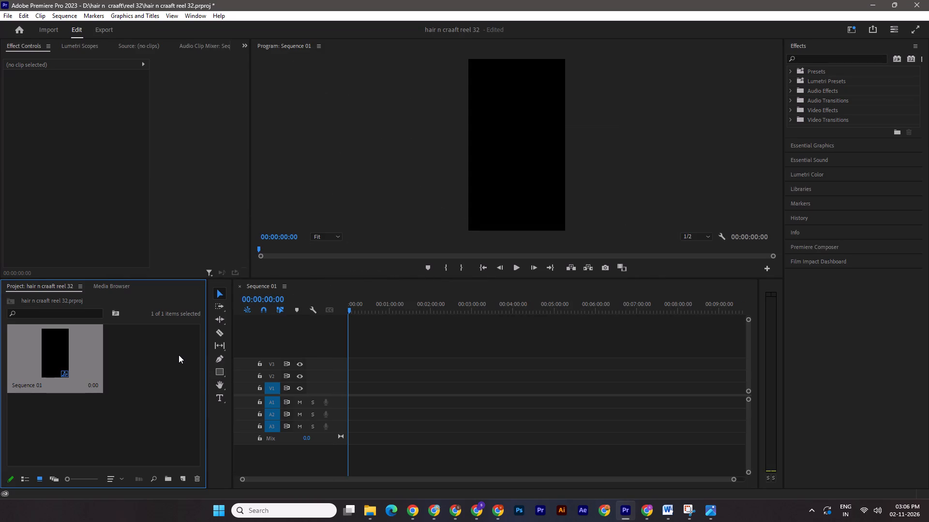
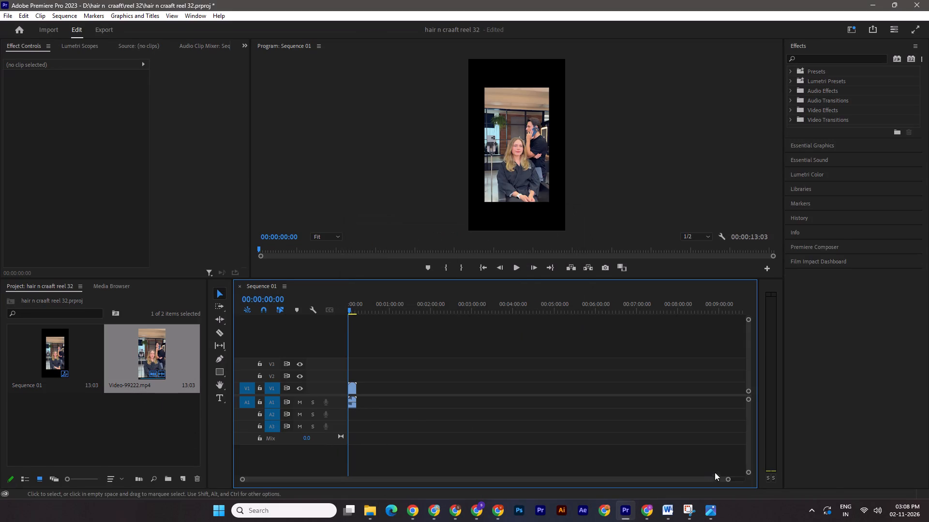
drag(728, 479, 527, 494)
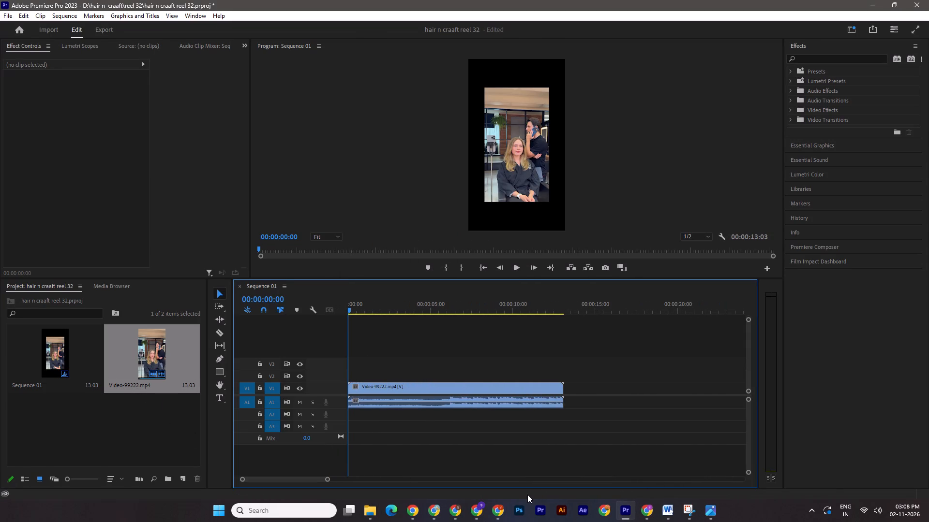
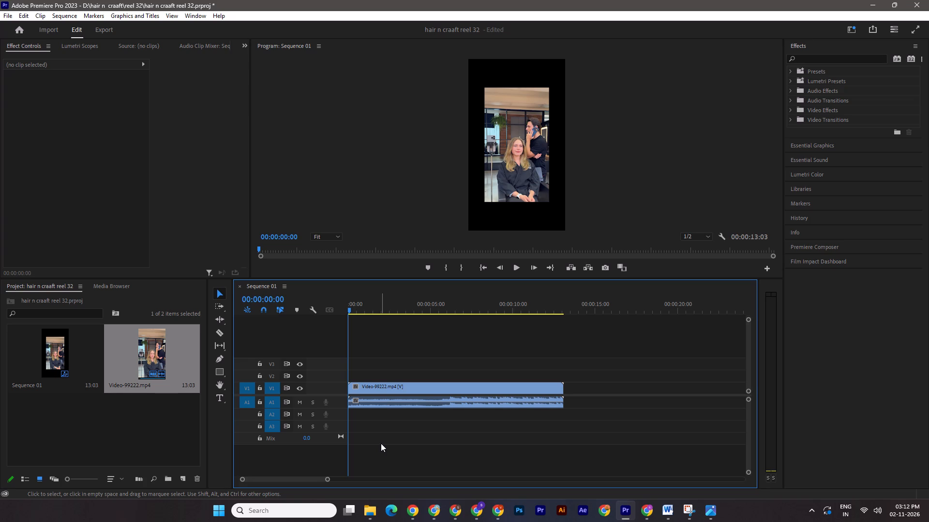
Play the sequence from the start to review the Video-99222.mp4 reference clip.
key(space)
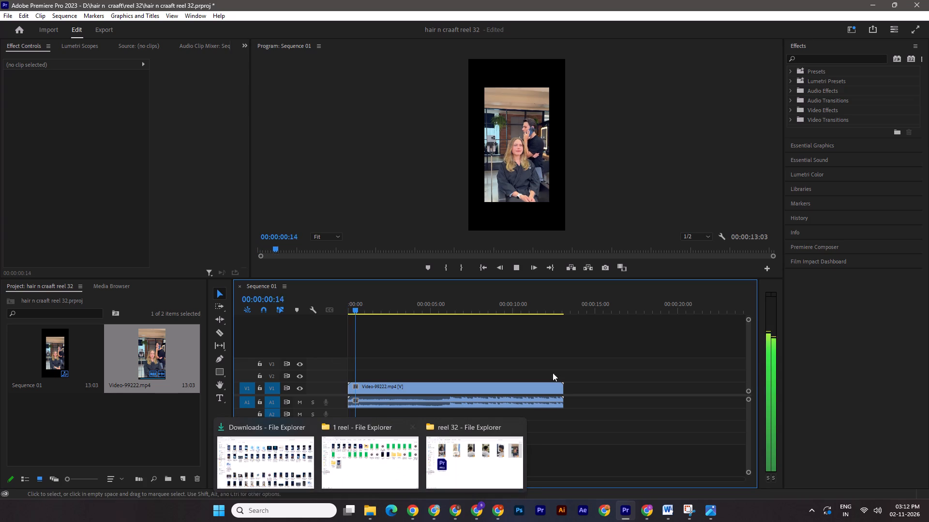
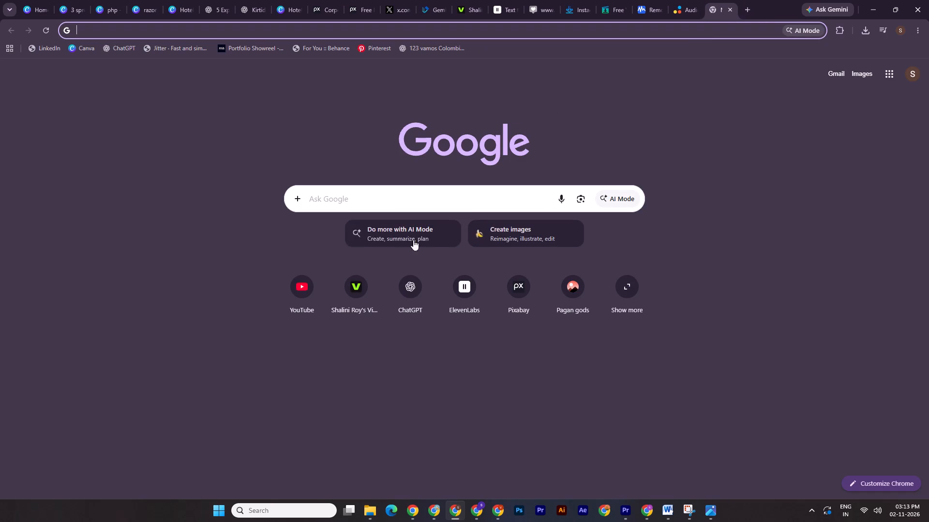
In Chrome, open YouTube and search for "не расслабляйся instrumental".
click(289, 296)
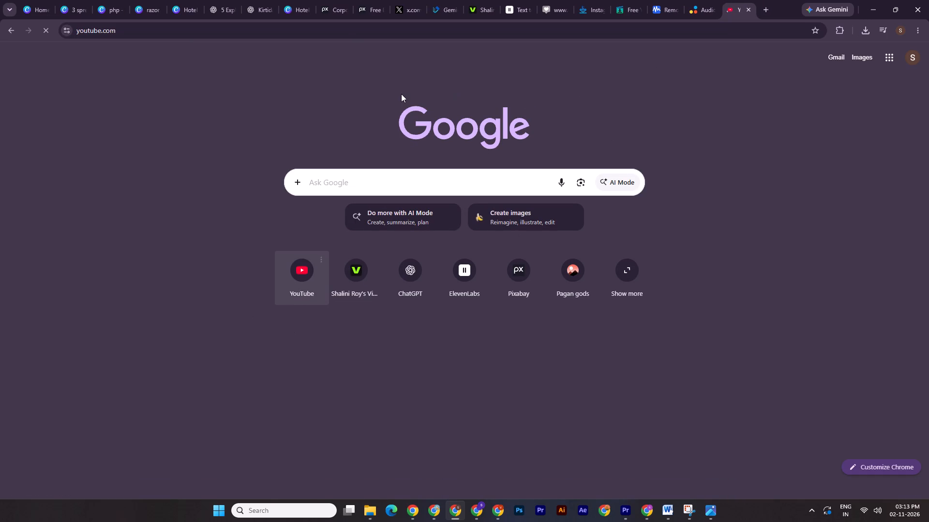
click(413, 55)
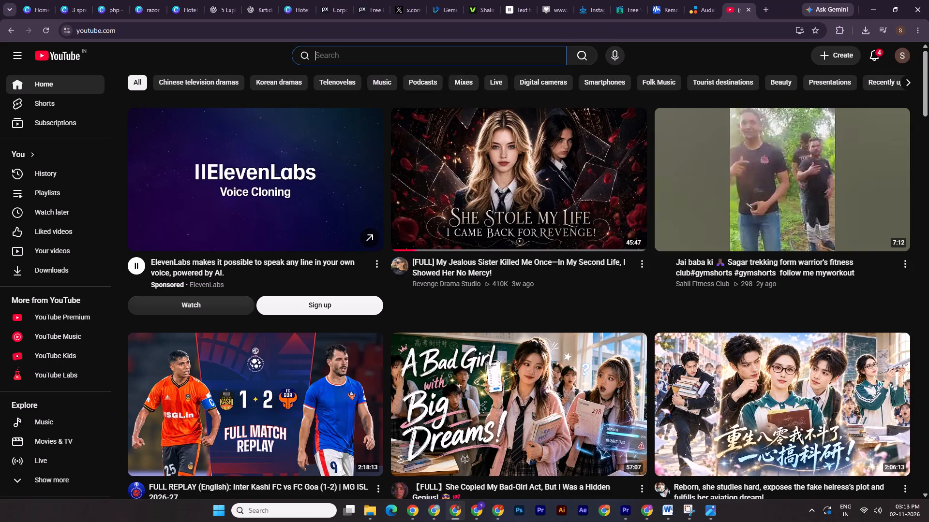
key(ctrl+v)
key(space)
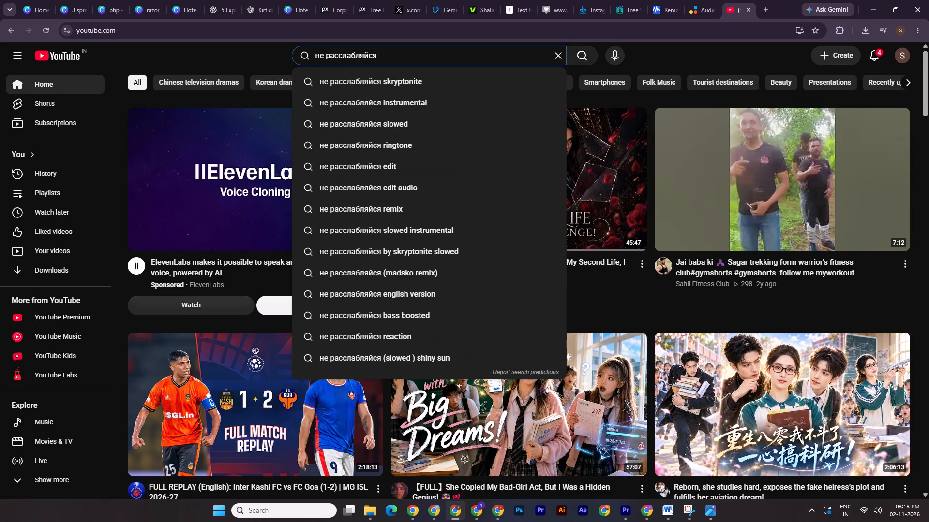
click(338, 104)
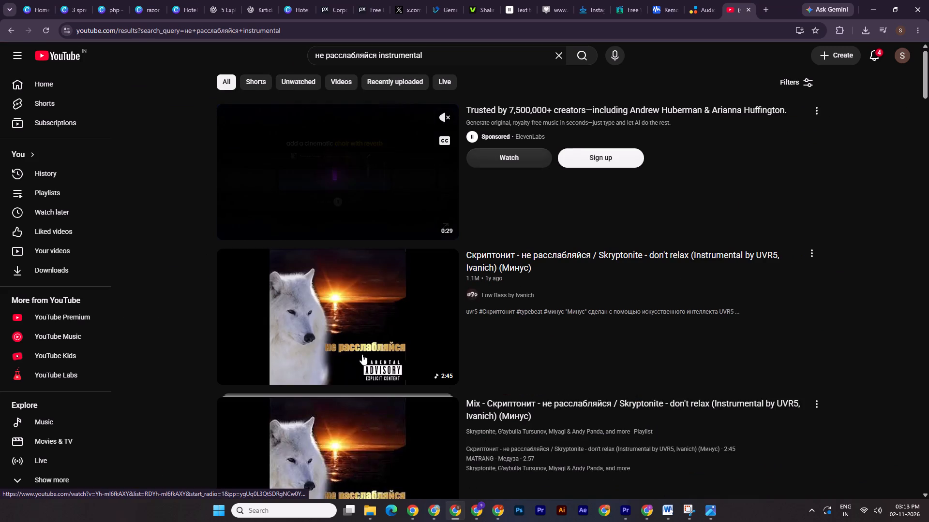
Play the "Skryptonite - don't relax (Instrumental by UVR5, Ivanich)" video and skip slightly ahead to listen to the track.
click(360, 344)
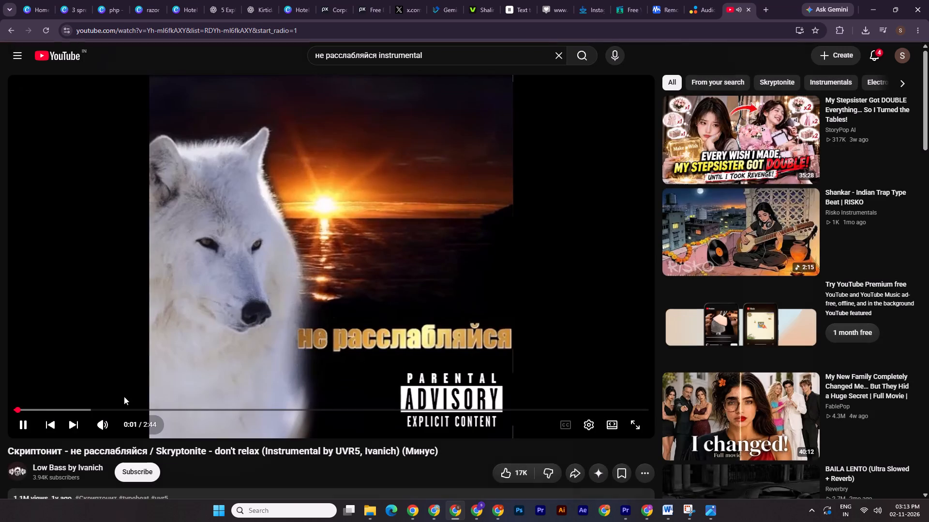
click(33, 408)
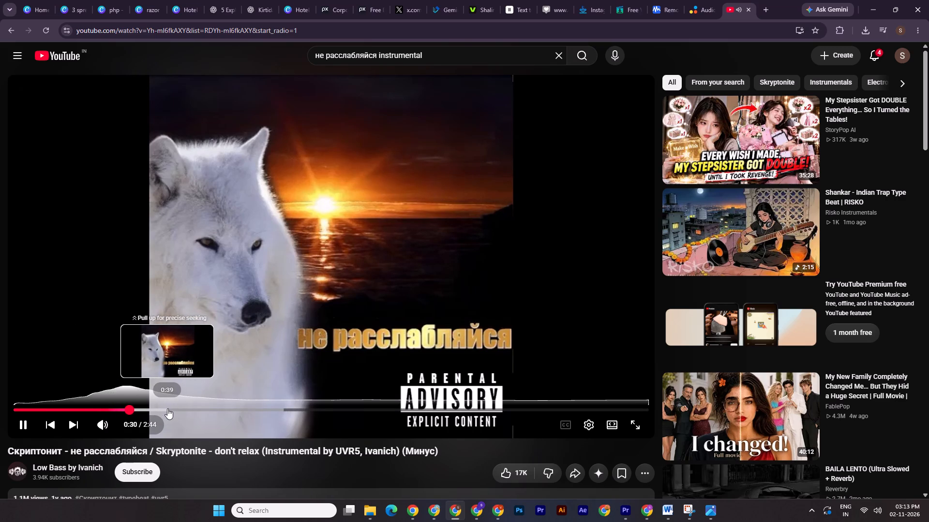
Pause the YouTube instrumental, copy its link into the vidssave downloader, and download it as a 360P MP4.
click(273, 276)
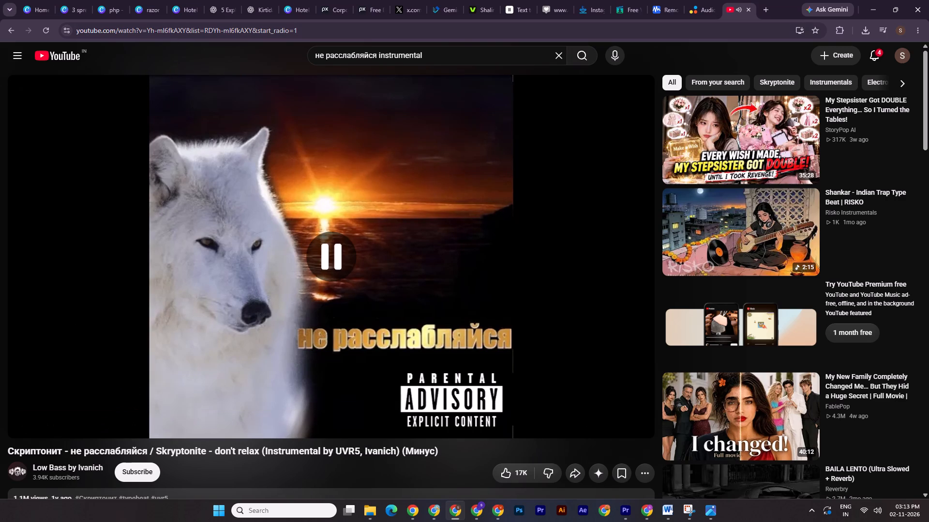
click(174, 31)
right_click(174, 31)
click(225, 126)
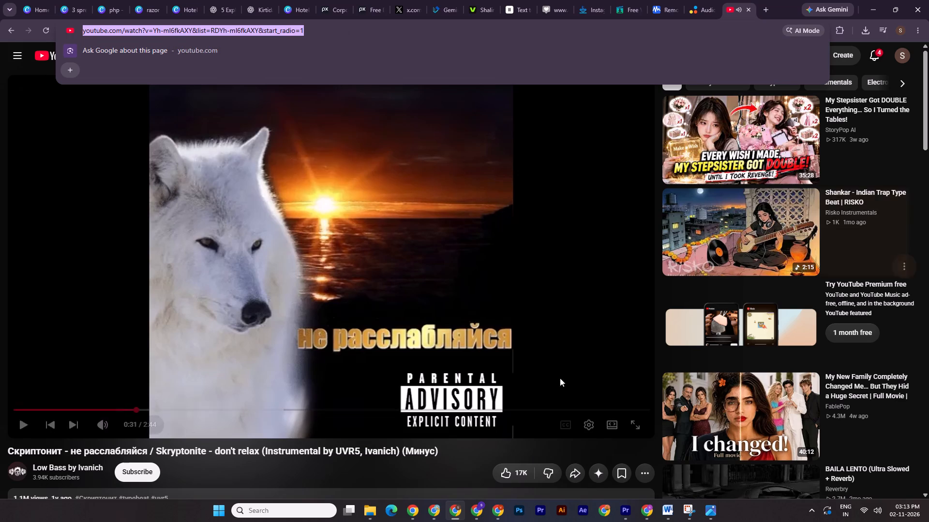
click(617, 0)
triple_click(395, 68)
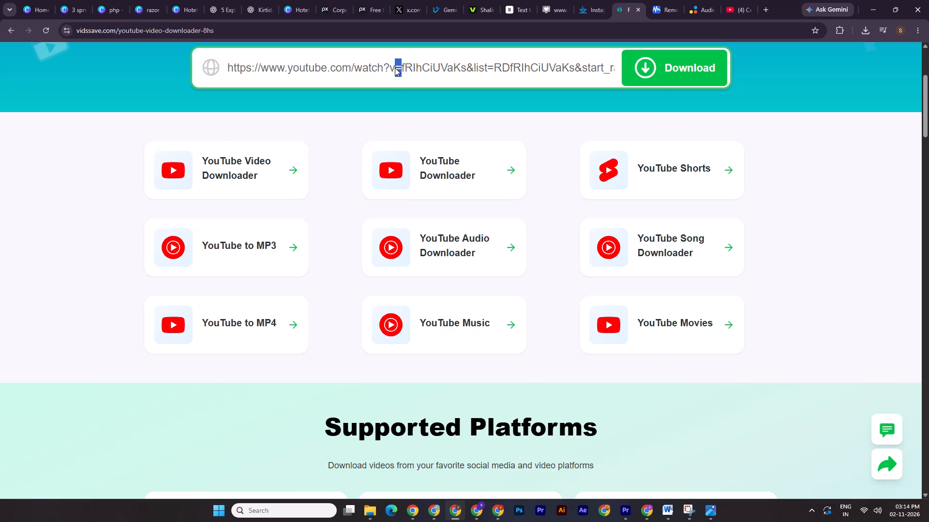
right_click(395, 68)
click(442, 148)
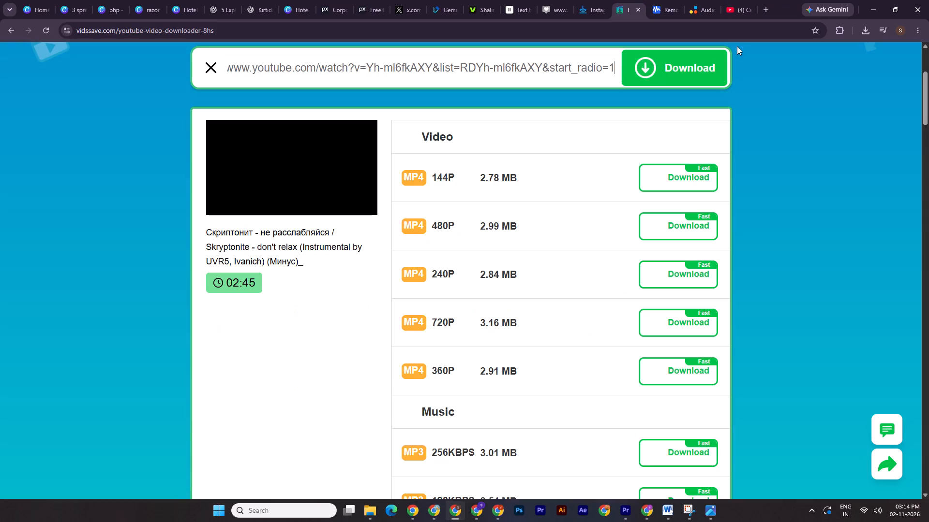
click(656, 187)
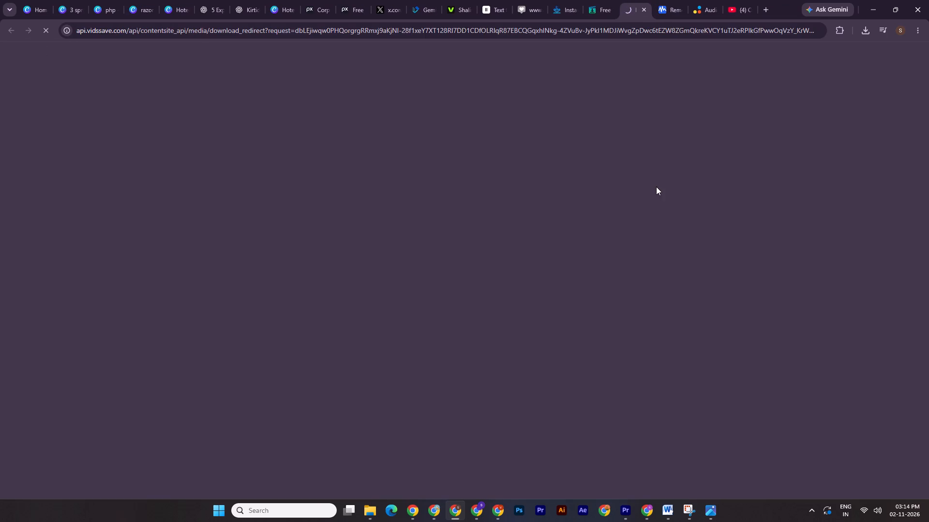
Move the downloaded Skryptonite "don't relax" instrumental MP4 from the Downloads folder into the reel 32 folder.
click(369, 509)
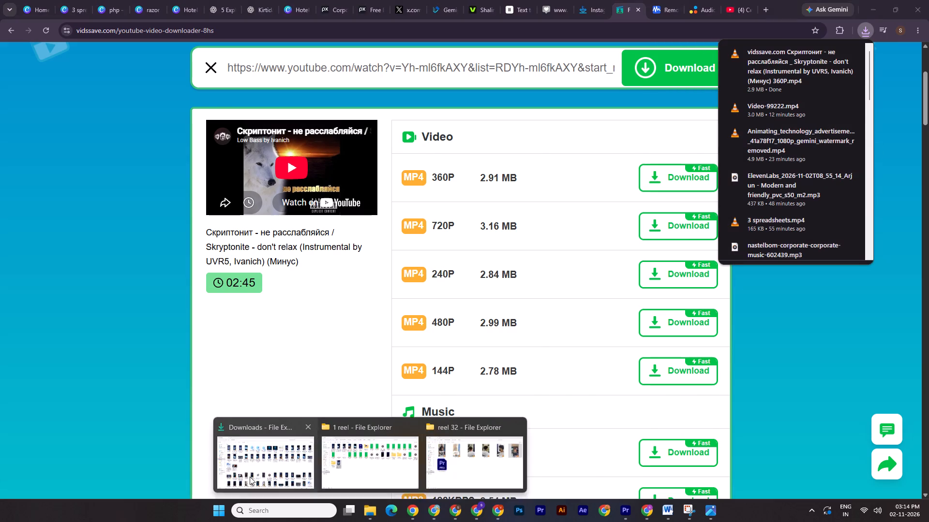
click(277, 471)
click(49, 157)
click(108, 123)
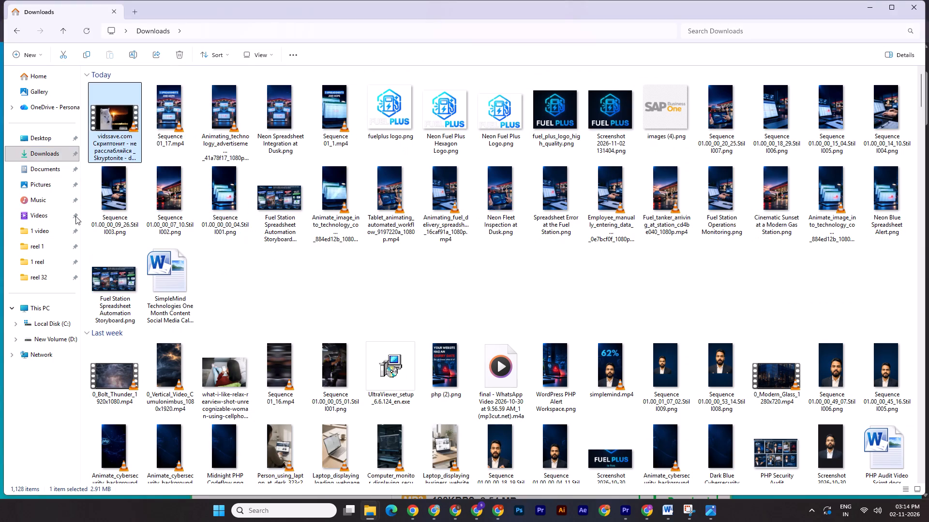
key(ctrl+x)
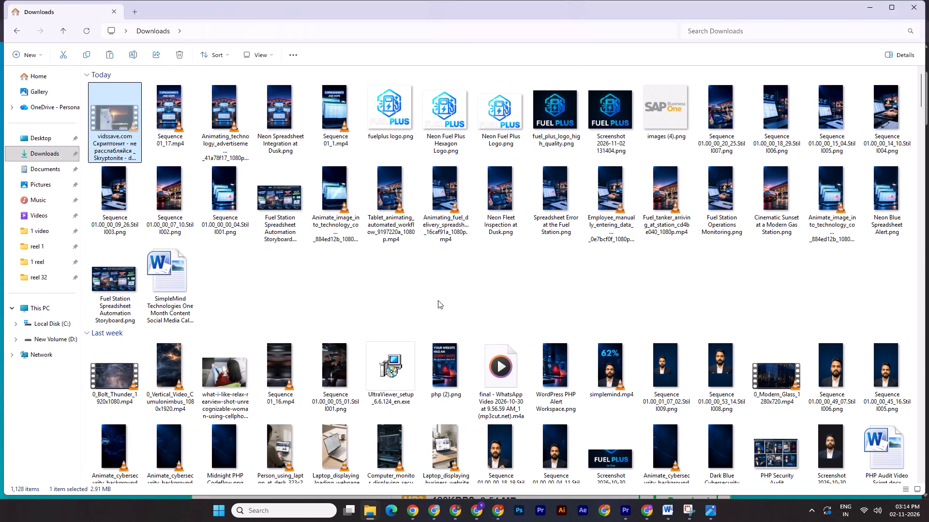
click(366, 517)
click(405, 475)
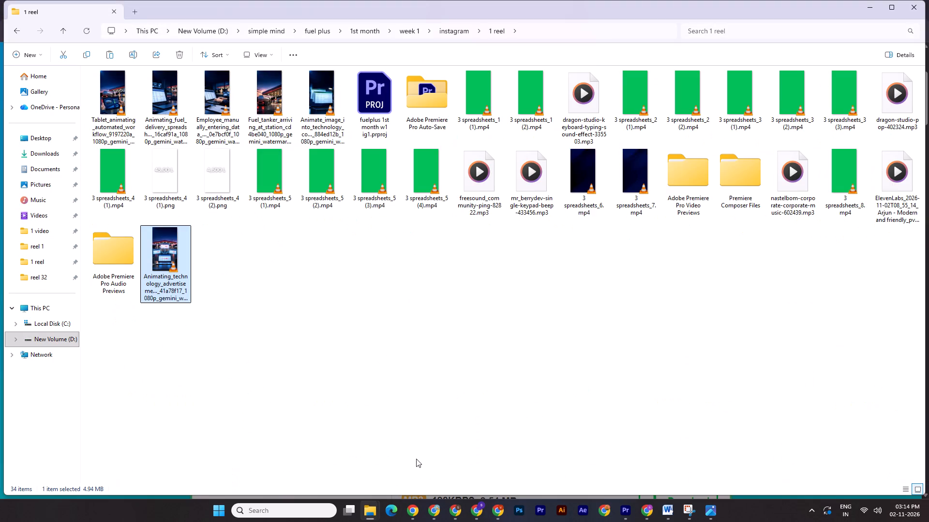
click(449, 419)
click(921, 0)
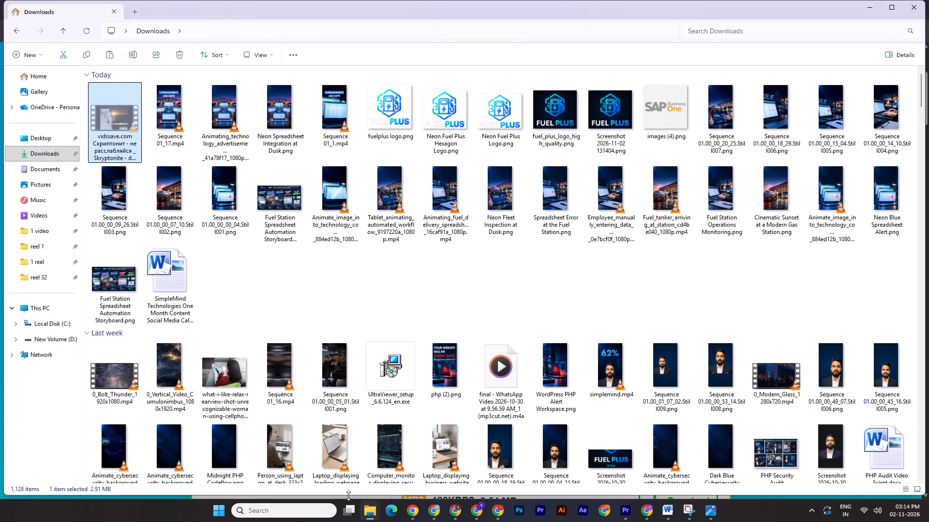
click(372, 506)
click(431, 469)
key(ctrl+v)
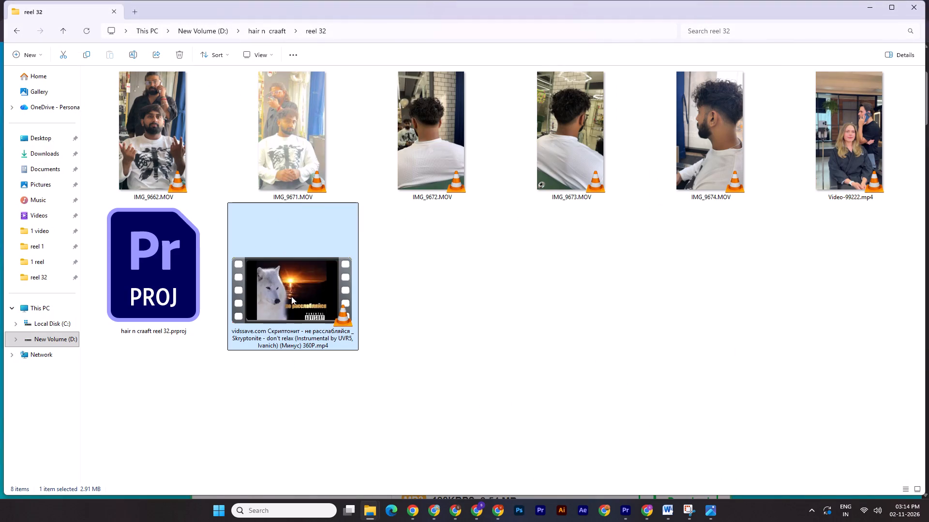
Add the instrumental MP4 to Sequence 01 in Premiere Pro, at the sequence start on tracks V2 and A2.
drag(294, 292, 349, 418)
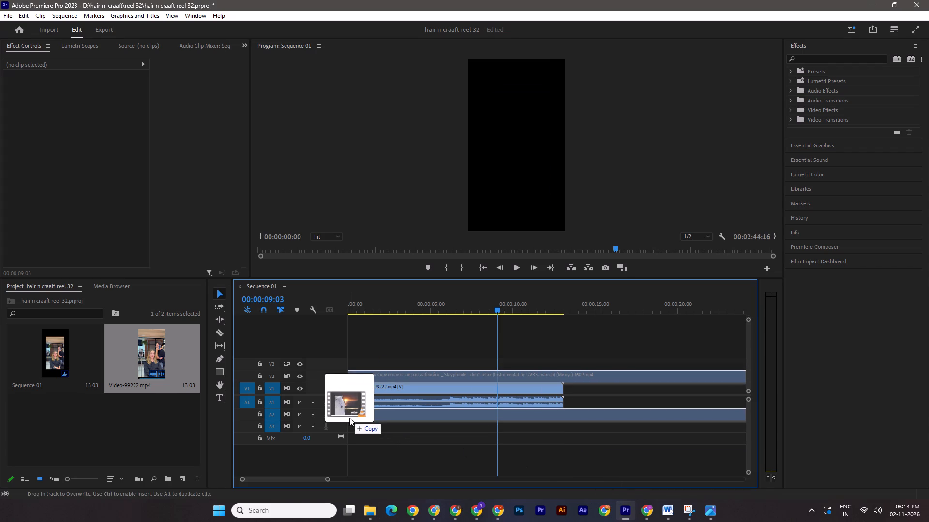
drag(349, 418, 338, 416)
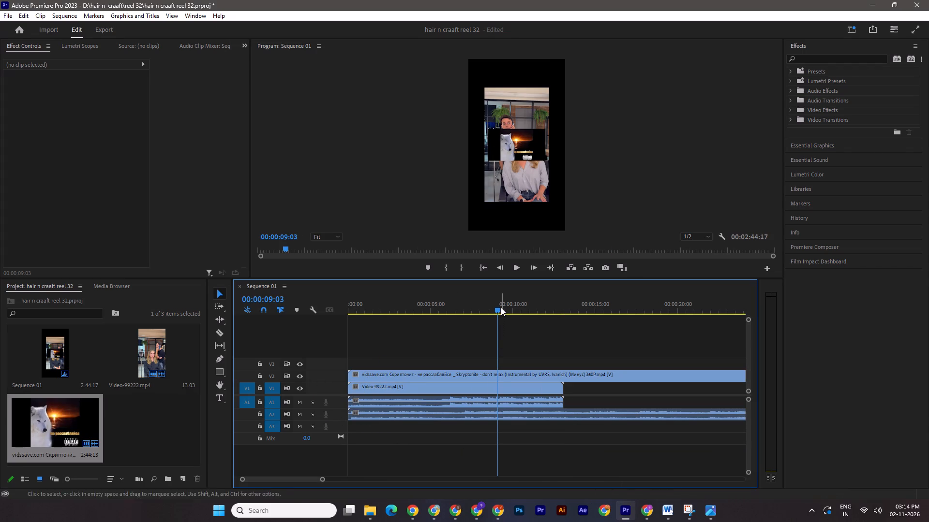
Trim the start of the instrumental clip on V2 and A2 to 00:00:23:00.
drag(499, 304, 636, 308)
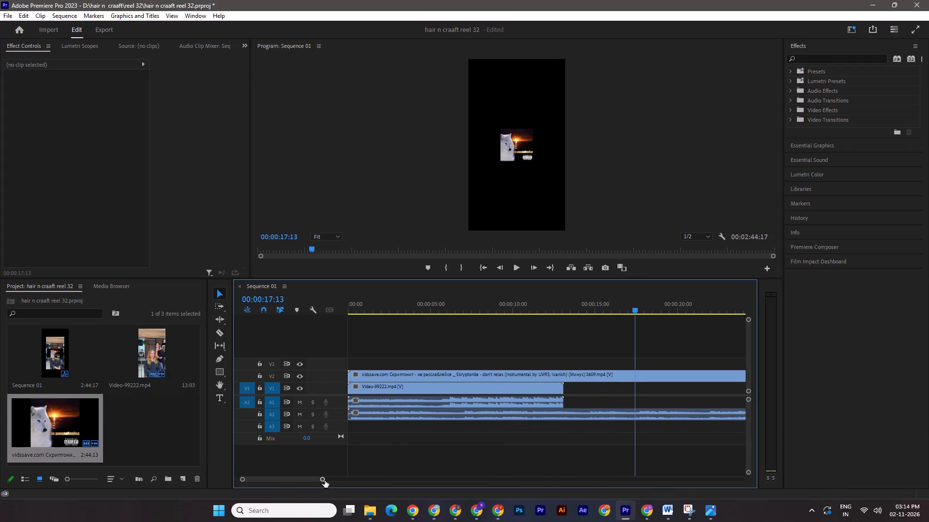
drag(323, 478, 354, 478)
drag(503, 312, 518, 313)
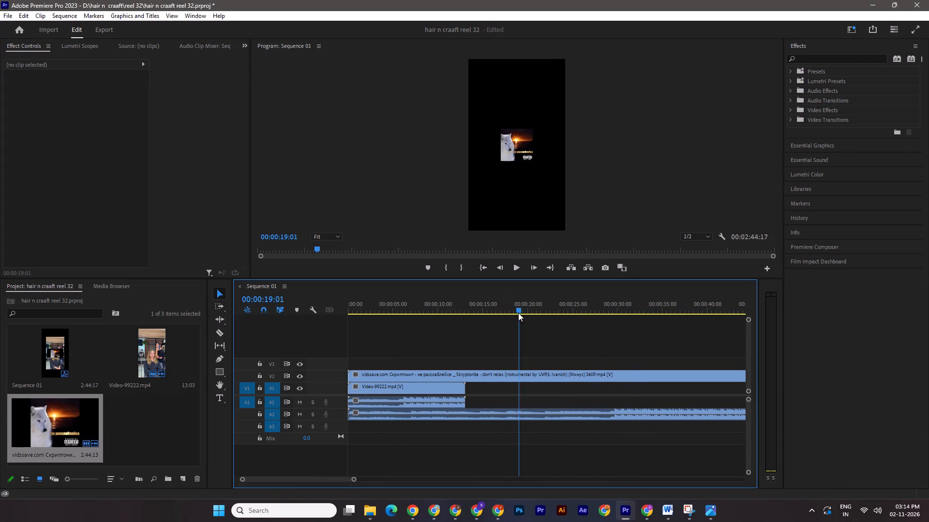
drag(518, 313, 556, 314)
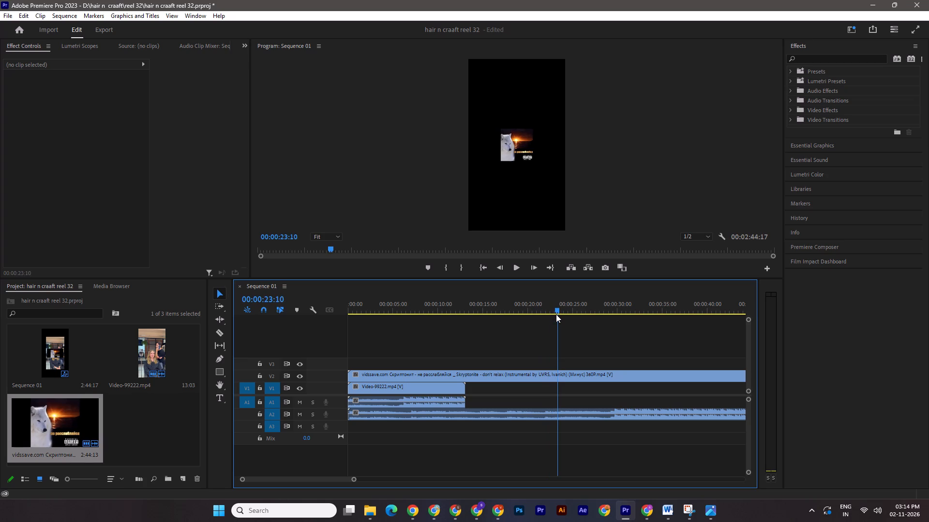
drag(556, 314, 553, 315)
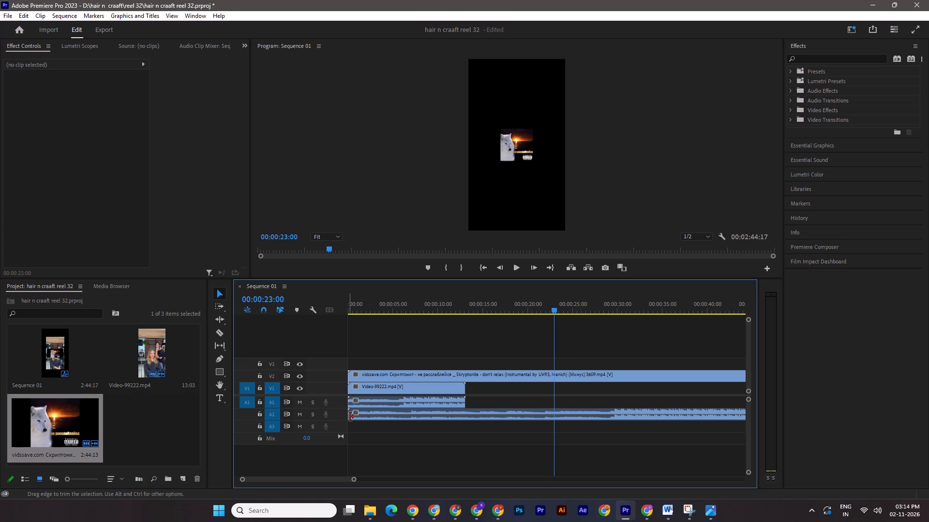
drag(351, 417, 558, 417)
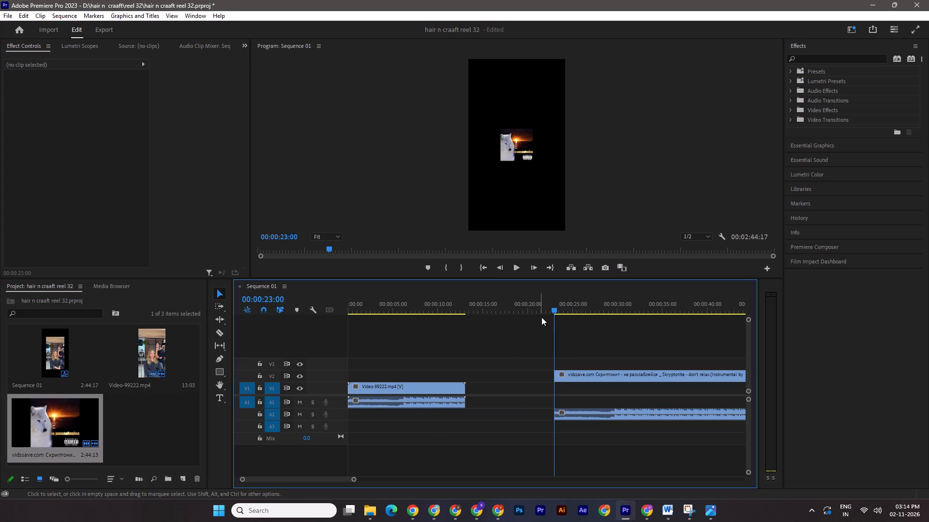
Move the trimmed instrumental clip to the sequence start, matching its beat drop to the Video-99222.mp4 audio near 00:00:06:06.
drag(545, 312, 304, 307)
key(space)
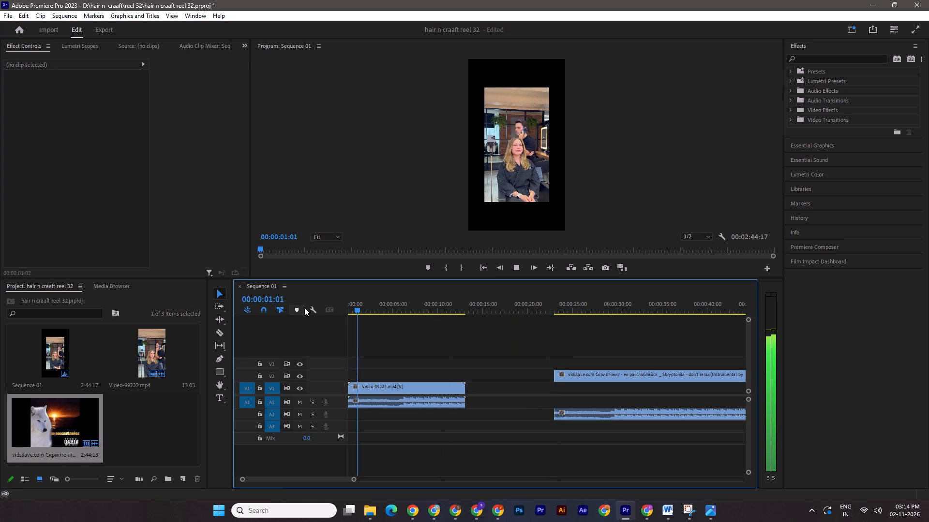
key(space)
drag(584, 414, 477, 419)
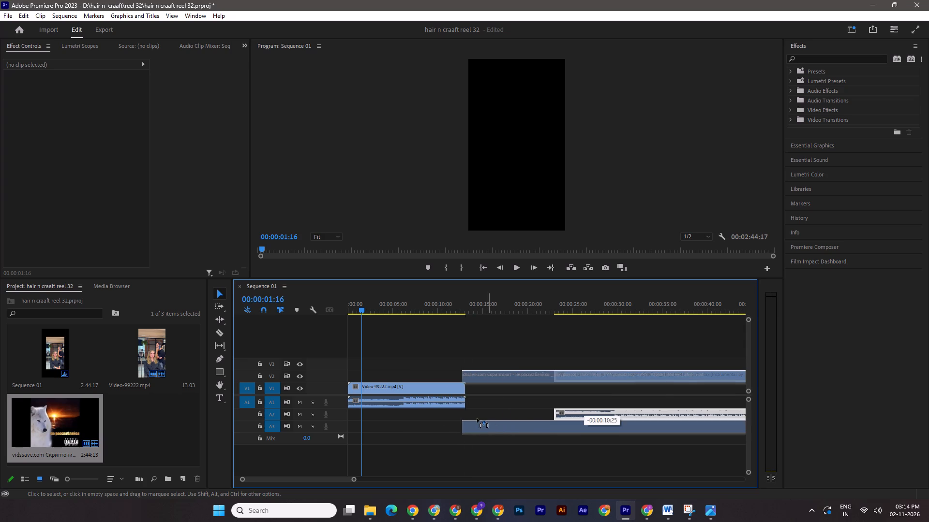
drag(477, 419, 394, 412)
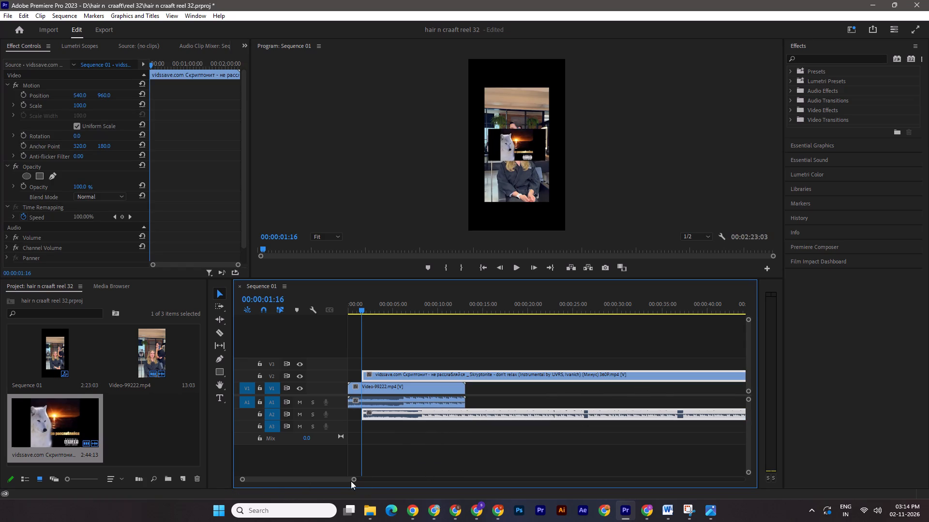
drag(354, 479, 309, 473)
drag(552, 416, 615, 415)
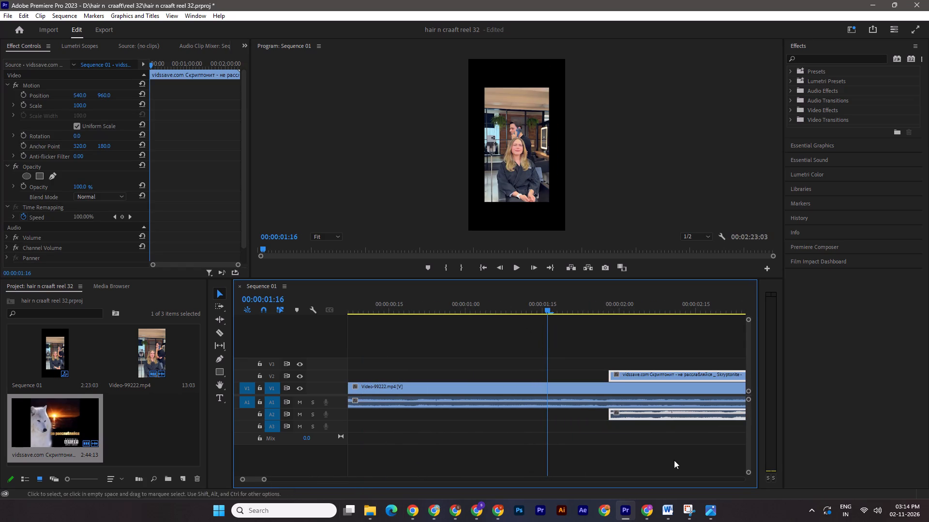
click(749, 471)
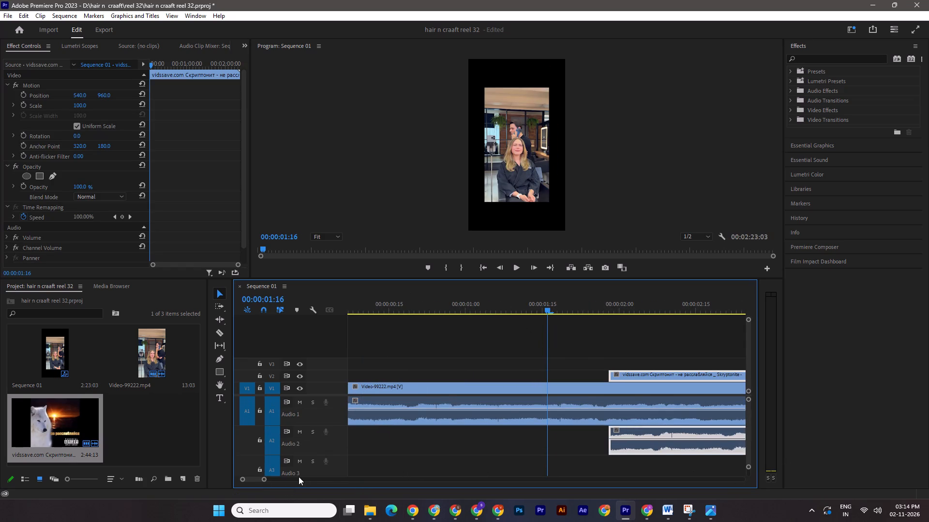
drag(264, 481, 307, 480)
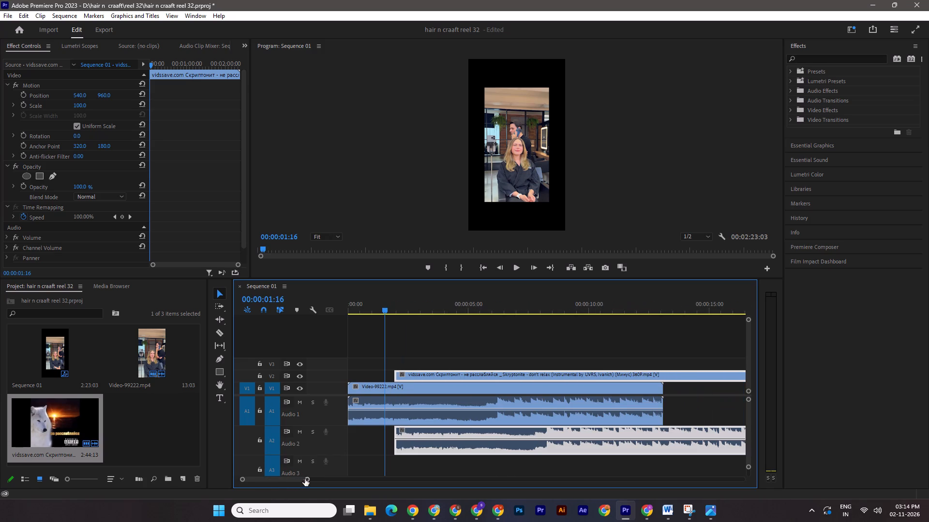
drag(389, 307, 499, 307)
drag(592, 450, 531, 446)
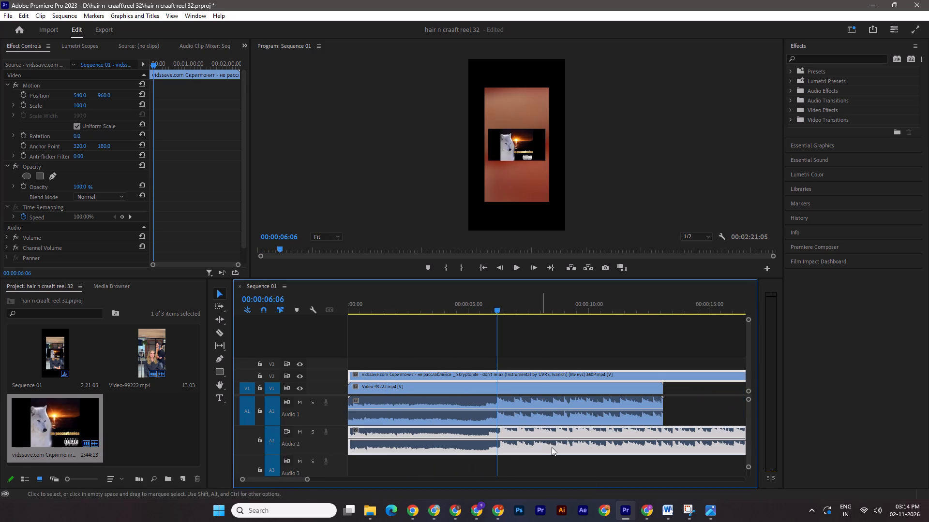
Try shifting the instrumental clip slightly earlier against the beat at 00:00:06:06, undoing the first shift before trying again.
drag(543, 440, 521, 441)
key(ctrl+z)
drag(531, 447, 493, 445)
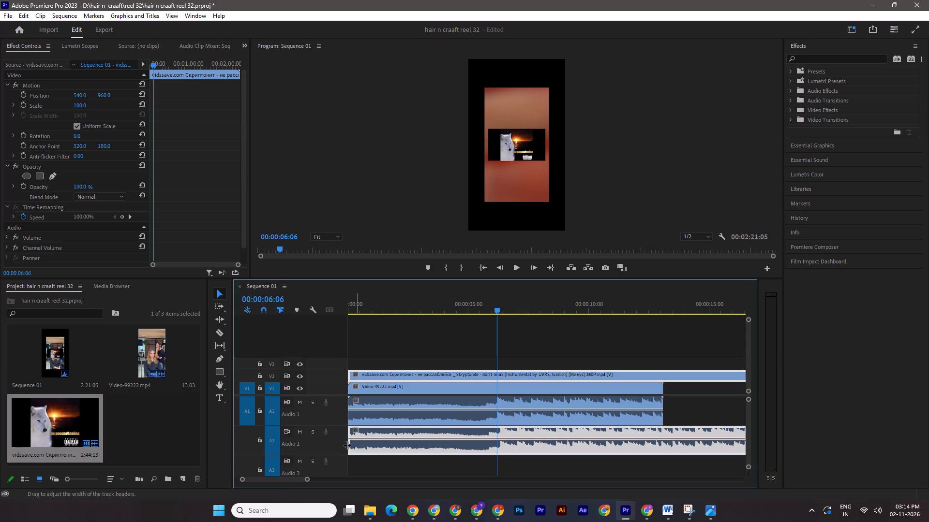
Trim the start of the instrumental clip to about 2.4 seconds into the sequence and save the project.
drag(350, 445, 408, 450)
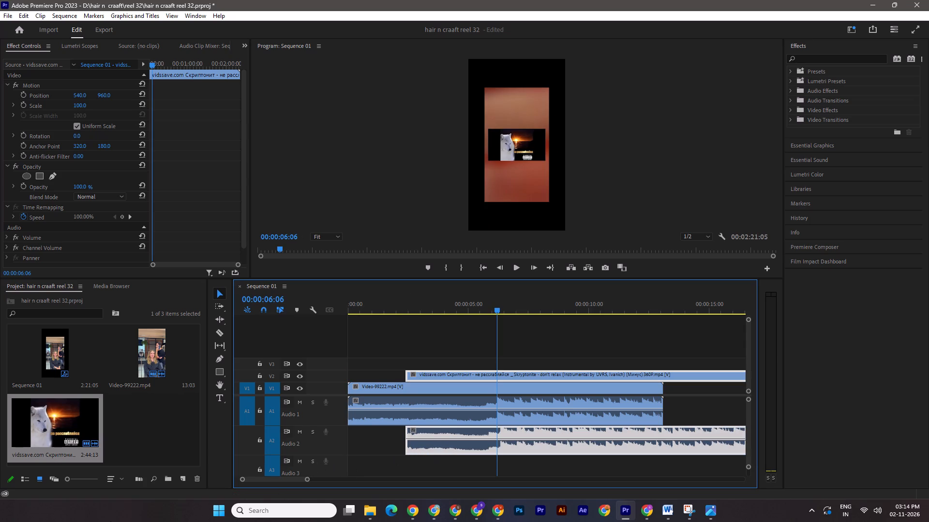
key(ctrl+s)
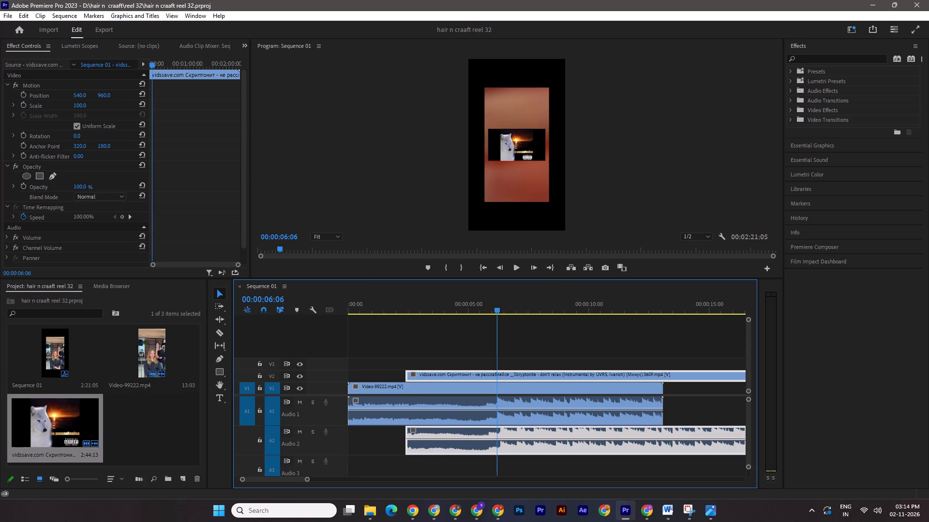
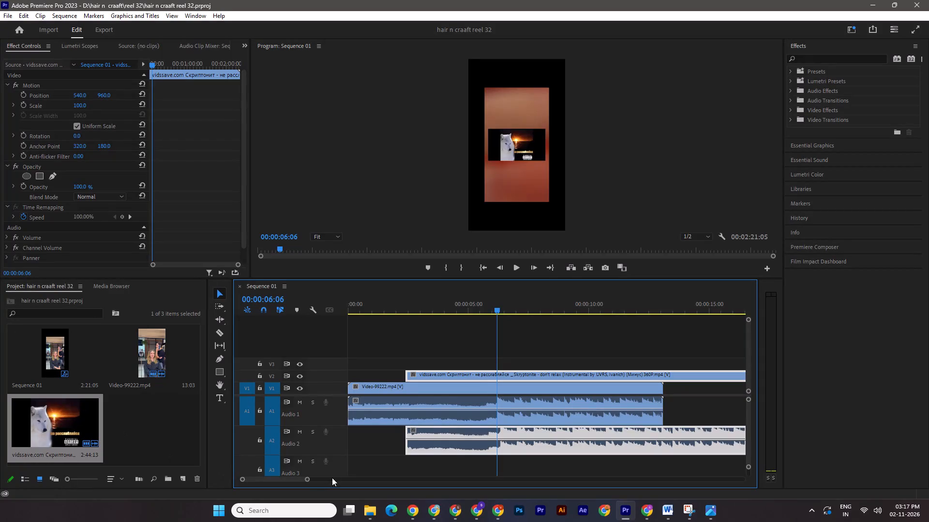
Nudge the instrumental clip on V2 and A2 until its beat drop lines up with the Video-99222.mp4 drop near 00:00:06:09.
drag(307, 478, 294, 479)
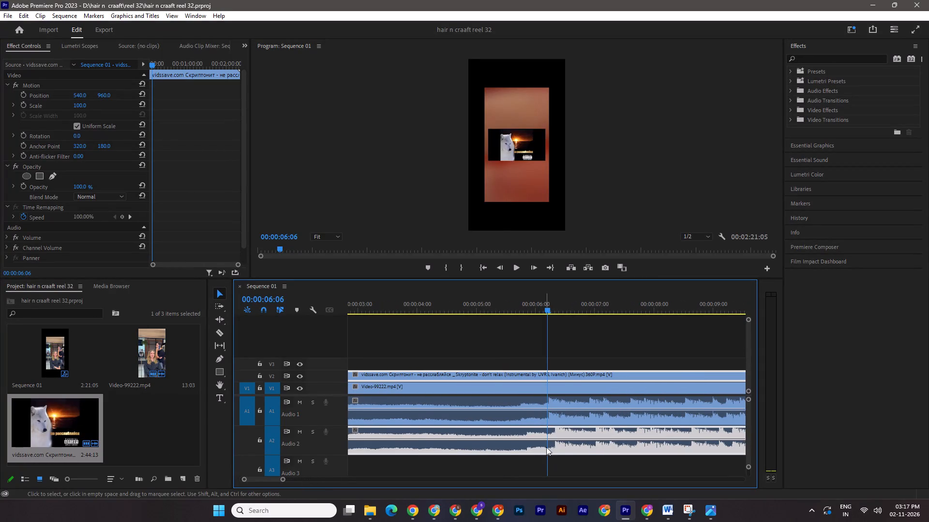
drag(583, 449, 568, 449)
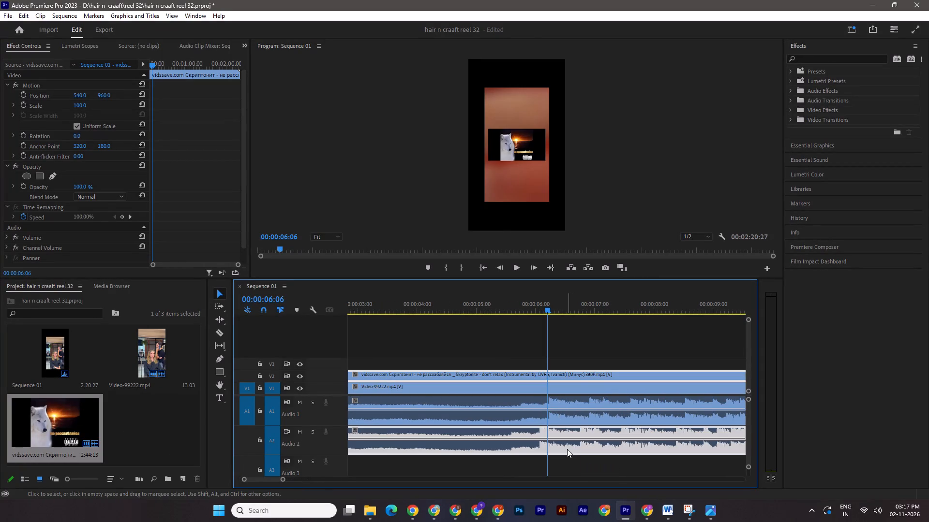
drag(563, 451, 576, 452)
drag(573, 452, 570, 453)
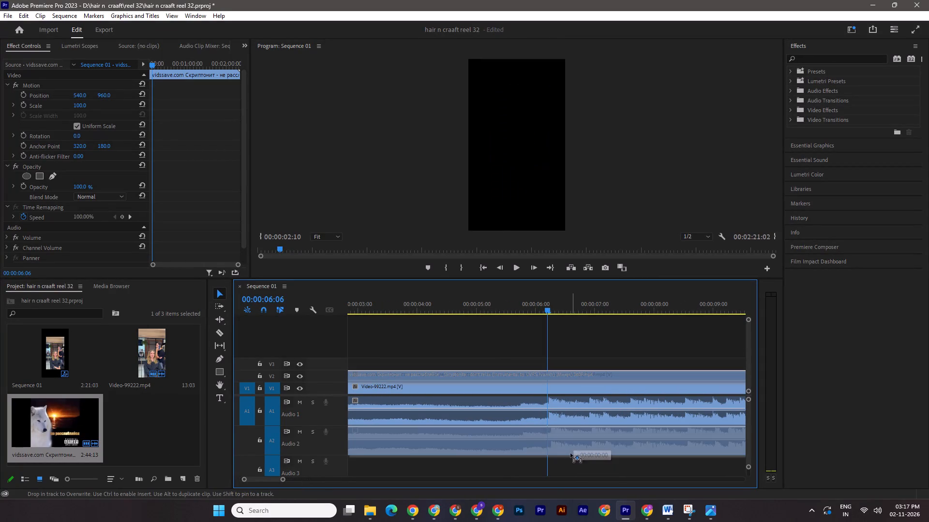
drag(570, 453, 569, 453)
drag(569, 452, 564, 451)
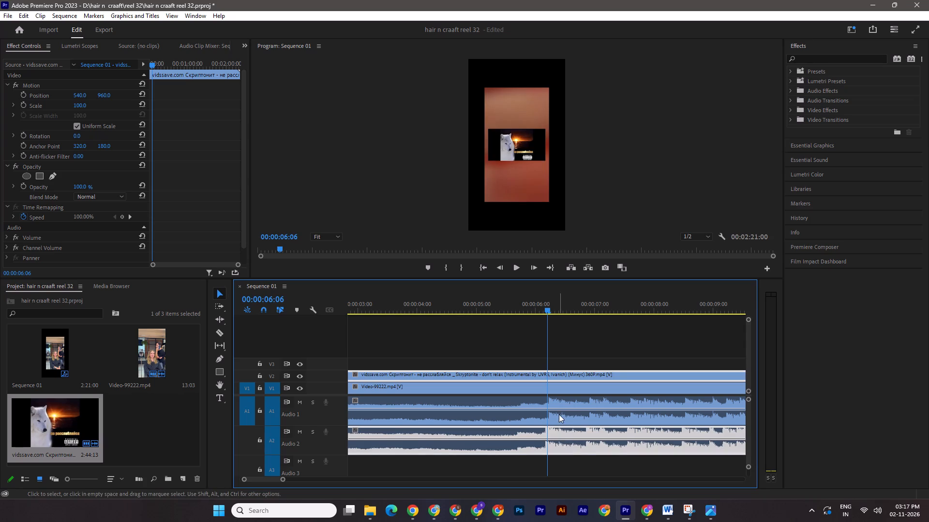
drag(281, 478, 269, 475)
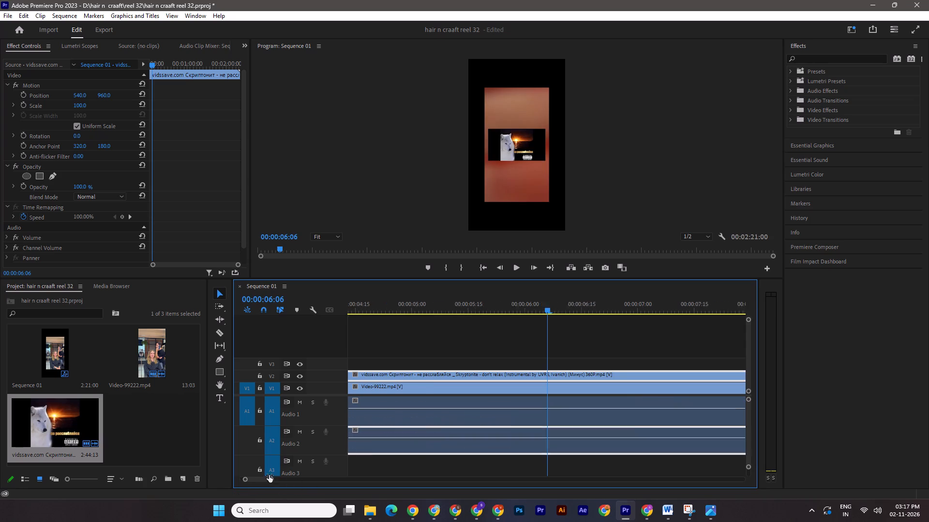
drag(269, 475, 262, 475)
drag(576, 451, 594, 451)
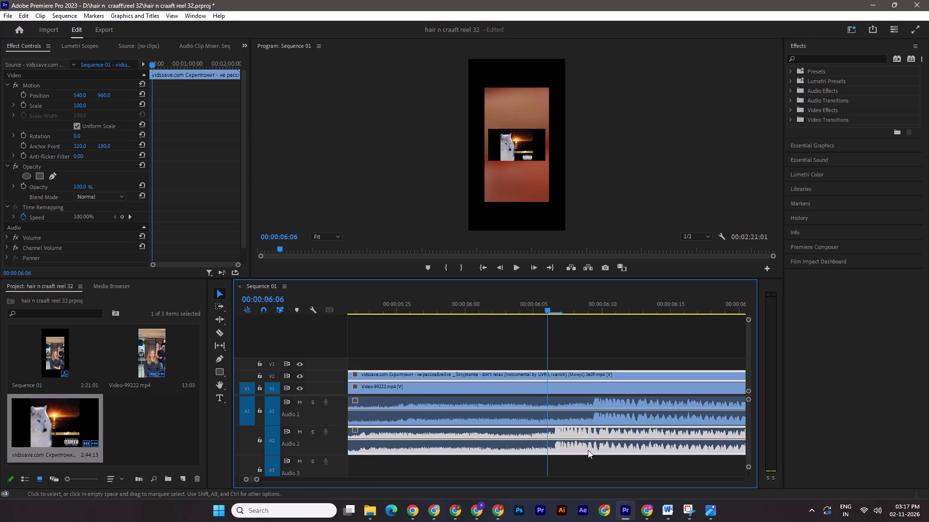
drag(576, 452, 600, 452)
drag(591, 451, 599, 450)
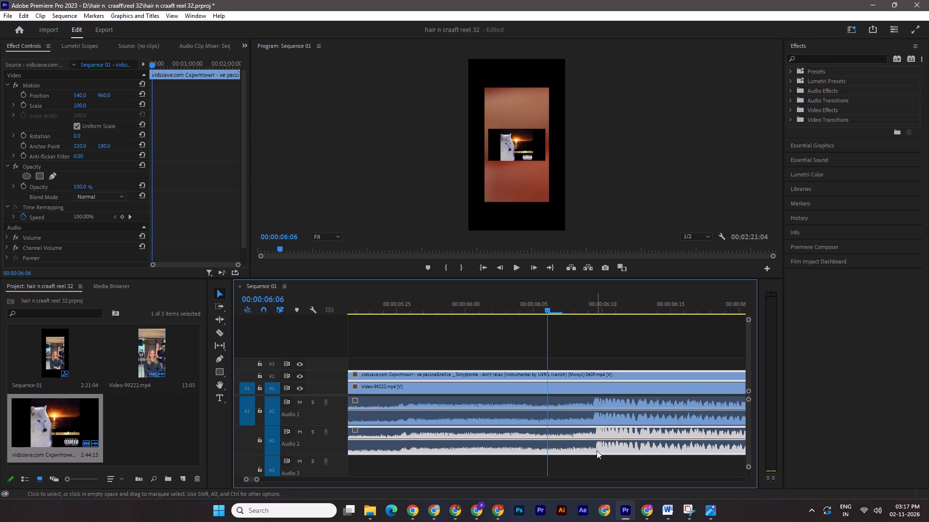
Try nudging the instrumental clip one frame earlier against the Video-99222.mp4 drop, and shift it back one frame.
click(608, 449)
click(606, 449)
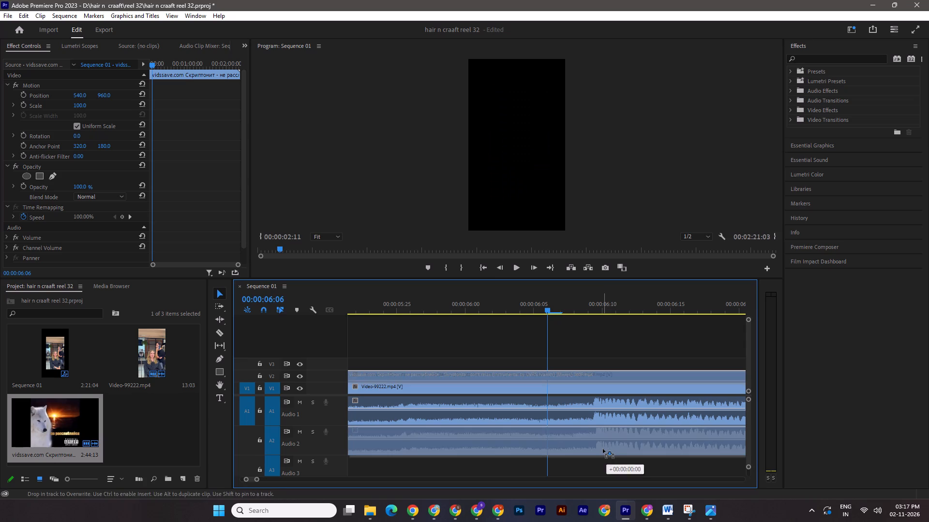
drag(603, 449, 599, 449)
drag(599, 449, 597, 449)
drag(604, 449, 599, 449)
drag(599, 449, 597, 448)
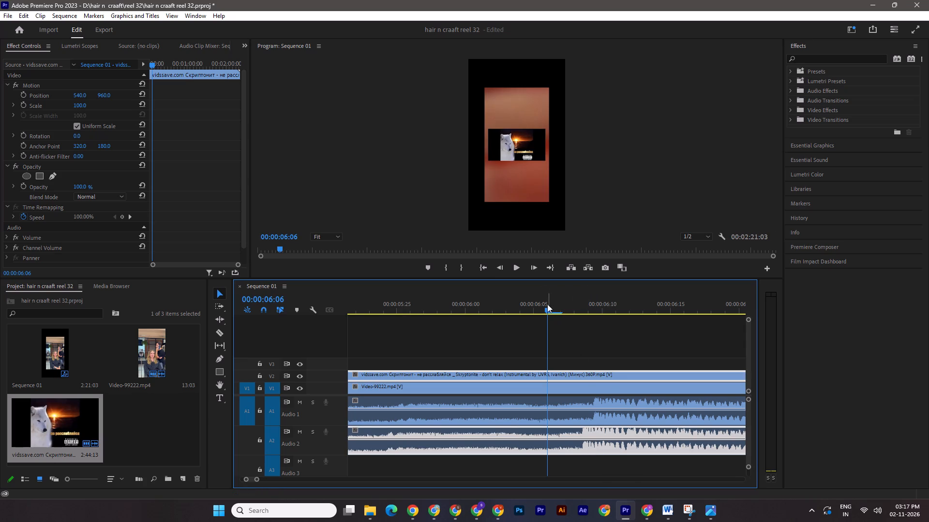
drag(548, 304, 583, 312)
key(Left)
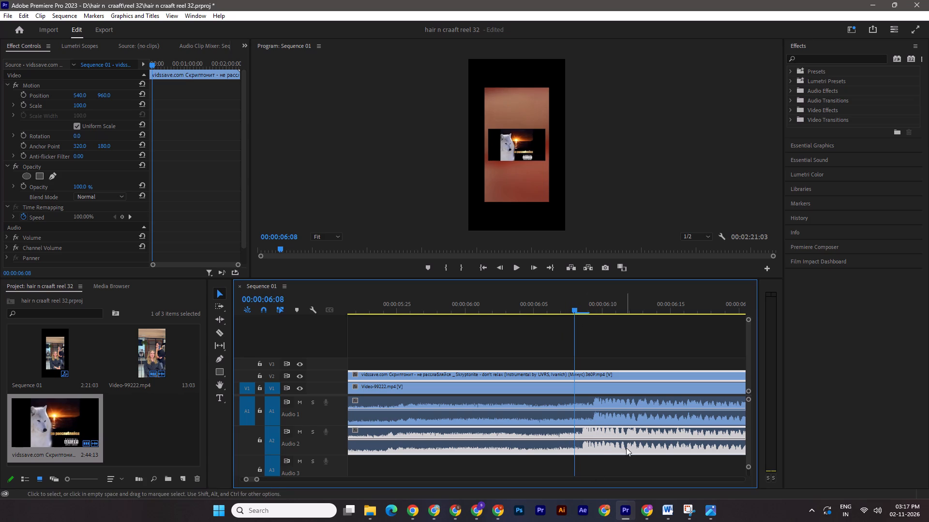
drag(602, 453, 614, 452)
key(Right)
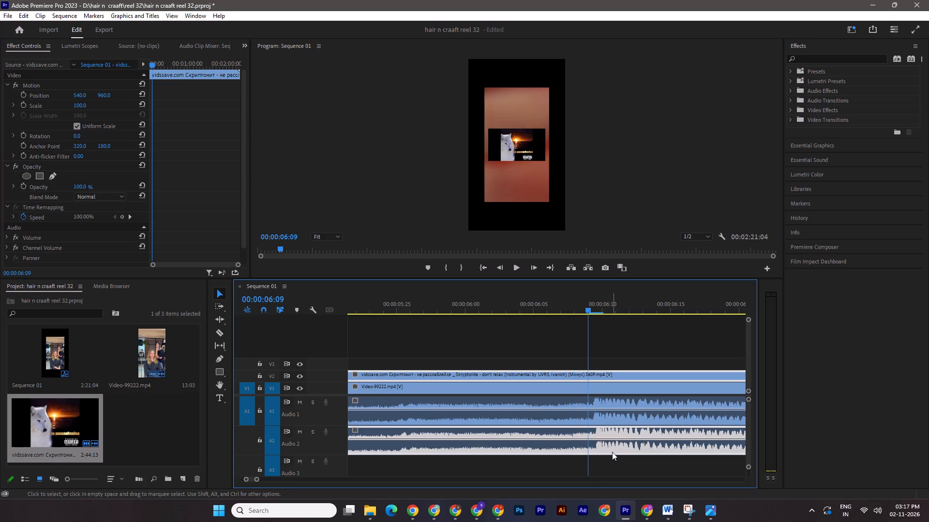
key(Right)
Play both audio tracks together from just before the beat drop to the end of Video-99222.mp4 to check their sync.
drag(600, 307, 599, 307)
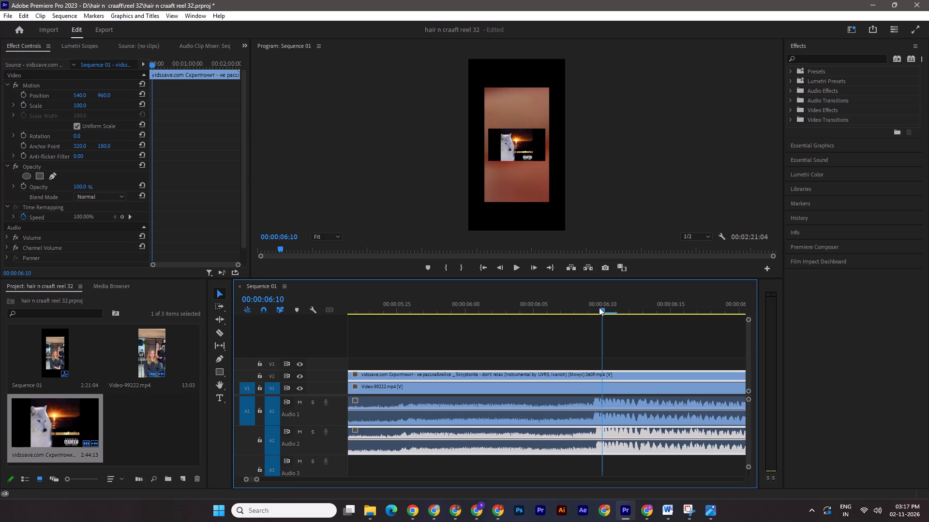
drag(599, 307, 595, 307)
drag(605, 309, 571, 307)
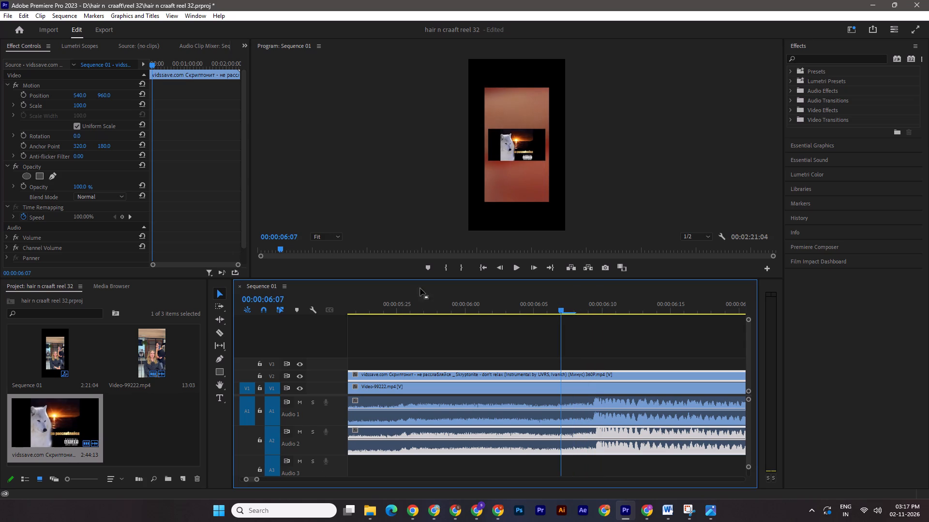
click(390, 307)
key(space)
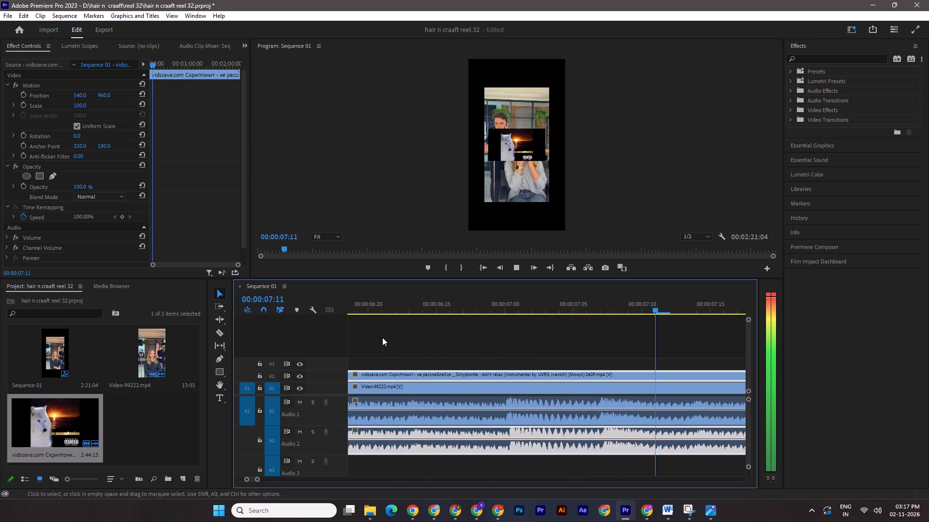
drag(259, 480, 273, 483)
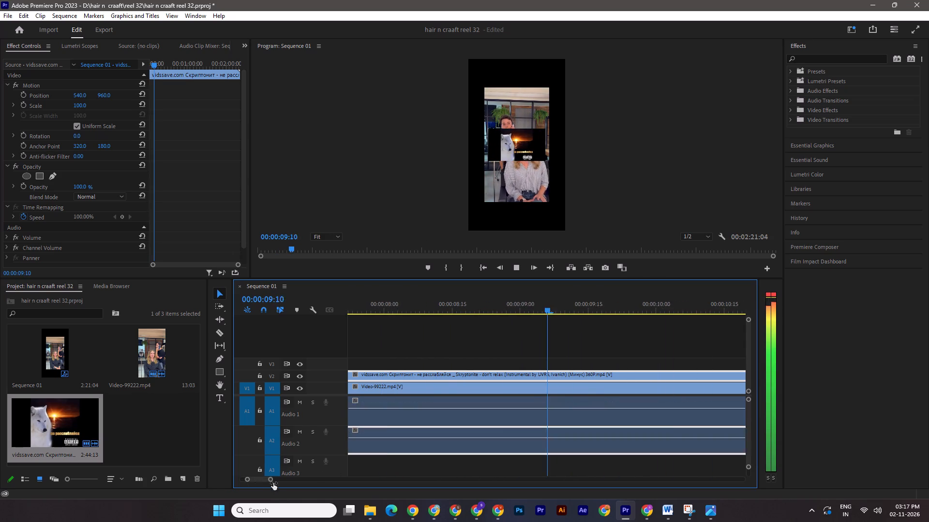
drag(273, 483, 313, 485)
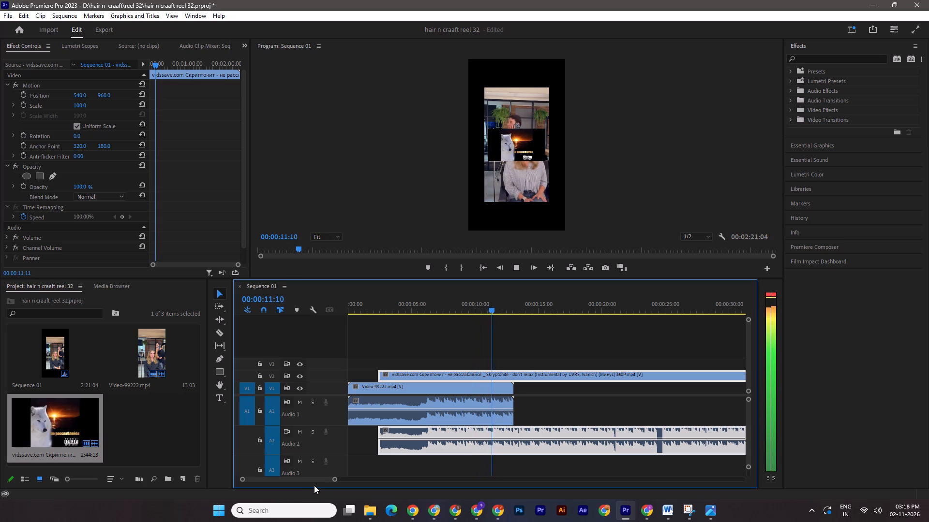
key(space)
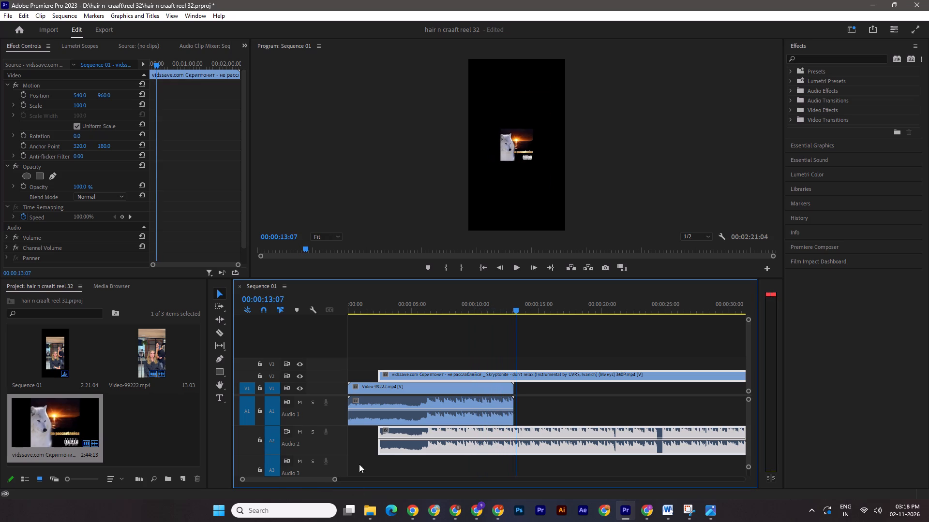
Extend the start of the instrumental clip on V2 and A2 back to the sequence start.
drag(378, 449, 303, 443)
Mute Audio 1 and hide track V2 while playing the sequence from the start, and save the project.
drag(521, 304, 311, 326)
click(300, 401)
key(space)
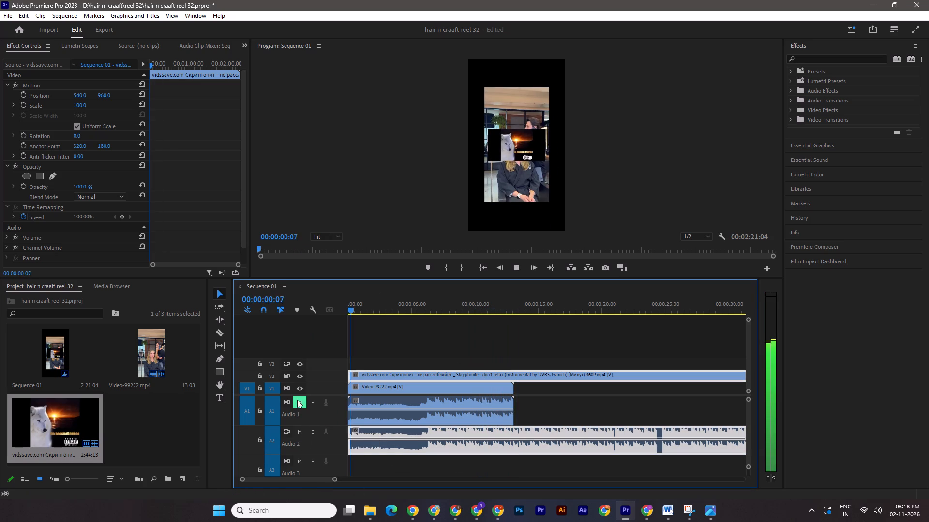
click(299, 377)
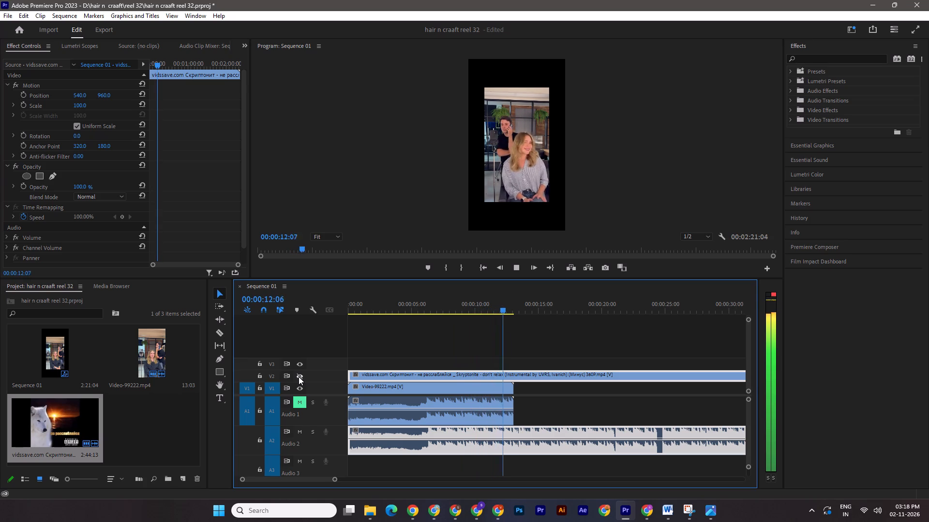
key(space)
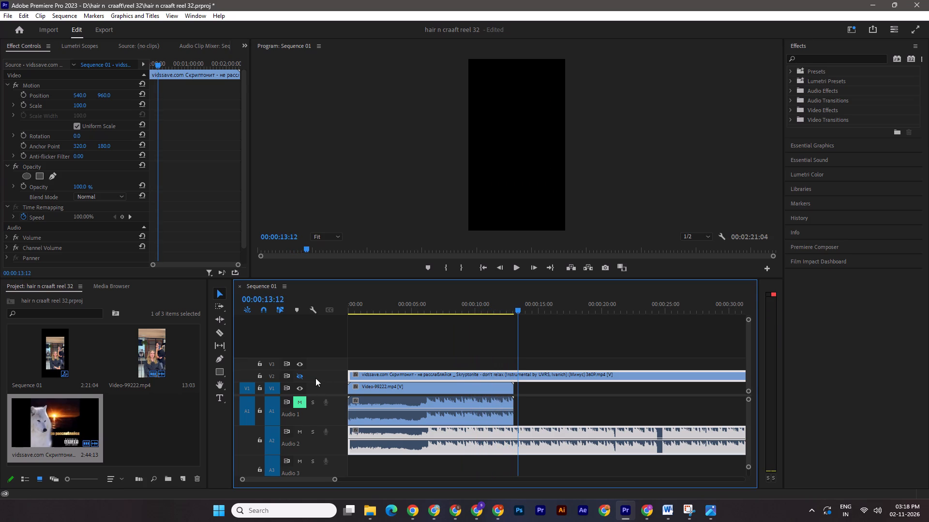
key(ctrl+s)
Trim the end of the instrumental clip back to about 00:00:31:18 and save the project.
key(space)
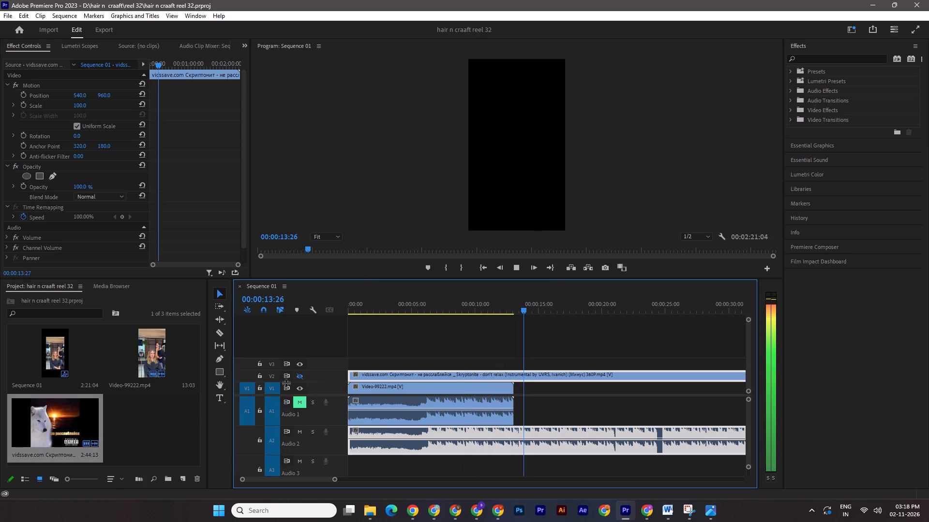
drag(336, 478, 437, 479)
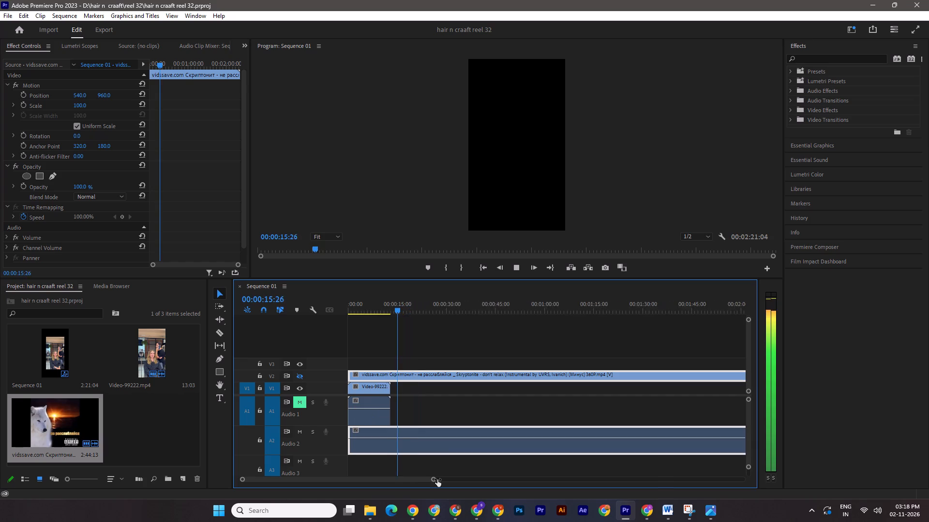
drag(437, 479, 481, 480)
drag(654, 375, 442, 375)
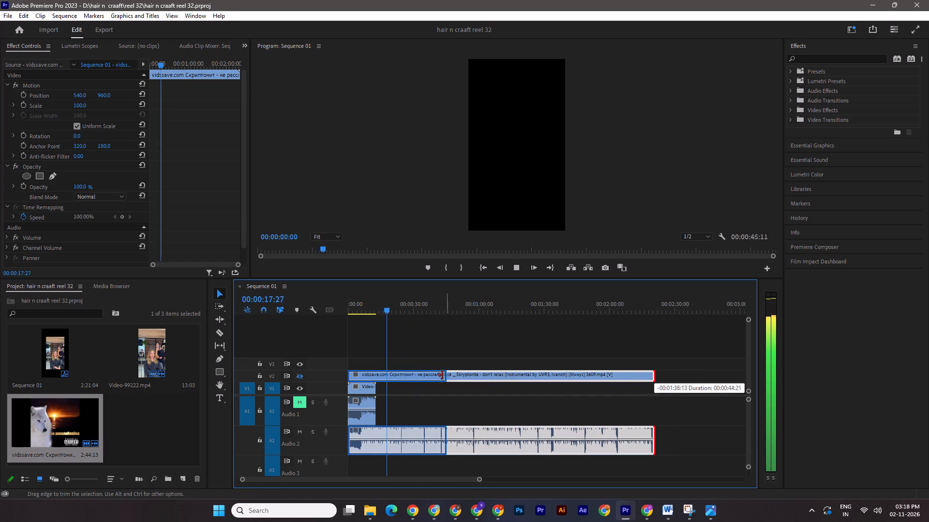
drag(442, 375, 416, 375)
key(space)
key(ctrl+s)
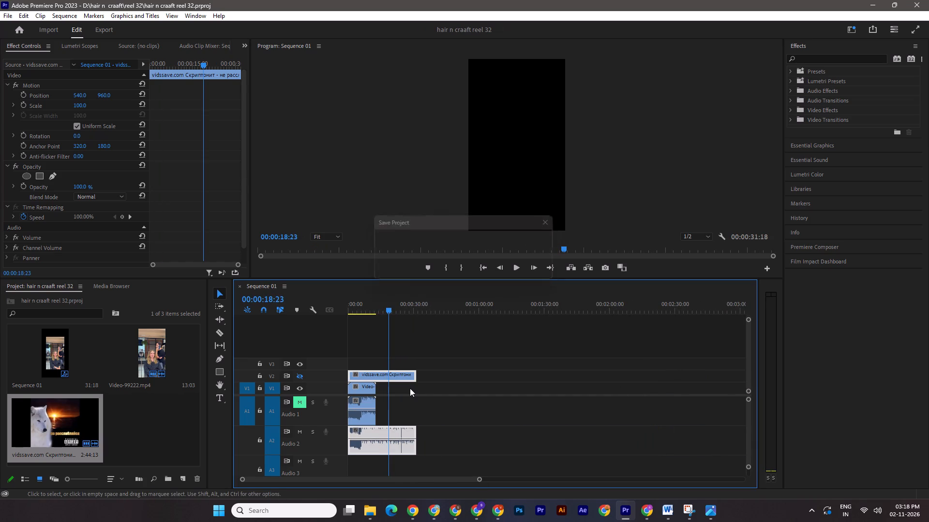
Trim the end of the instrumental clip to 00:00:28:20.
drag(389, 309, 407, 311)
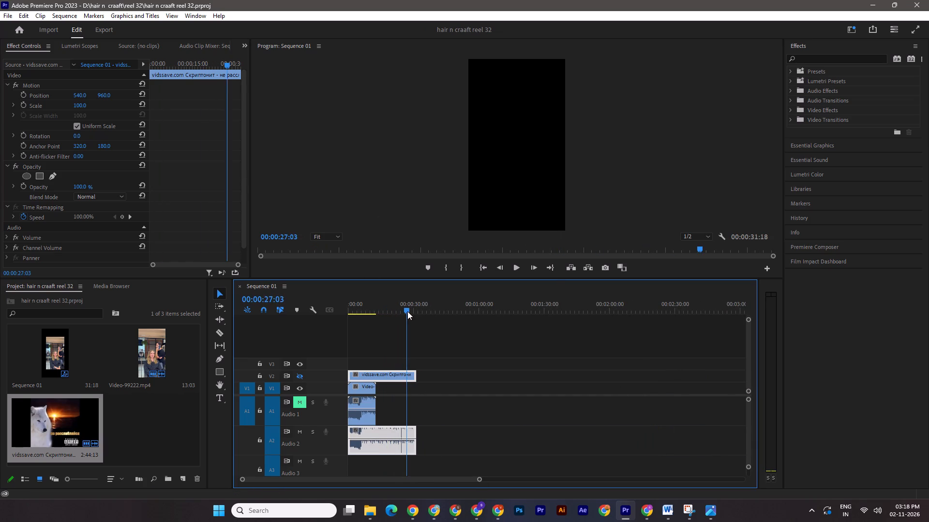
drag(407, 311, 411, 312)
drag(420, 374, 413, 375)
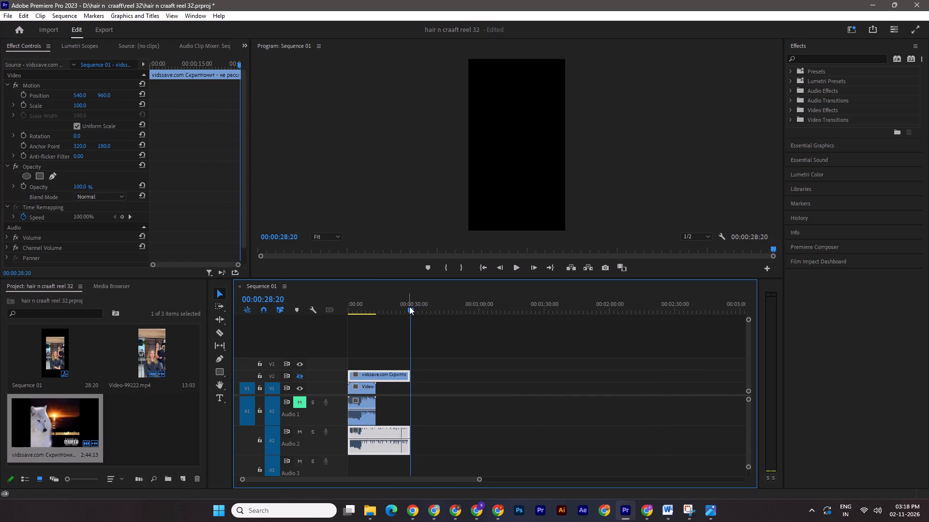
Add IMG_9662.MOV from the reel 32 folder to track V3, starting about 4 seconds in, and preview it at 00:00:07:12.
drag(409, 302, 289, 302)
drag(480, 478, 414, 471)
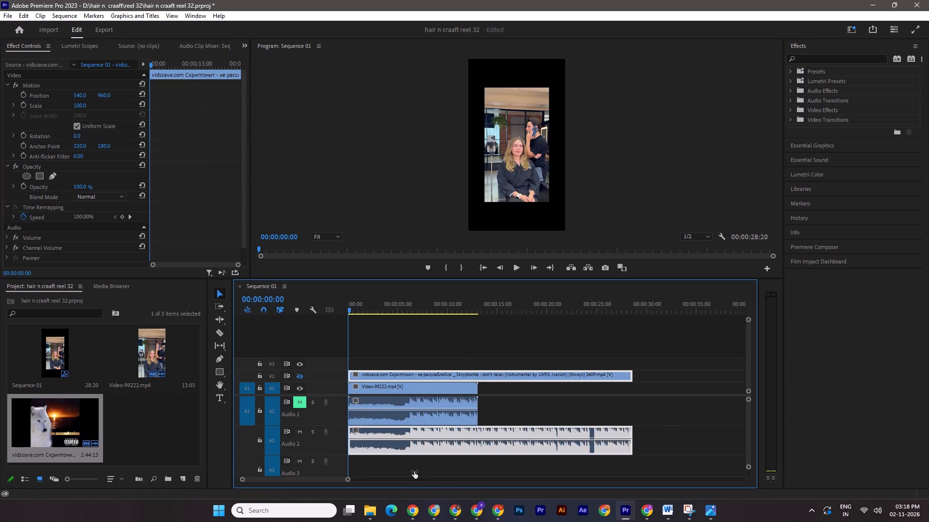
drag(414, 471, 411, 472)
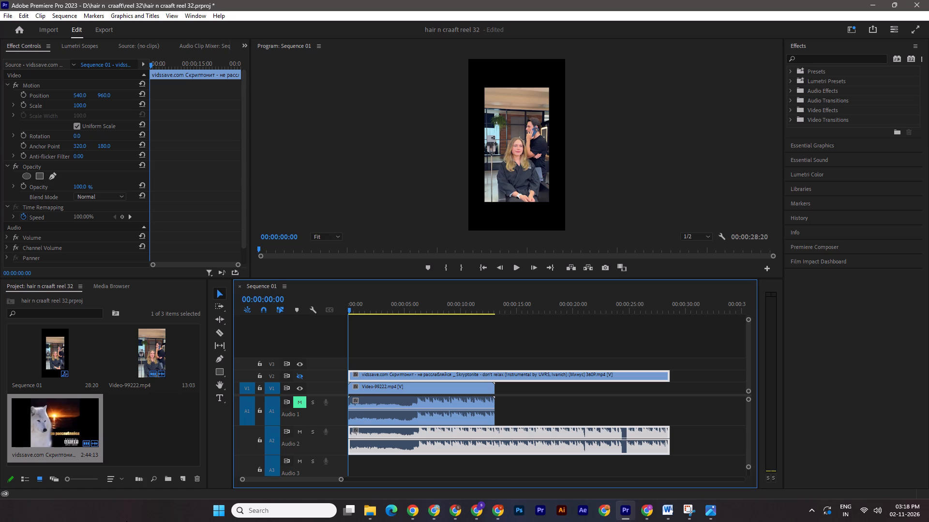
click(351, 309)
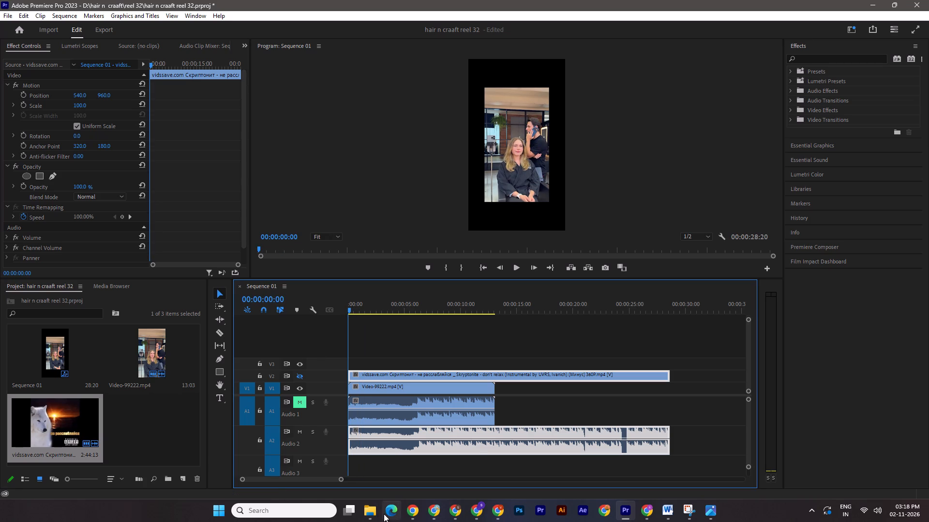
click(374, 512)
click(433, 475)
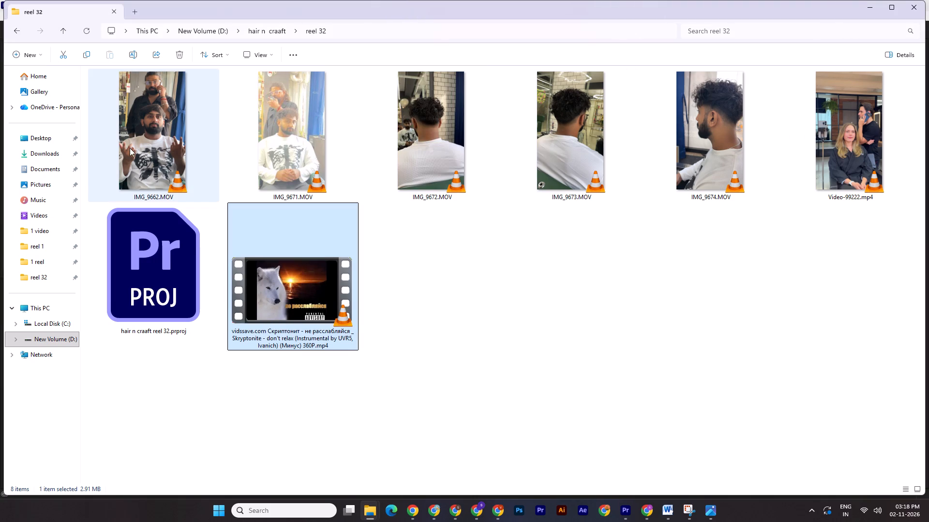
drag(130, 148, 422, 349)
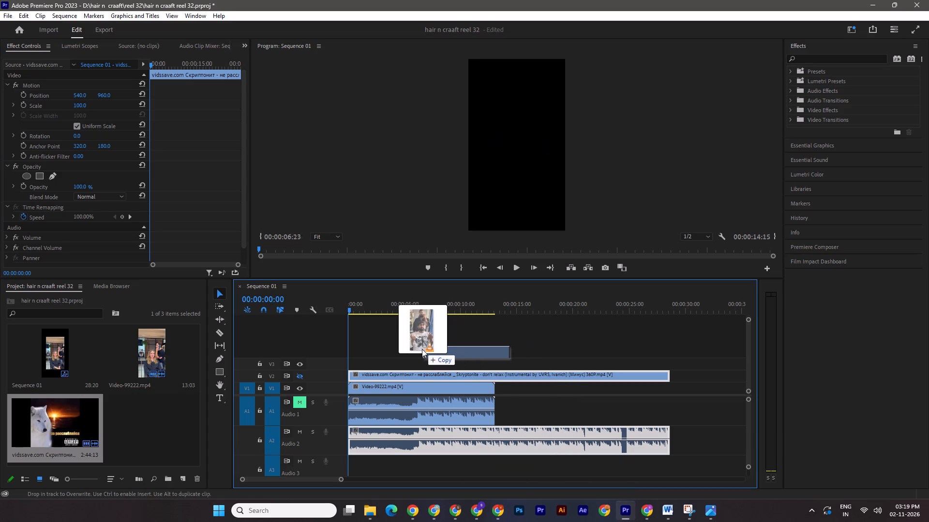
drag(422, 349, 396, 365)
click(433, 306)
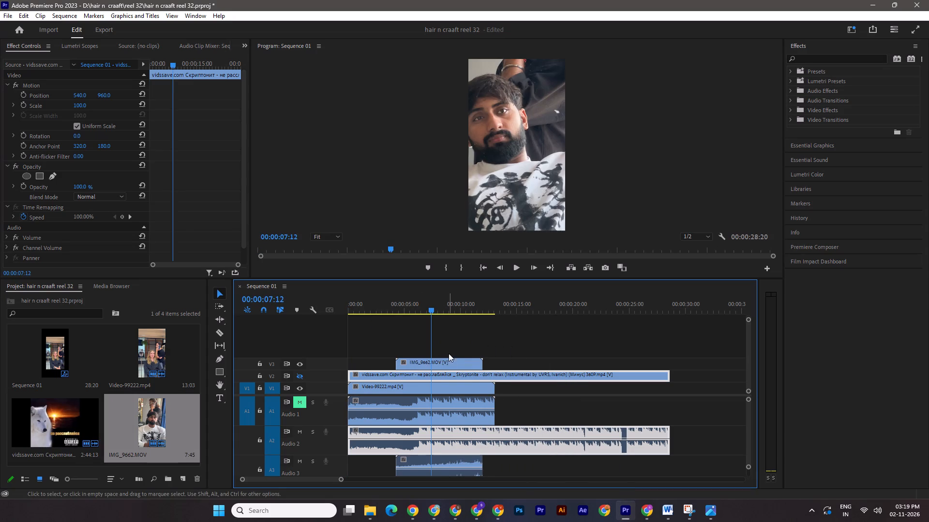
Set the scale of the IMG_9662.MOV clip on V3 to 51 and save the project.
click(450, 364)
click(43, 107)
click(86, 108)
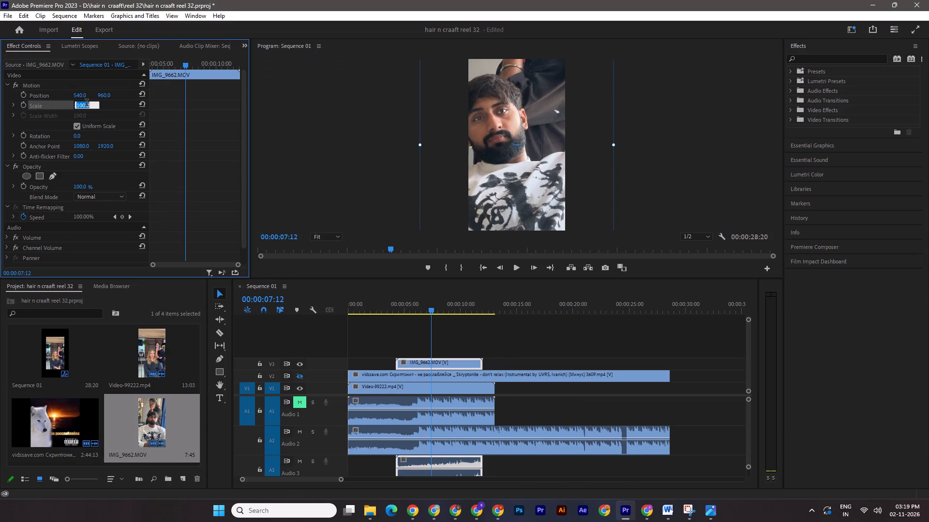
text(51)
key(Return)
key(ctrl+s)
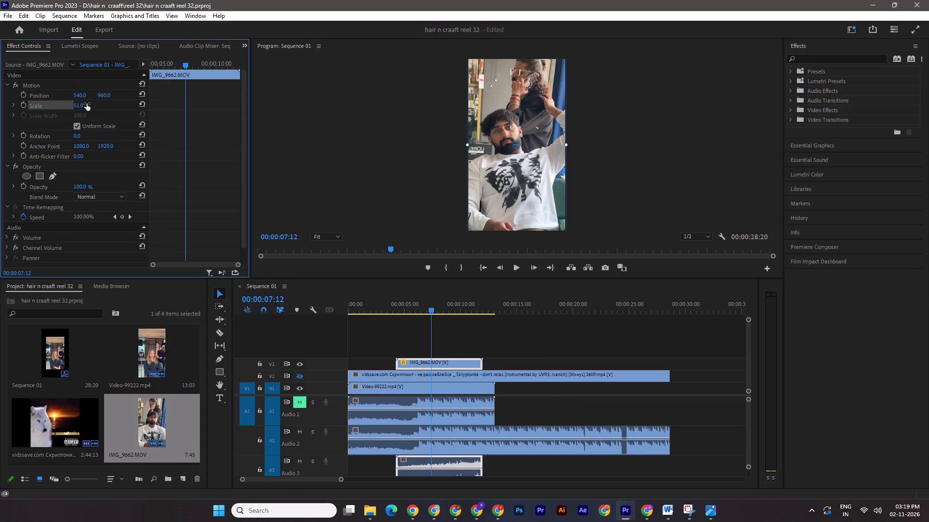
Move the IMG_9662.MOV clip on V3 to the very start of the sequence.
drag(420, 363, 358, 365)
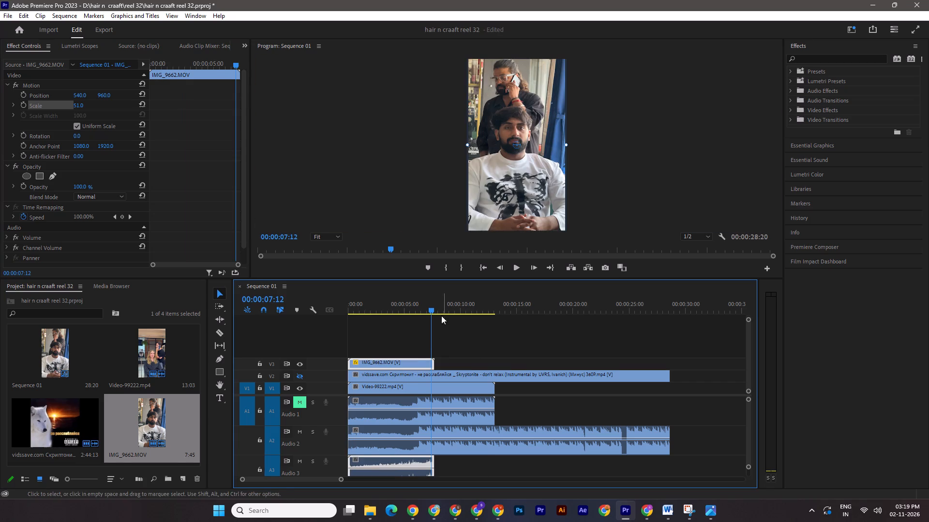
Mark the IMG_9662.MOV clip at 00:00:05:20, the frame where the lens is fully covered.
drag(433, 303, 419, 302)
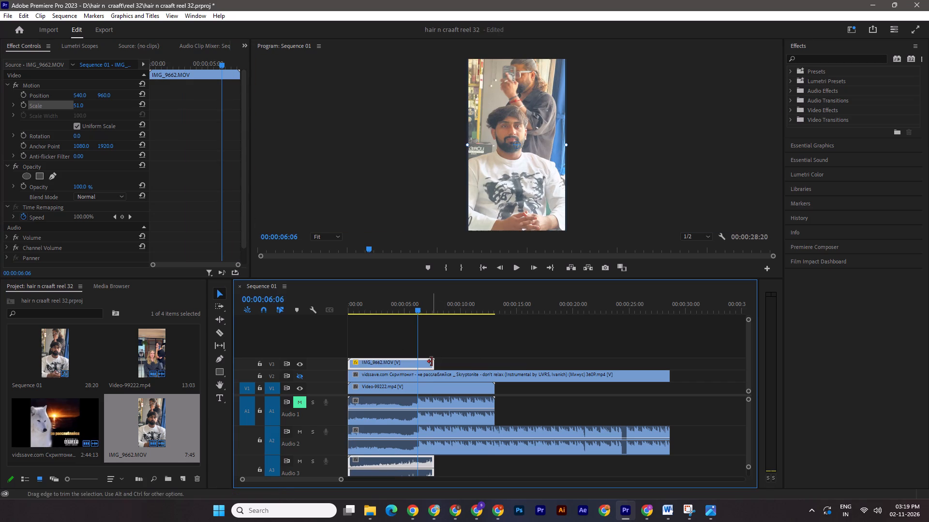
drag(415, 305, 408, 305)
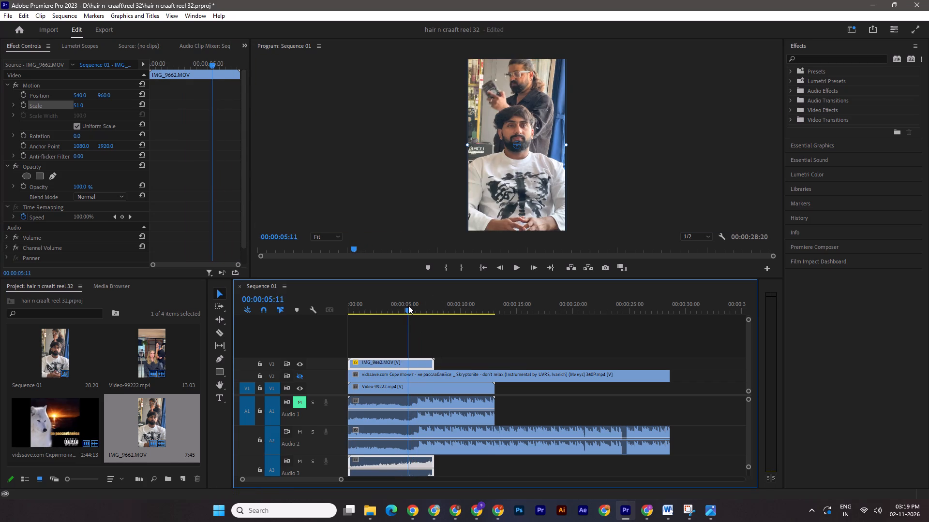
drag(408, 305, 411, 305)
key(Right)
key(Right)
key(Right)
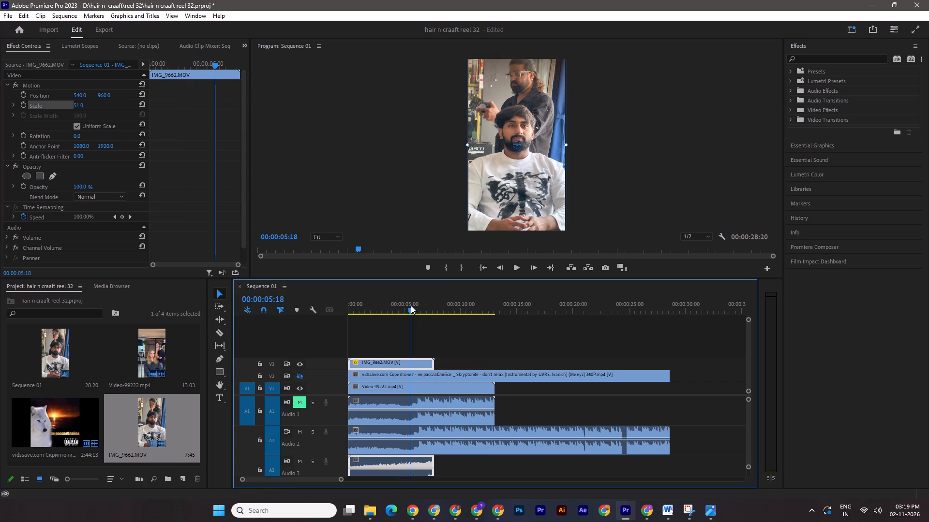
key(Right)
key(Right)
key(Right)
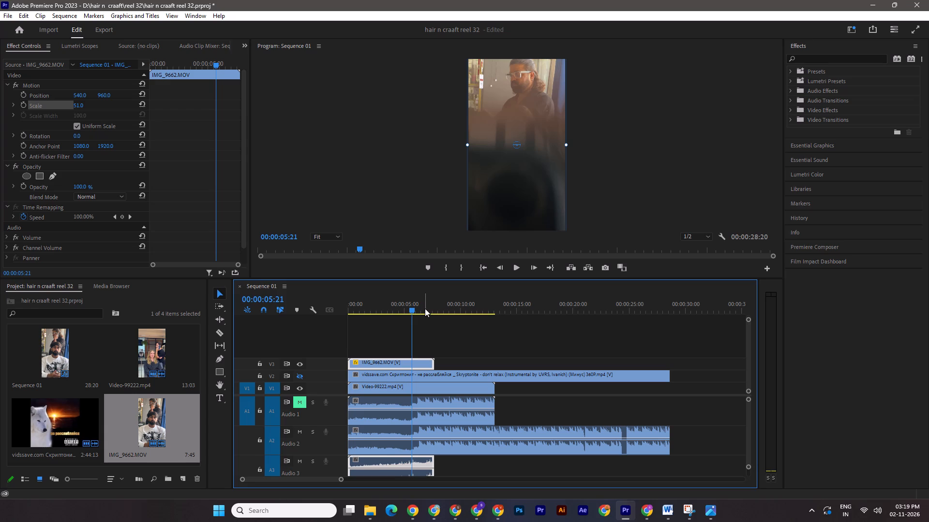
key(Left)
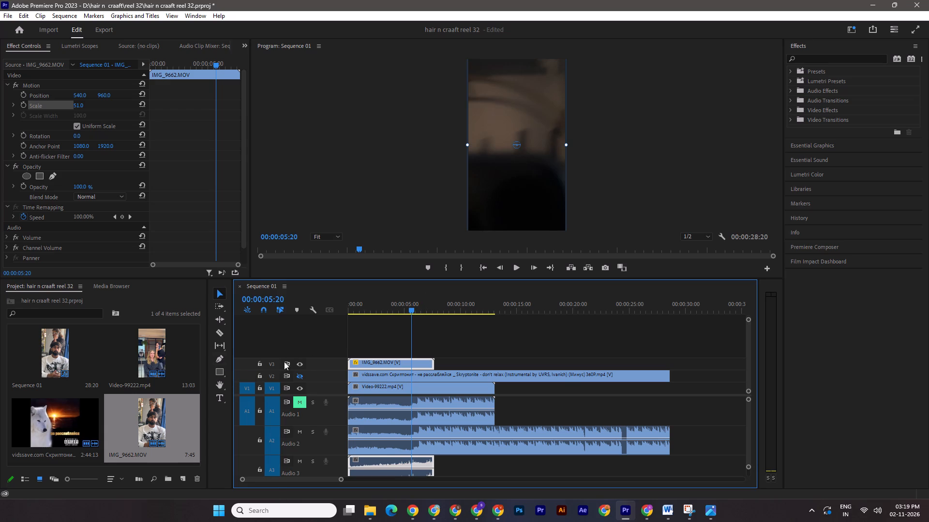
key(comma)
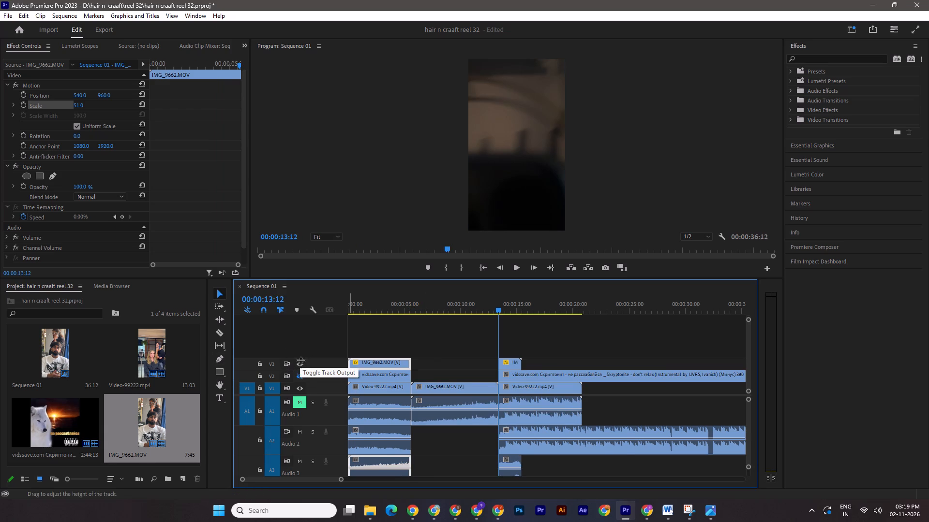
key(ctrl+z)
key(m)
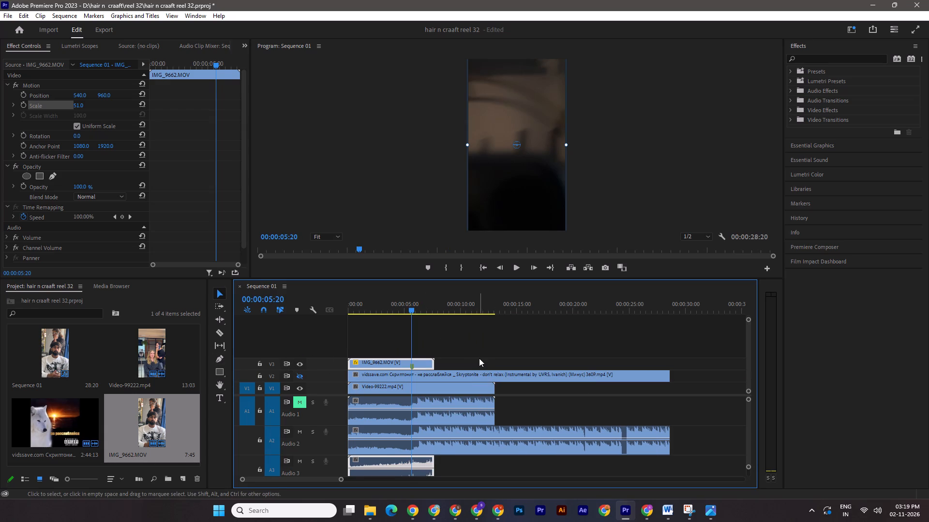
click(480, 358)
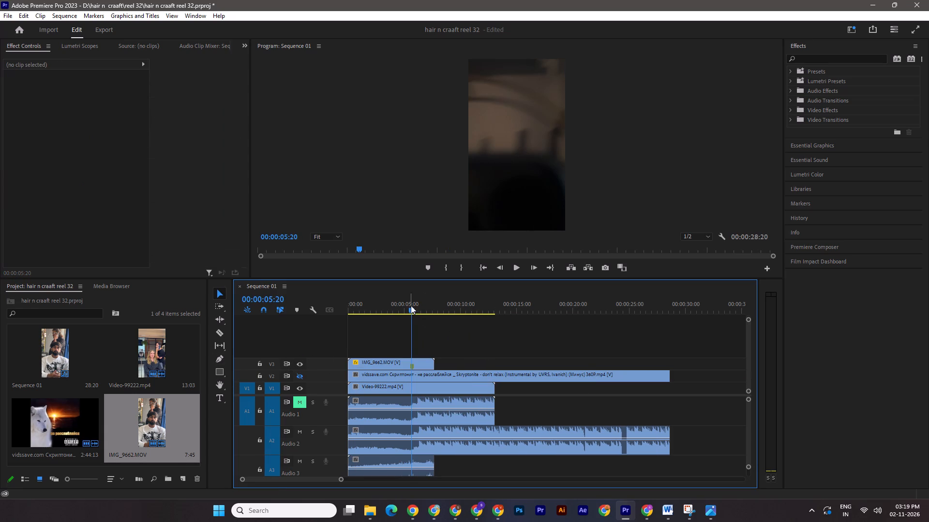
Add IMG_9671.MOV from the reel 32 folder to track V3, starting about 10 seconds in.
click(370, 506)
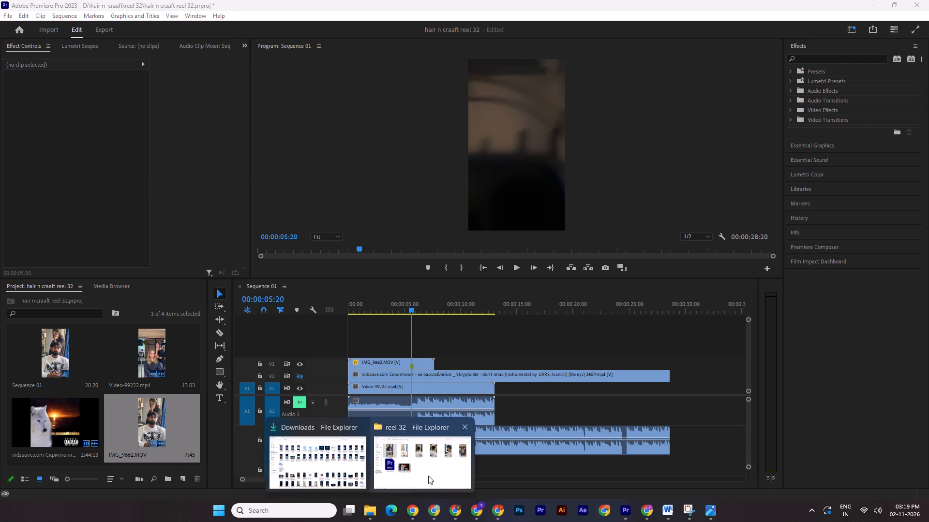
click(428, 476)
drag(302, 167, 630, 510)
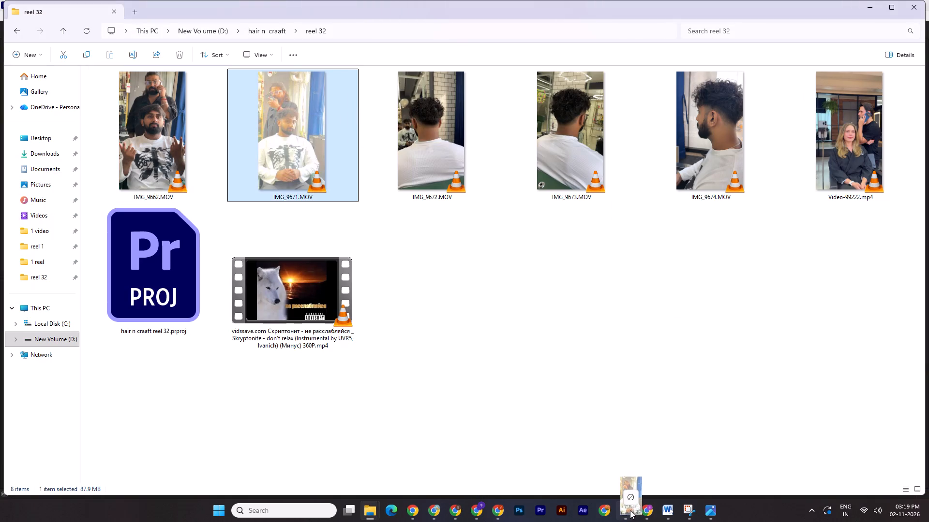
drag(630, 510, 458, 362)
Set the scale of the IMG_9671.MOV clip to 51 and save the project.
click(483, 309)
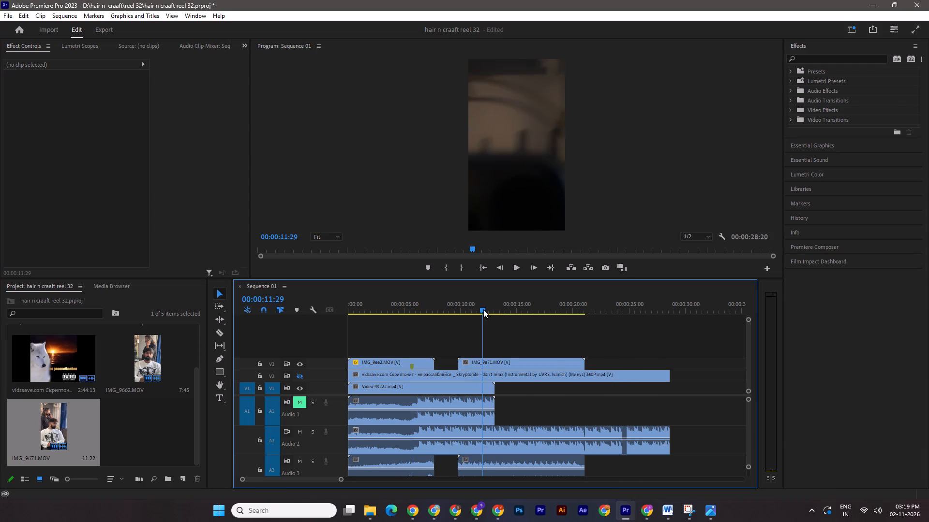
click(484, 310)
click(507, 360)
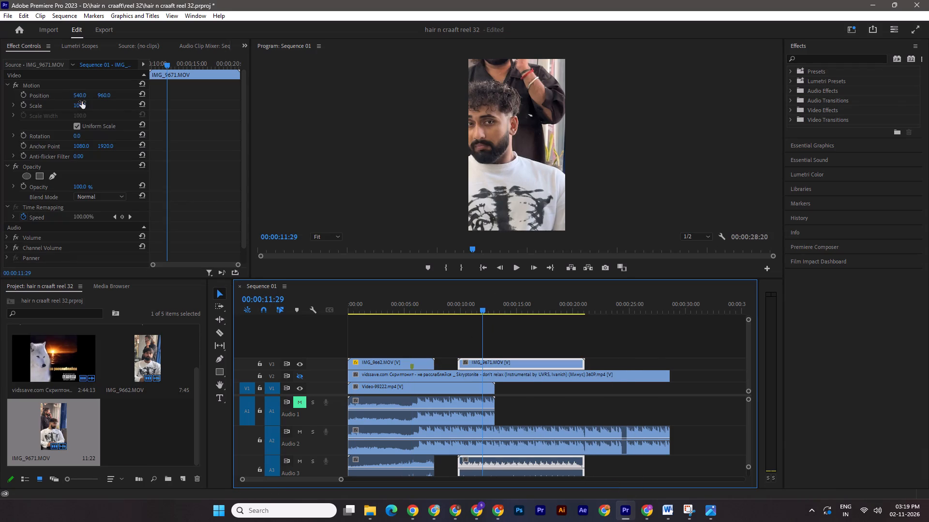
click(82, 102)
text(51)
key(Return)
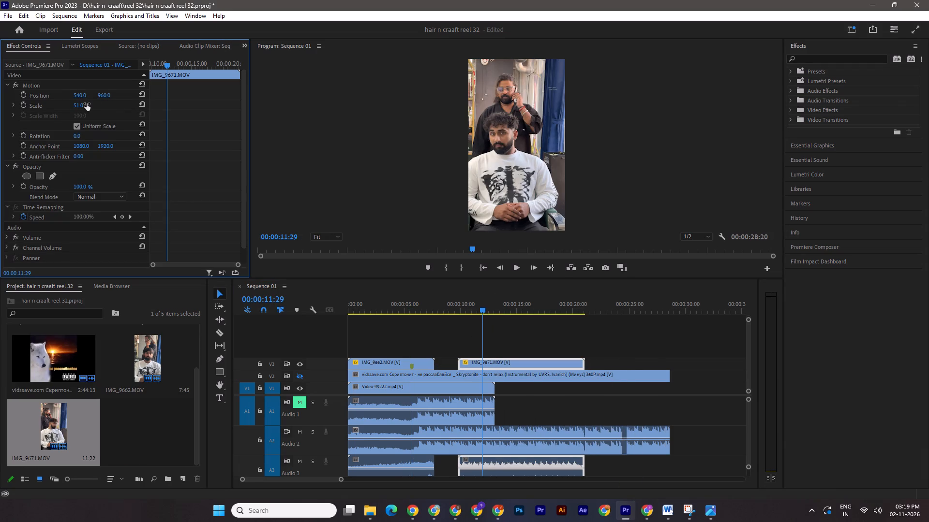
key(ctrl+z)
key(ctrl+shift+z)
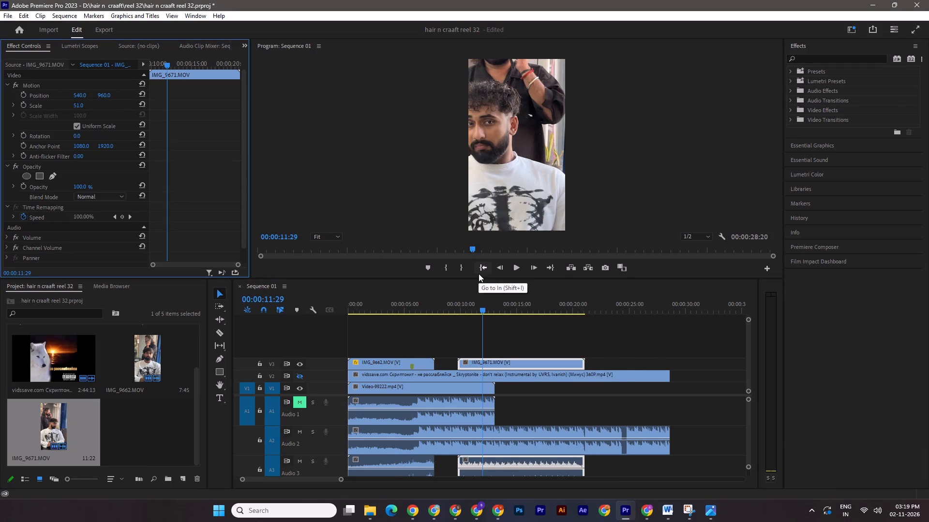
key(ctrl+s)
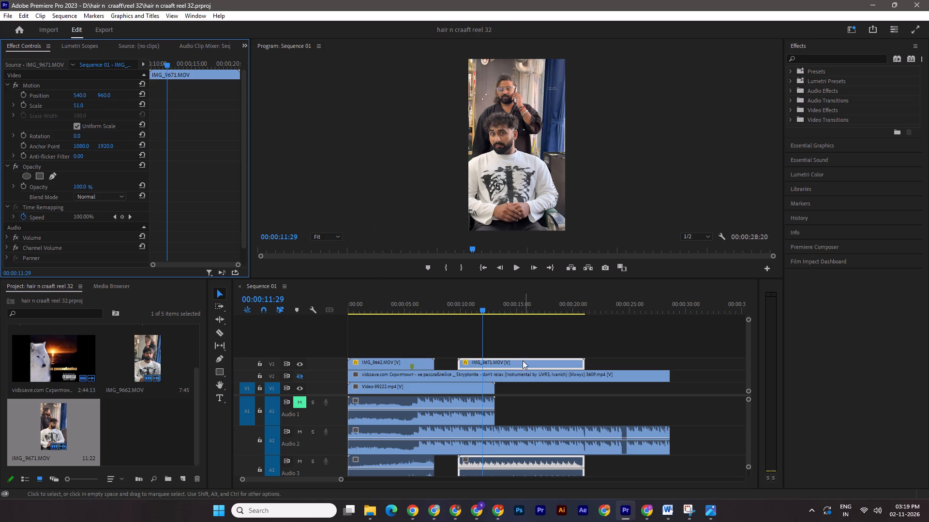
Find the dark covered-lens frame in IMG_9671.MOV and trim the clip's start to it at 00:00:13:12.
drag(483, 305, 461, 308)
drag(459, 309, 472, 310)
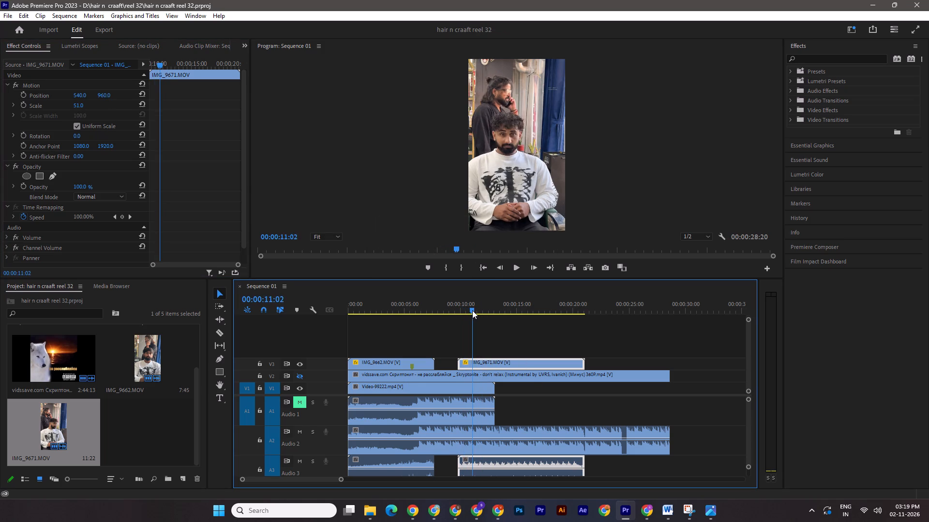
drag(472, 310, 493, 312)
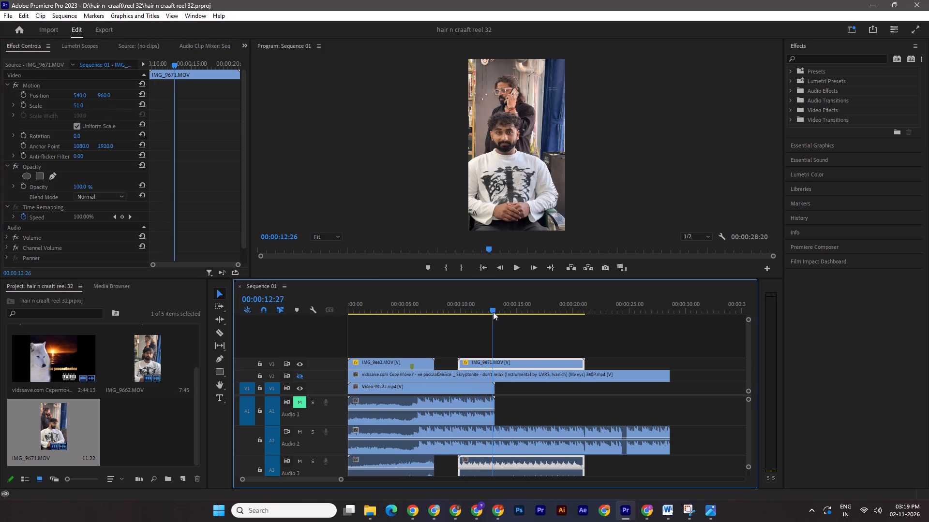
drag(493, 312, 505, 315)
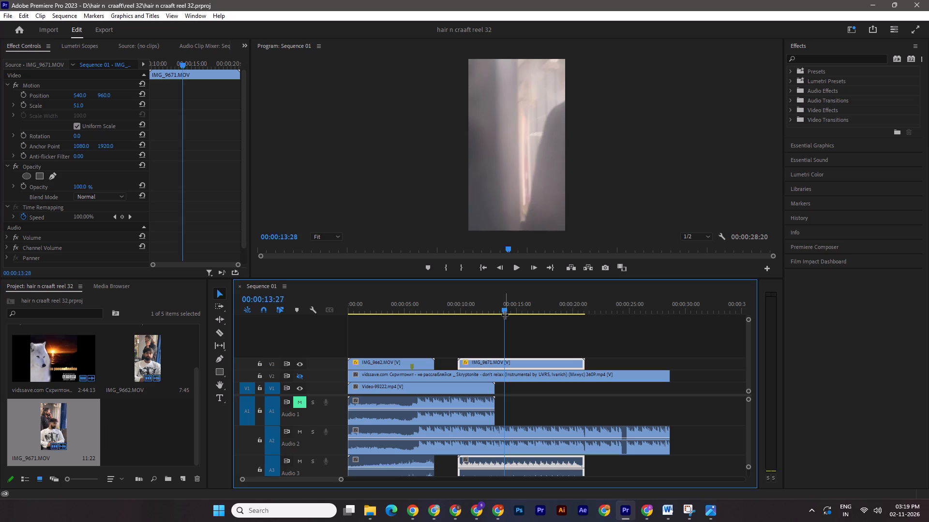
key(Left)
key(Left)
key(Left)
key(Left)
key(Left)
key(Left)
key(Left)
key(Left)
key(Left)
key(Left)
key(Left)
key(Left)
key(Left)
key(Left)
key(Left)
key(Left)
key(Left)
key(Left)
key(Left)
key(Left)
key(Left)
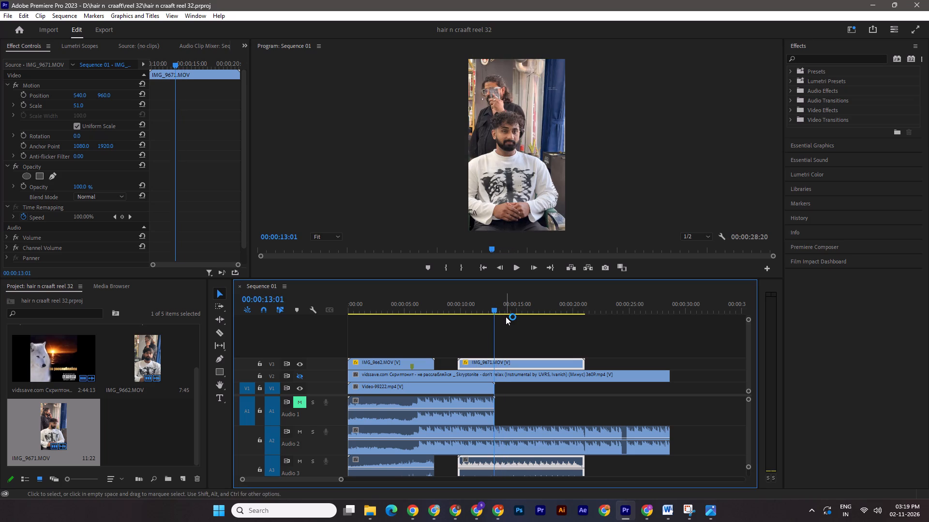
key(Right)
key(Right)
key(Right)
key(Right)
key(Right)
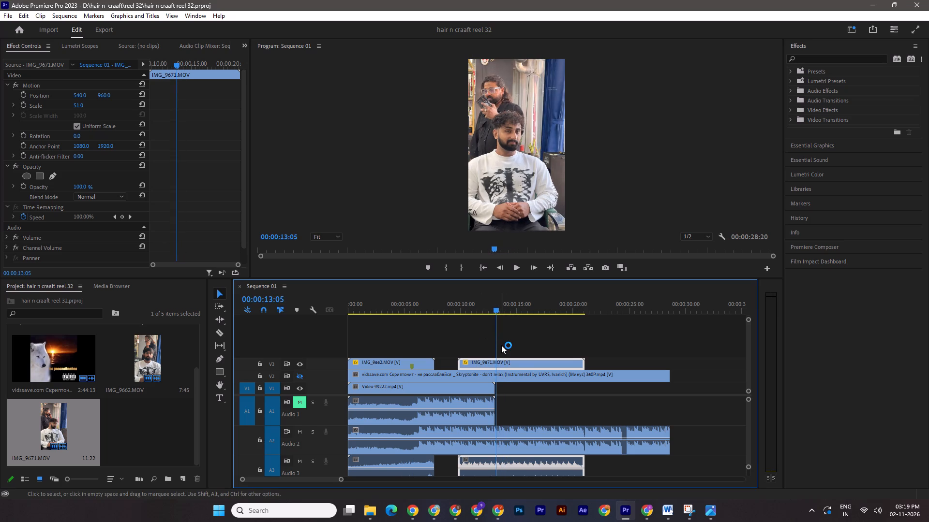
key(Right)
key(Right)
key(Right)
key(Right)
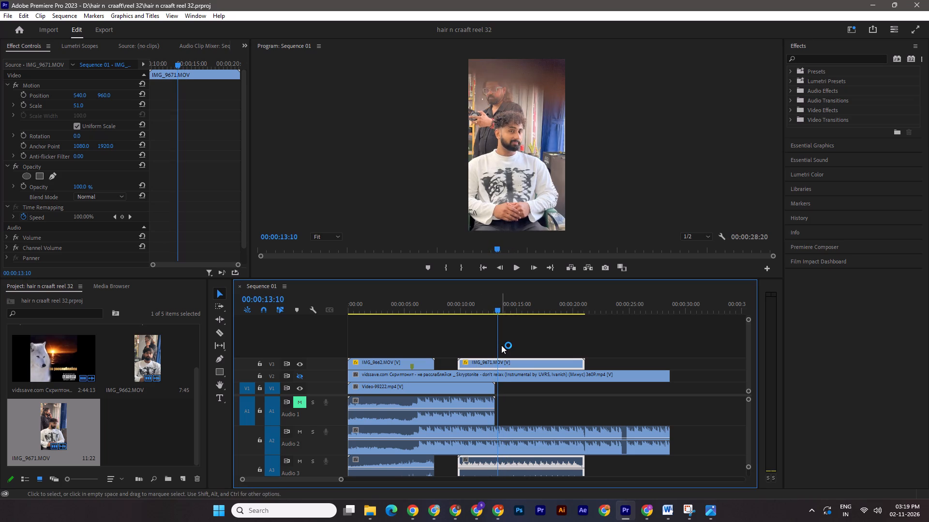
key(Right)
key(Right)
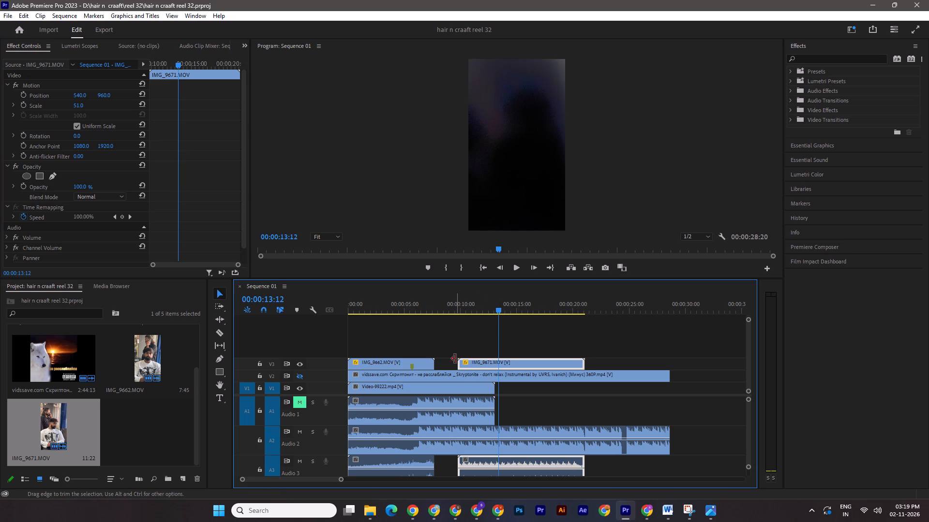
drag(458, 362, 500, 363)
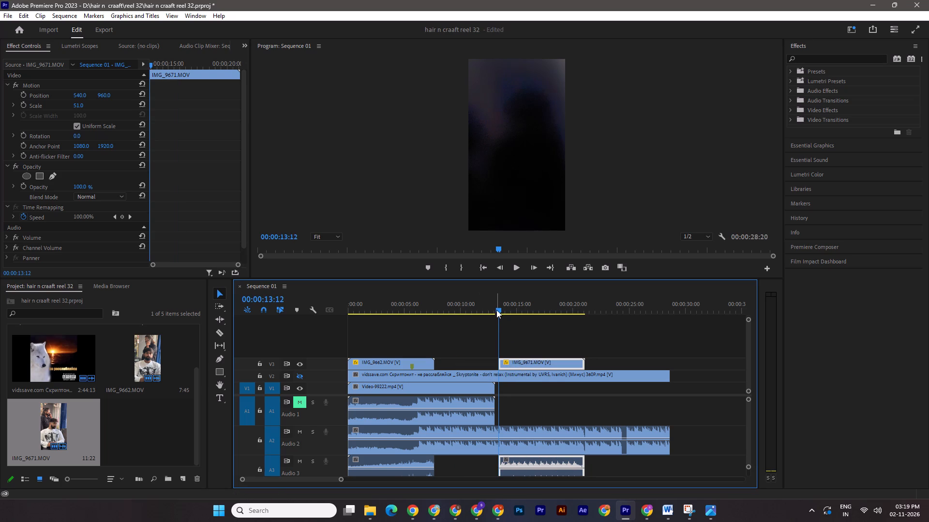
Trim the end of the IMG_9662.MOV clip back to its marker at 00:00:05:20.
drag(435, 361, 415, 357)
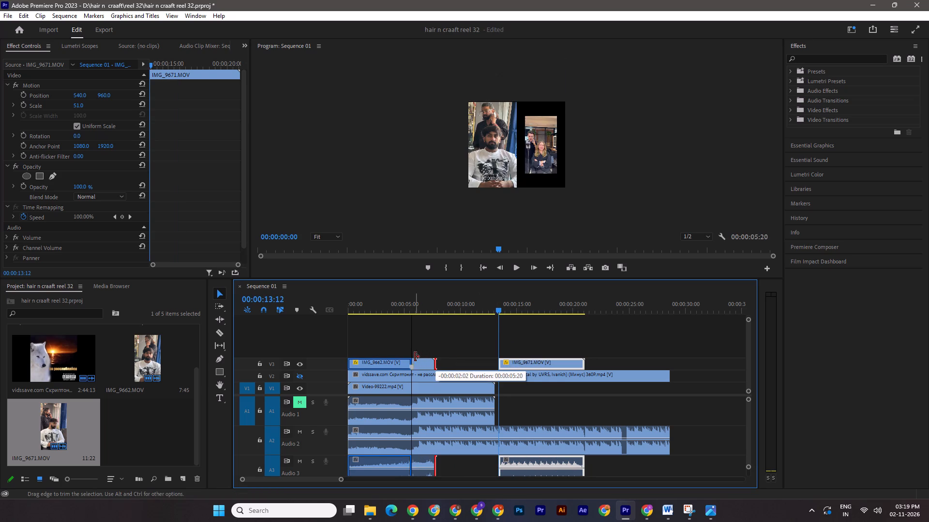
drag(415, 357, 413, 357)
Add a sequence marker at 00:00:06:18, where the reference video's transition reveals the next shot.
drag(500, 306, 419, 313)
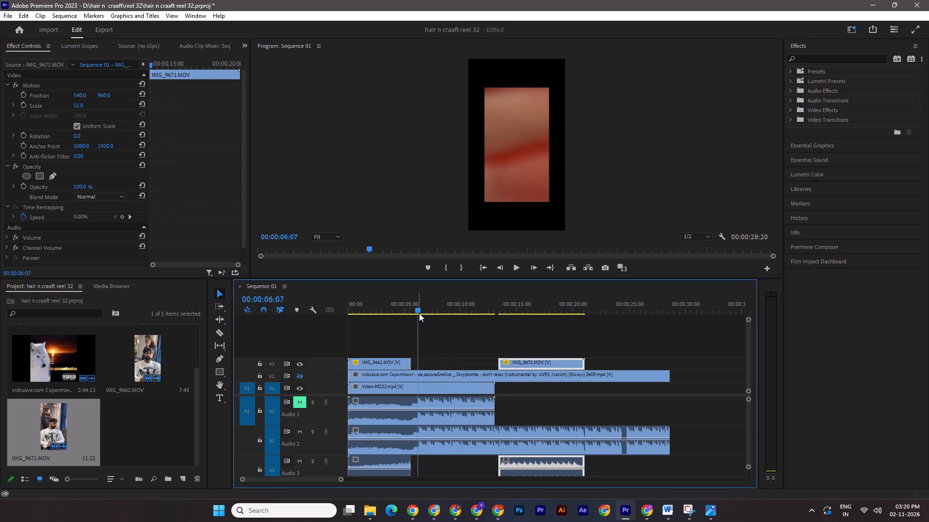
key(Right)
key(Right)
key(Right)
key(Right)
key(Right)
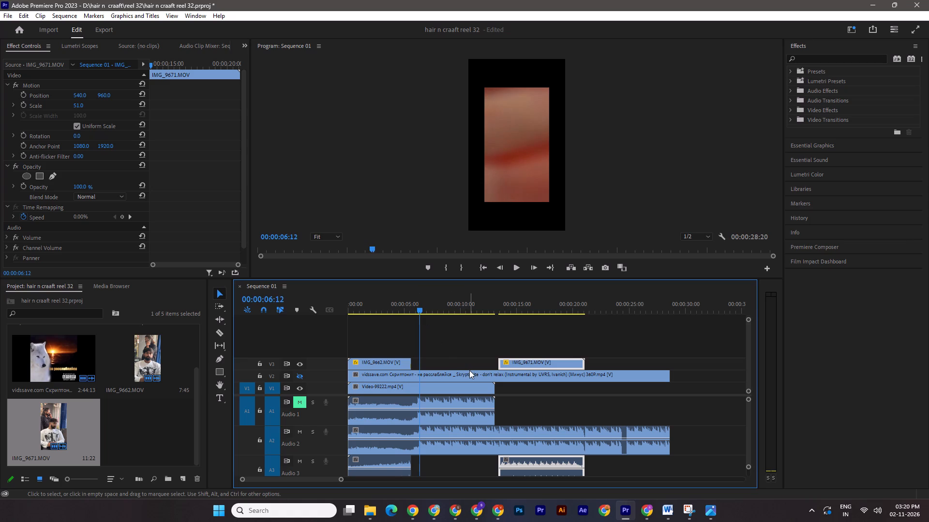
key(Right)
key(Right)
key(Right)
key(Right)
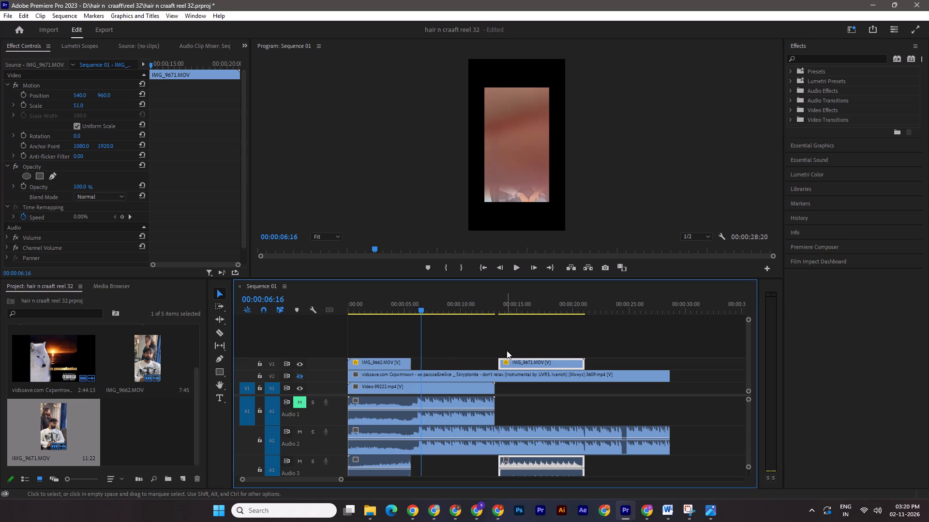
key(Right)
key(Right)
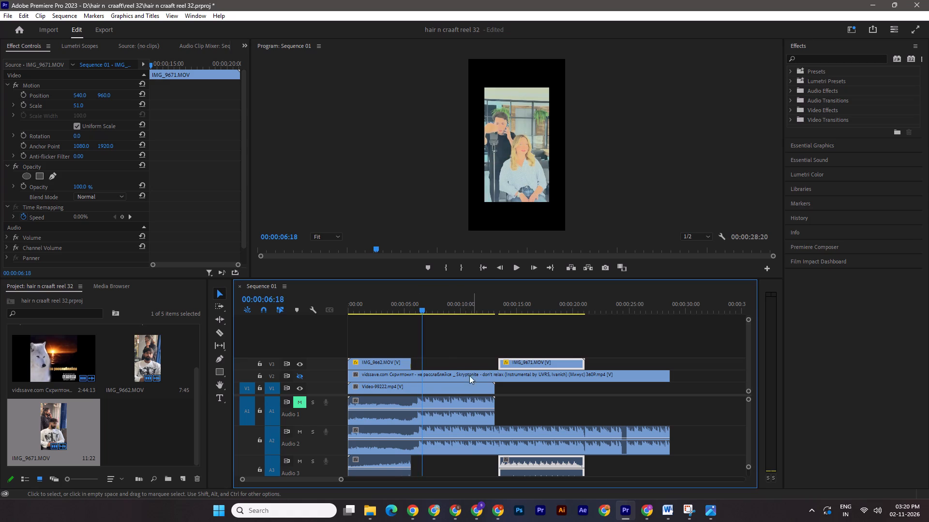
click(428, 374)
click(449, 347)
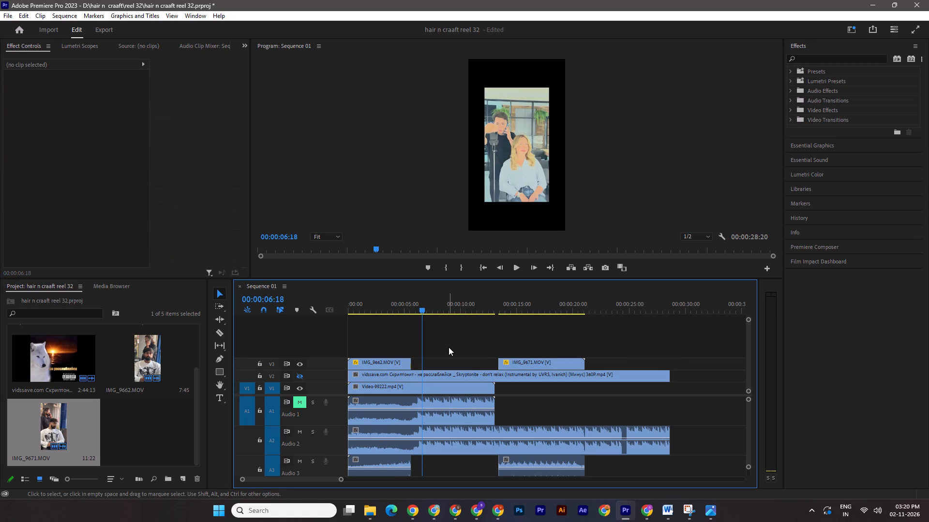
key(m)
Move the IMG_9671.MOV clip directly against the end of IMG_9662.MOV on V3, return to the sequence start and save the project.
drag(530, 365, 441, 364)
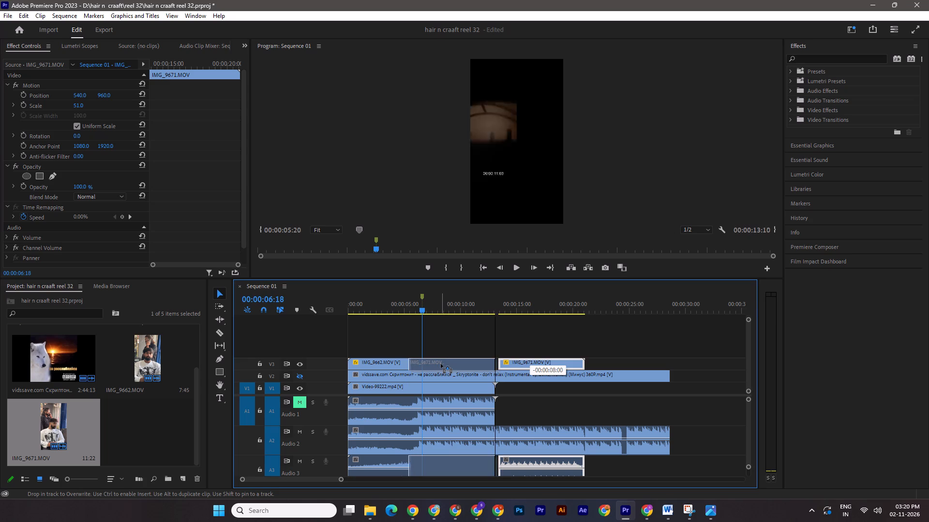
drag(441, 364, 442, 364)
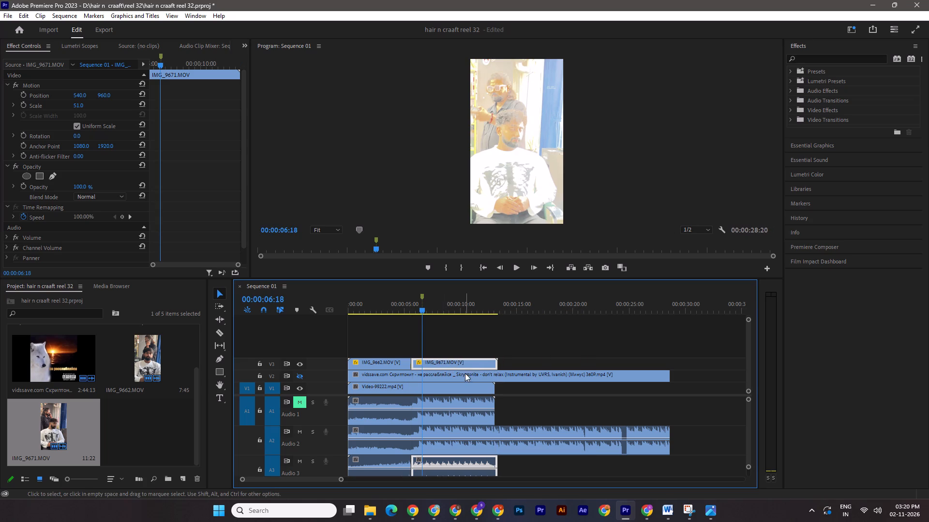
drag(423, 307, 312, 311)
key(ctrl+s)
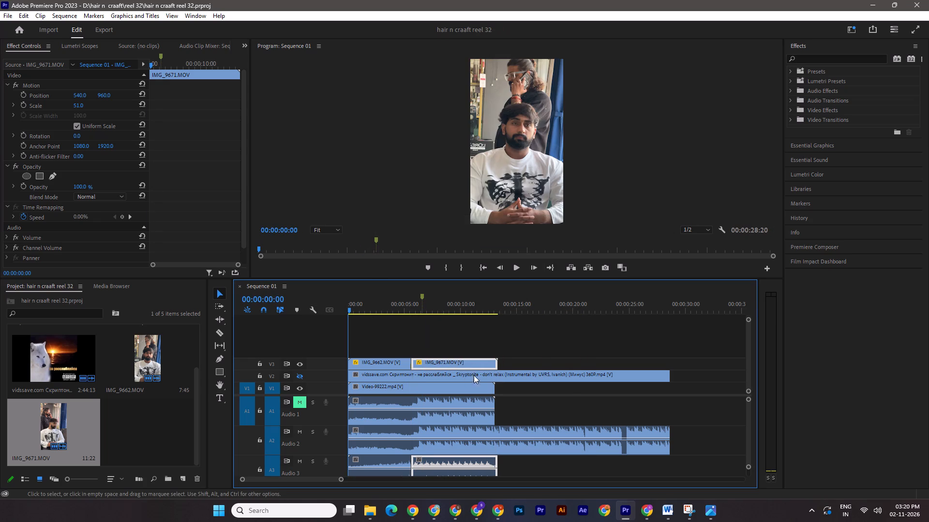
Play the sequence through the cut to IMG_9671.MOV, mute the Audio 3 track carrying the camera sound and save the project.
key(space)
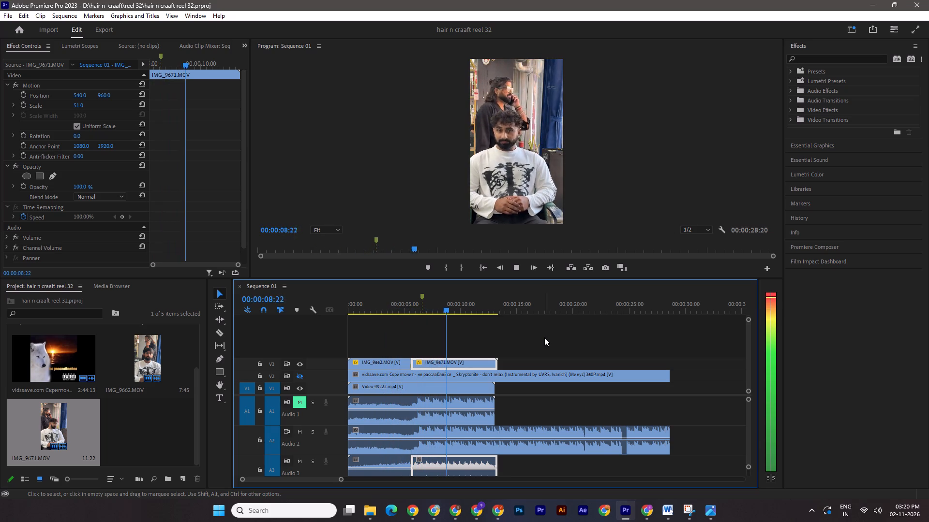
key(space)
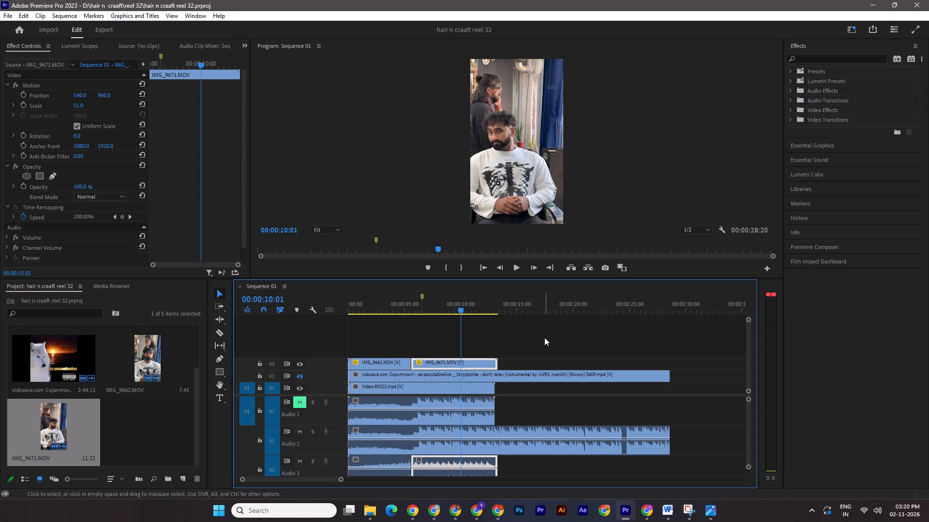
key(ctrl+s)
drag(458, 310, 336, 321)
click(299, 457)
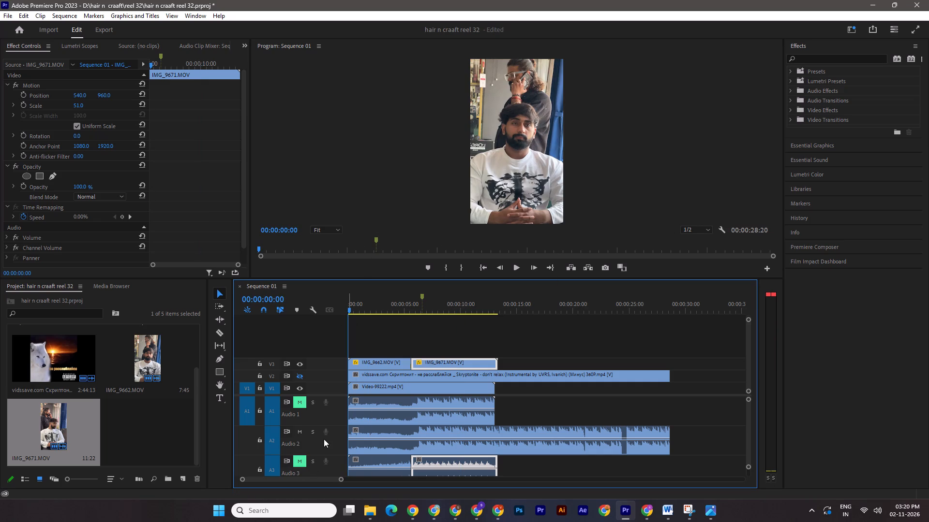
click(749, 467)
key(ctrl+s)
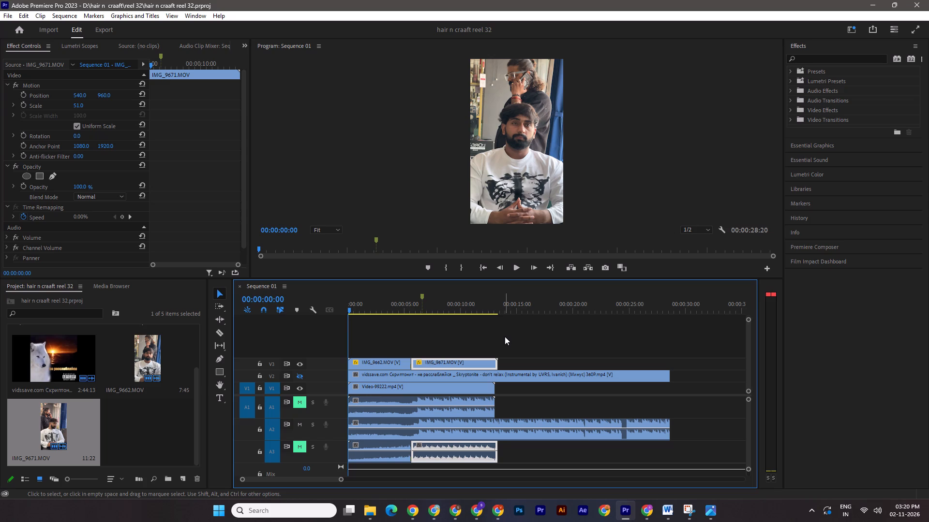
key(ctrl+s)
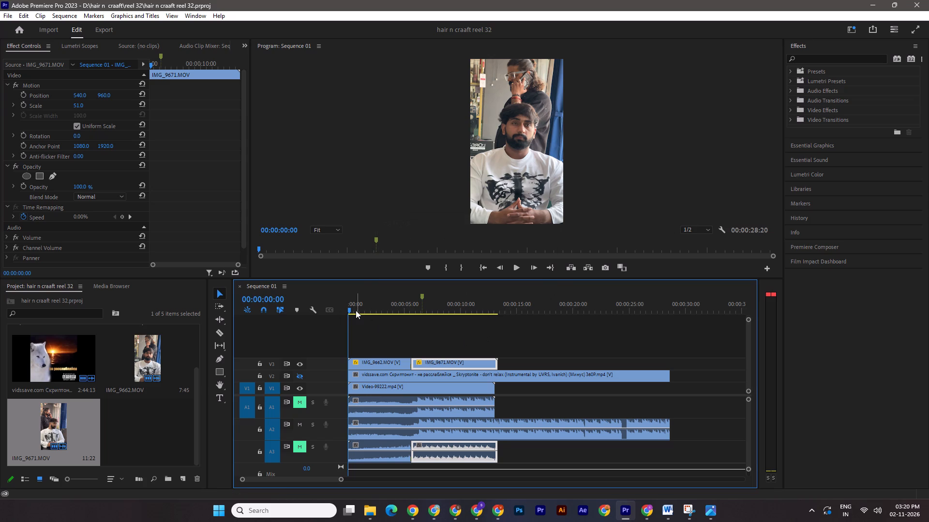
Check the transition around the sequence marker at 00:00:06:18, return to the sequence start and save the project.
drag(350, 308, 424, 315)
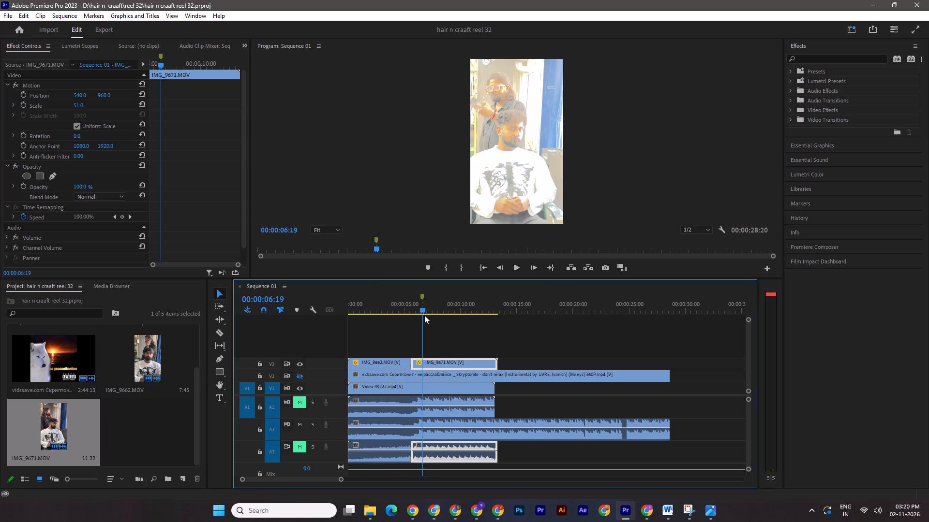
drag(424, 315, 427, 315)
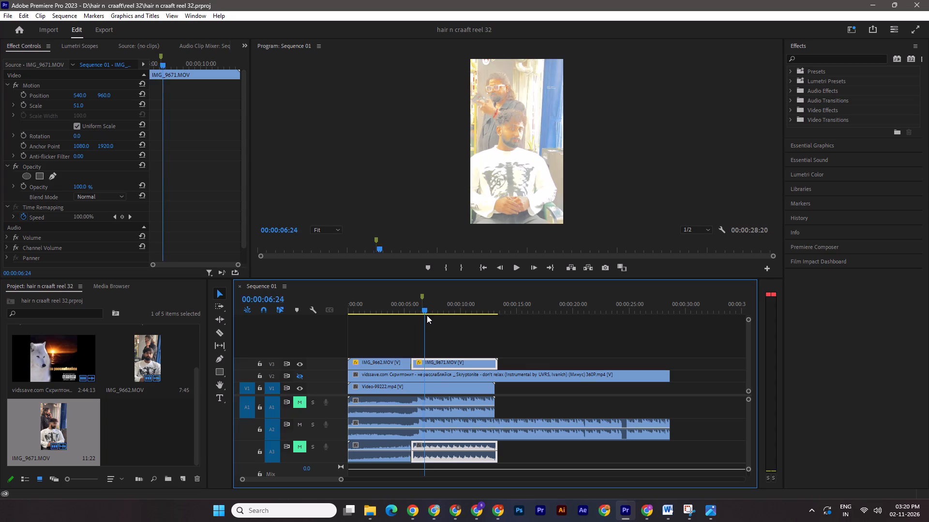
drag(427, 315, 323, 317)
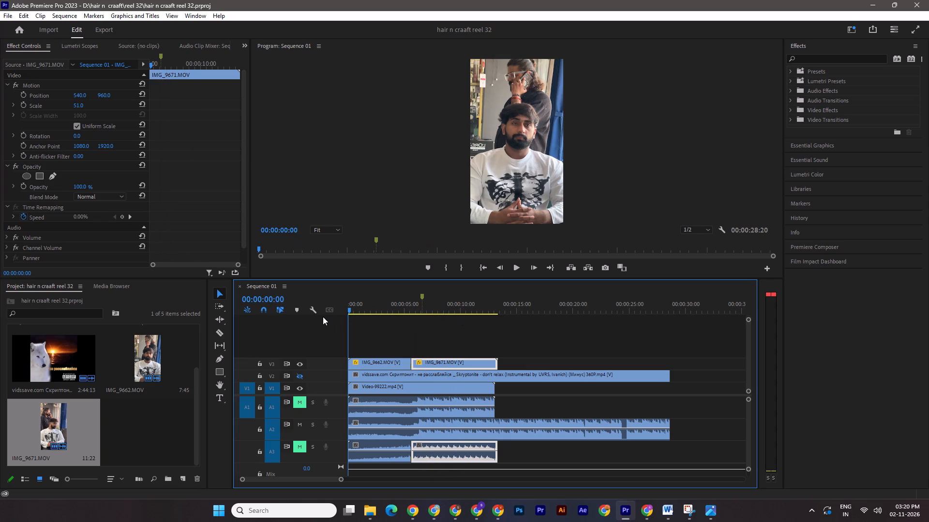
key(ctrl+s)
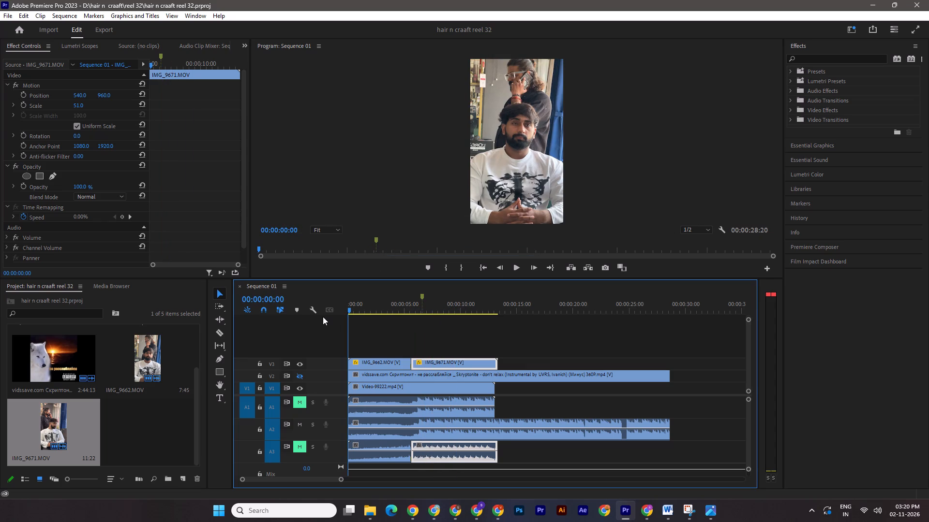
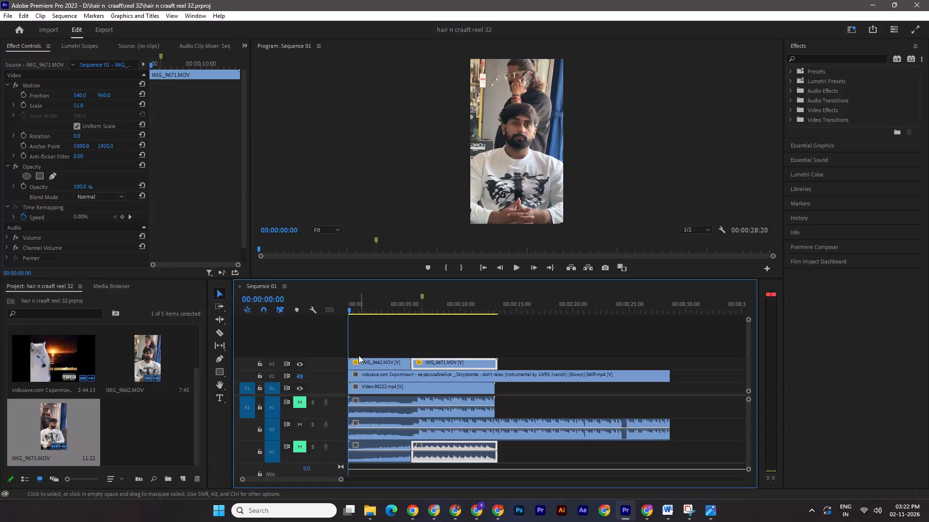
Play the sequence to the next transition point and add a sequence marker at 00:00:10:10.
key(ctrl+s)
key(space)
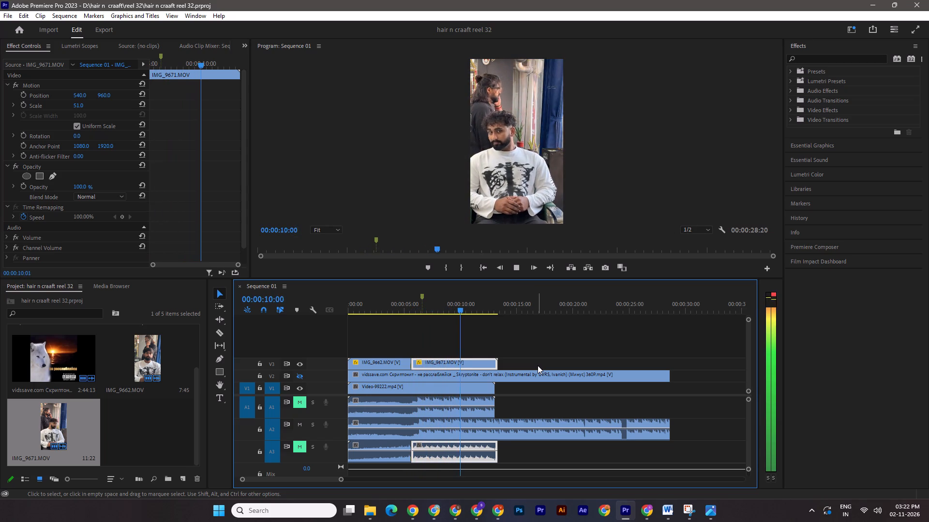
key(space)
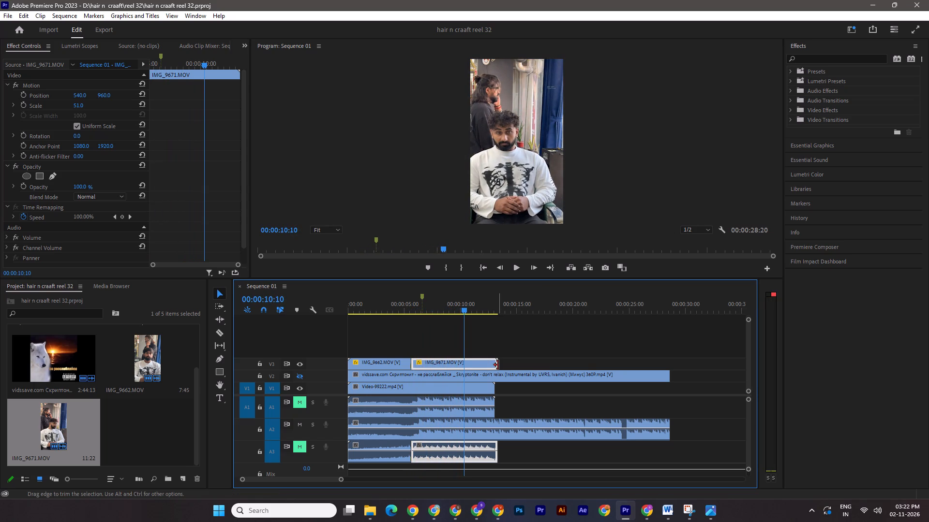
click(215, 333)
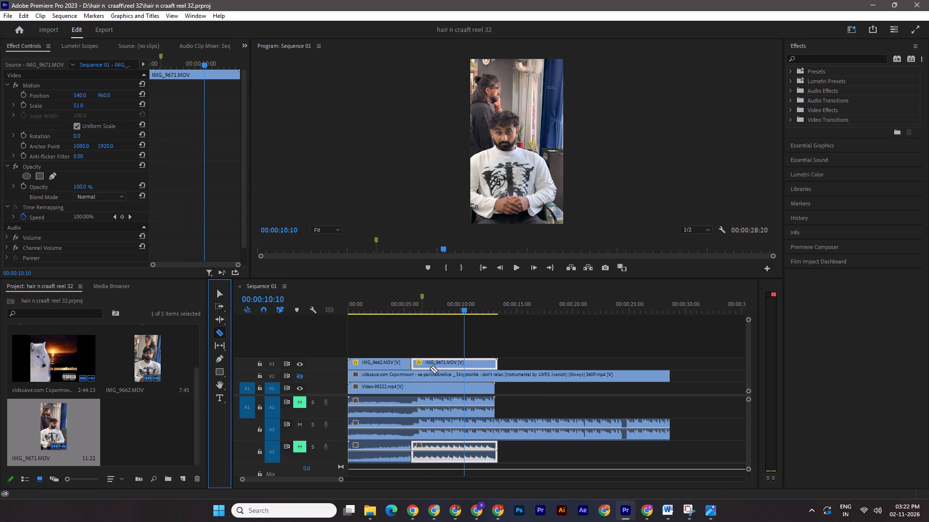
click(218, 292)
click(426, 344)
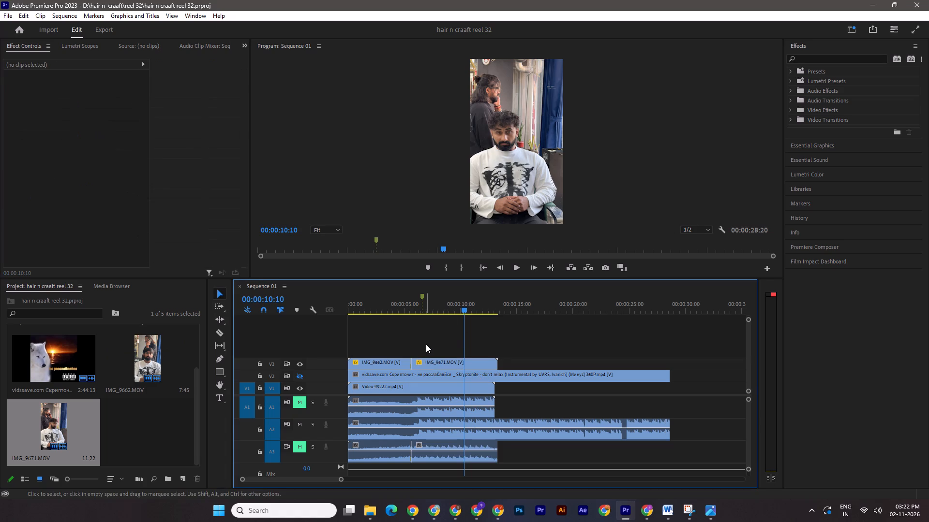
key(m)
Play the rest of the sequence past the end of IMG_9671.MOV, save the project and return to the sequence start.
key(space)
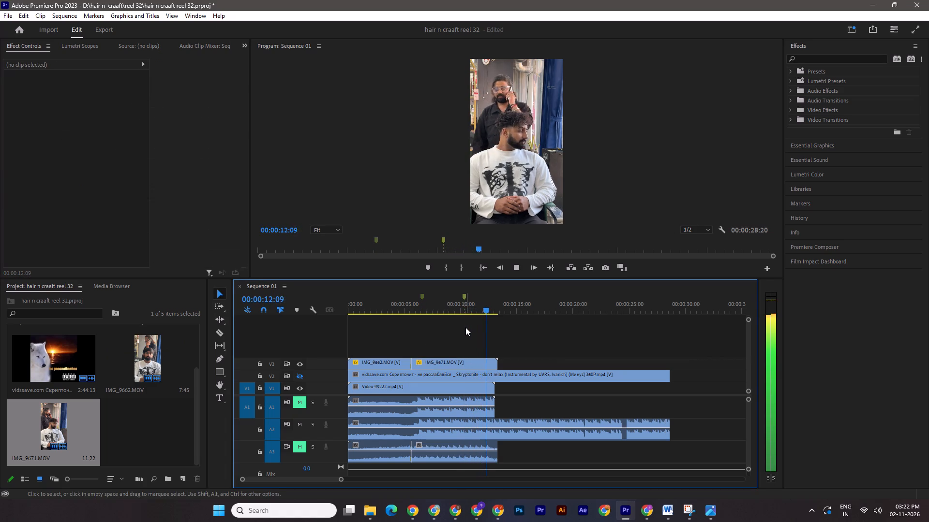
key(space)
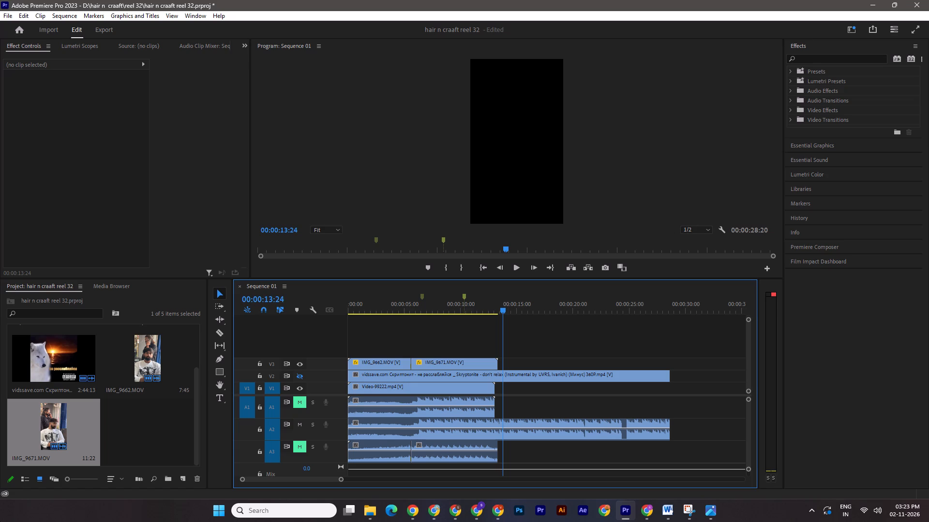
key(ctrl+s)
drag(501, 305, 284, 325)
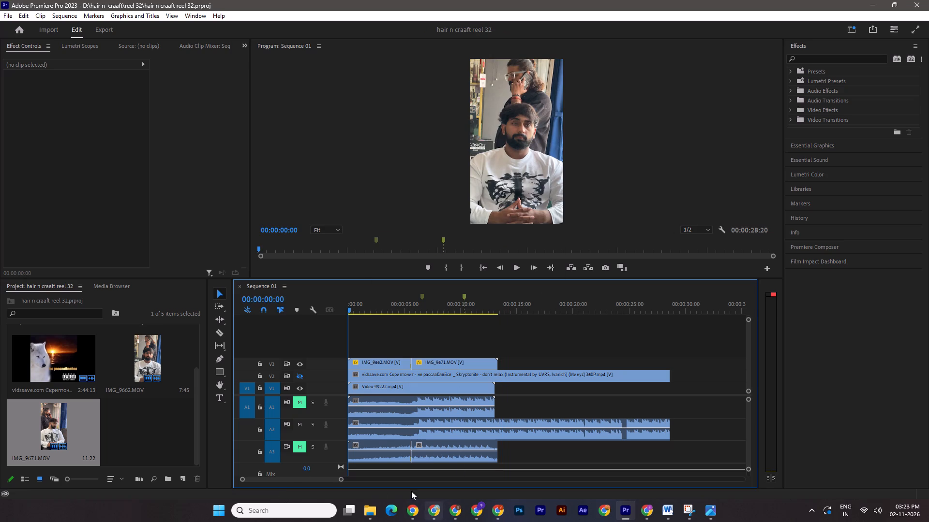
Preview IMG_9672.MOV from the reel 32 folder and add it to V3 directly after IMG_9671.MOV.
click(363, 515)
click(450, 467)
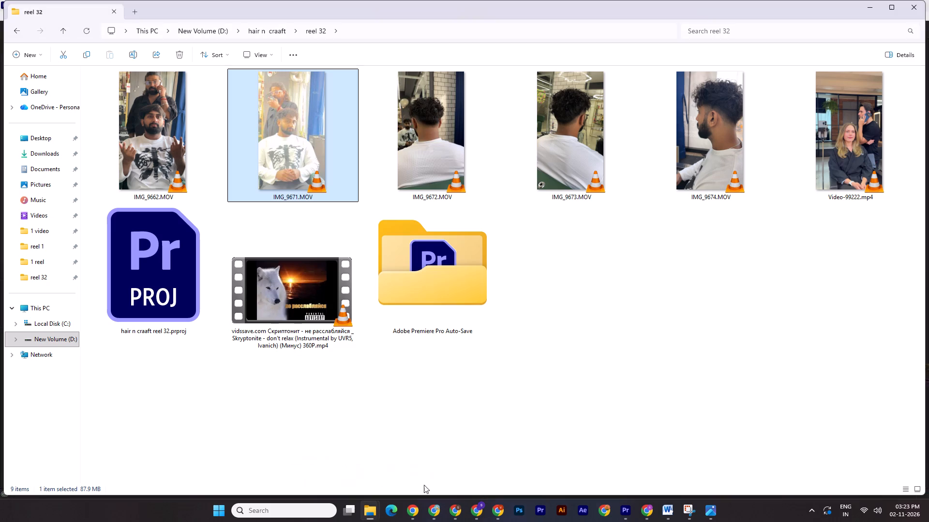
double_click(454, 162)
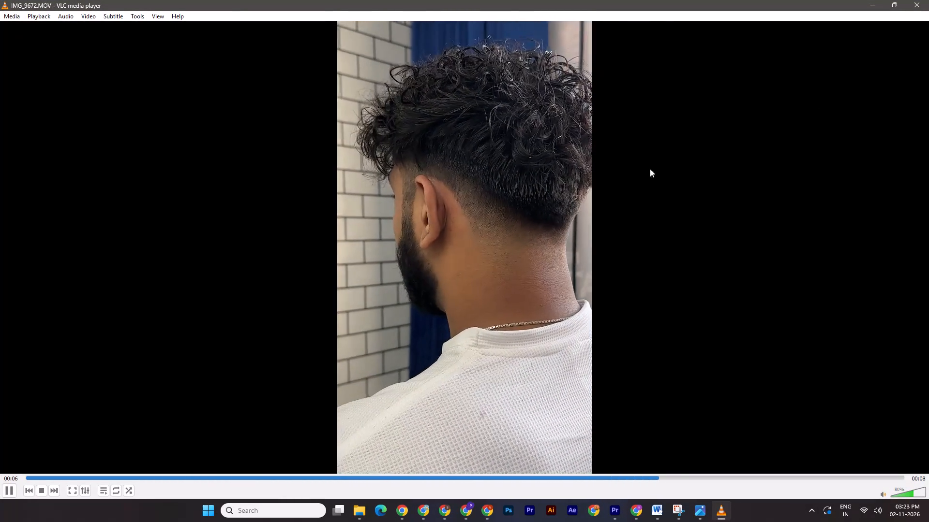
click(917, 0)
drag(450, 132, 470, 136)
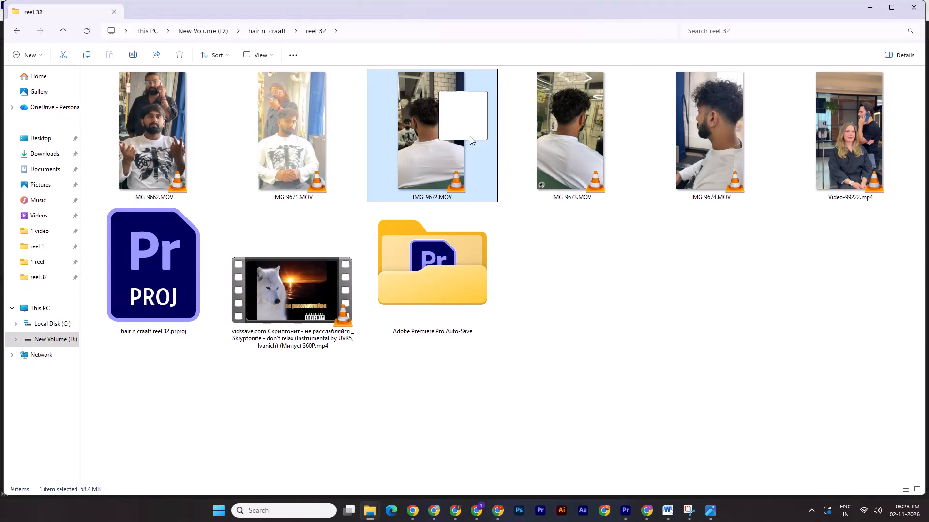
drag(470, 136, 500, 359)
Move IMG_9672.MOV on V3 to start at the 00:00:10:10 marker, overwriting the end of IMG_9671.MOV, and save the project.
drag(385, 312, 321, 309)
key(space)
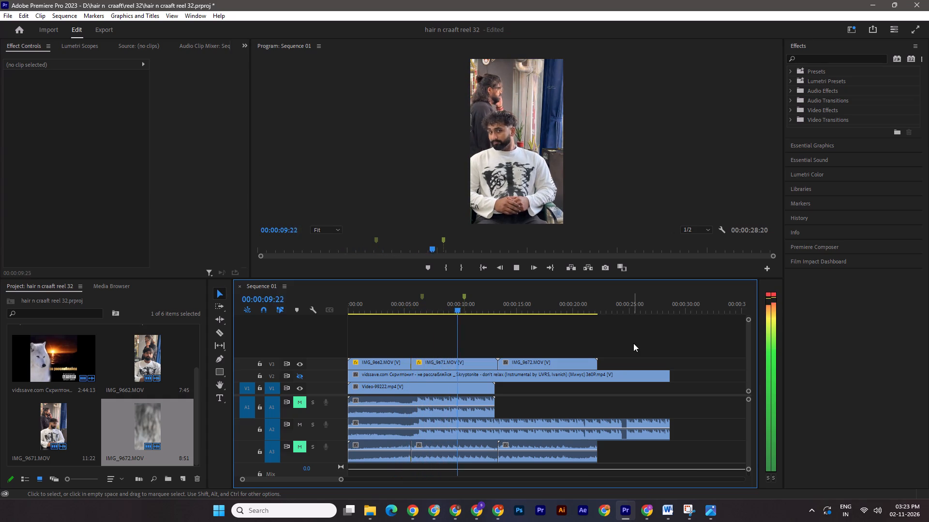
key(space)
drag(536, 363, 505, 360)
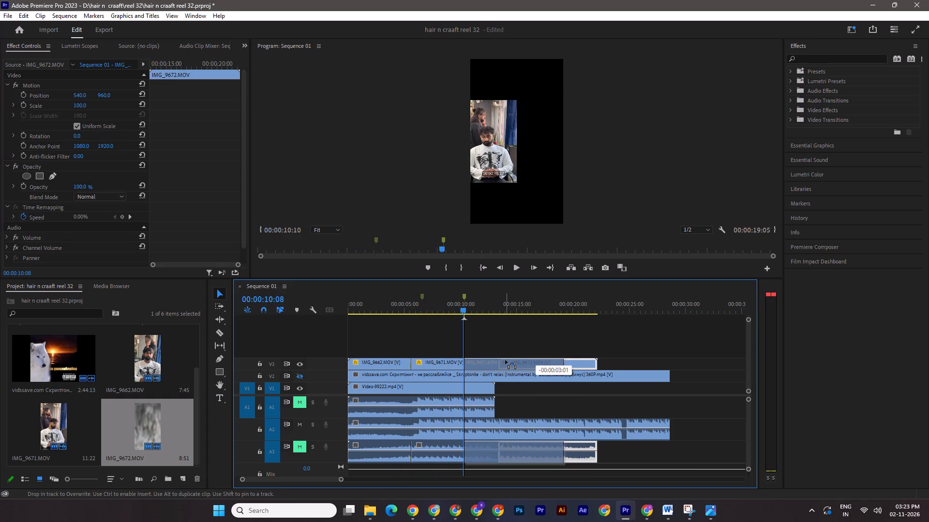
drag(505, 360, 505, 360)
drag(464, 310, 452, 310)
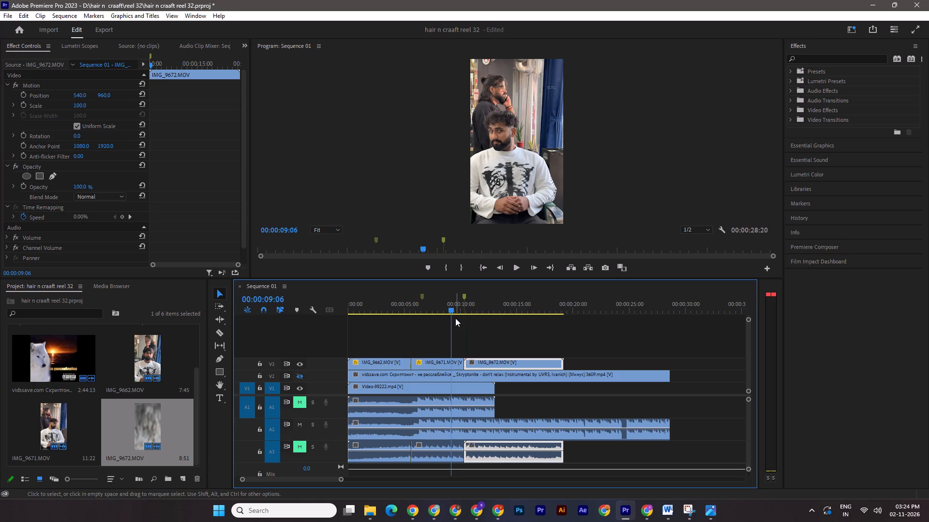
drag(491, 362, 516, 362)
shift+drag(452, 312, 464, 311)
drag(502, 364, 489, 361)
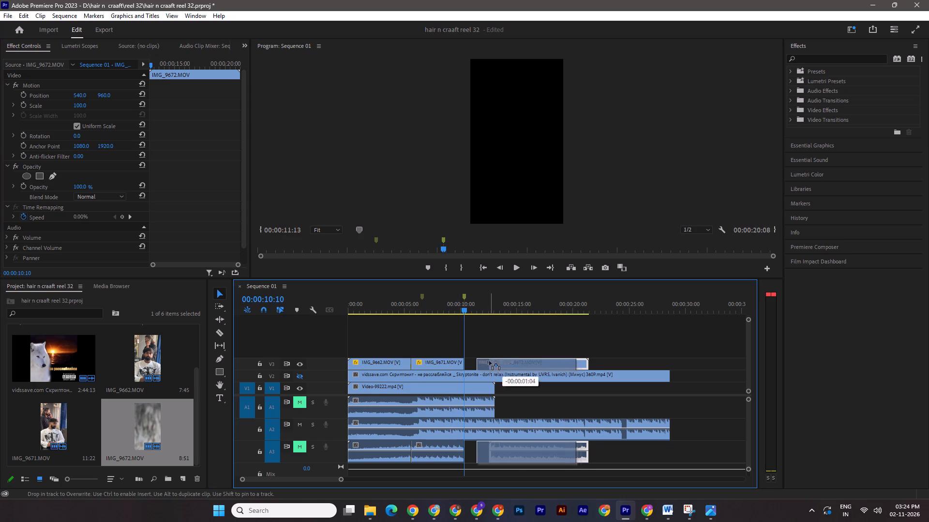
drag(489, 361, 480, 360)
key(ctrl+s)
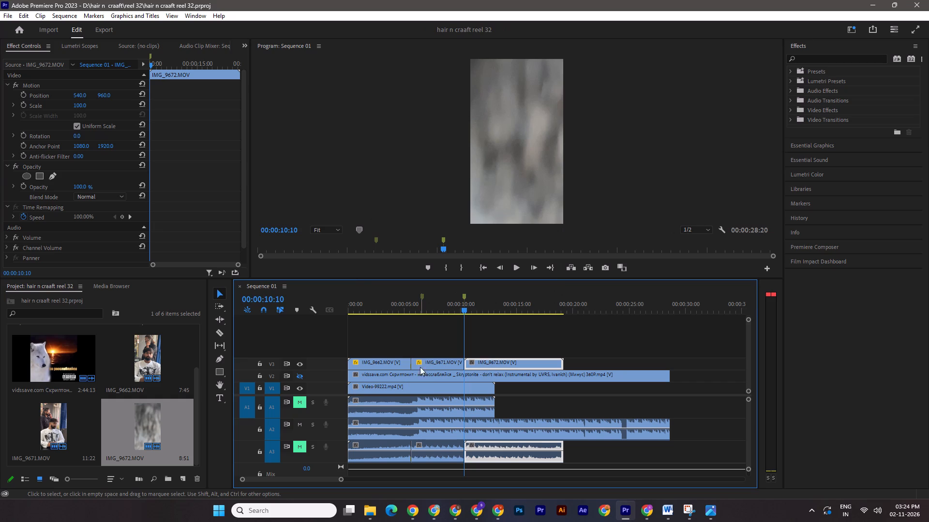
Play into IMG_9672.MOV, set its scale to 51 and save the project.
key(space)
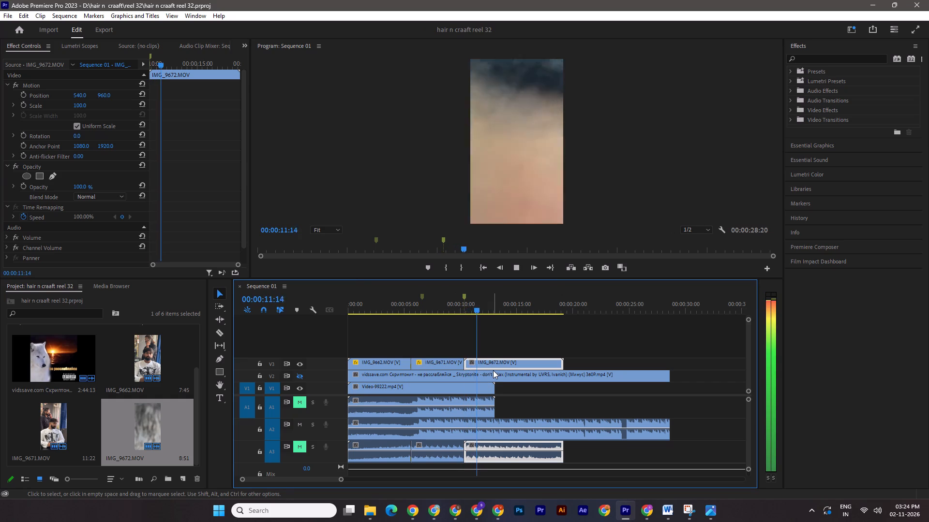
key(space)
key(space)
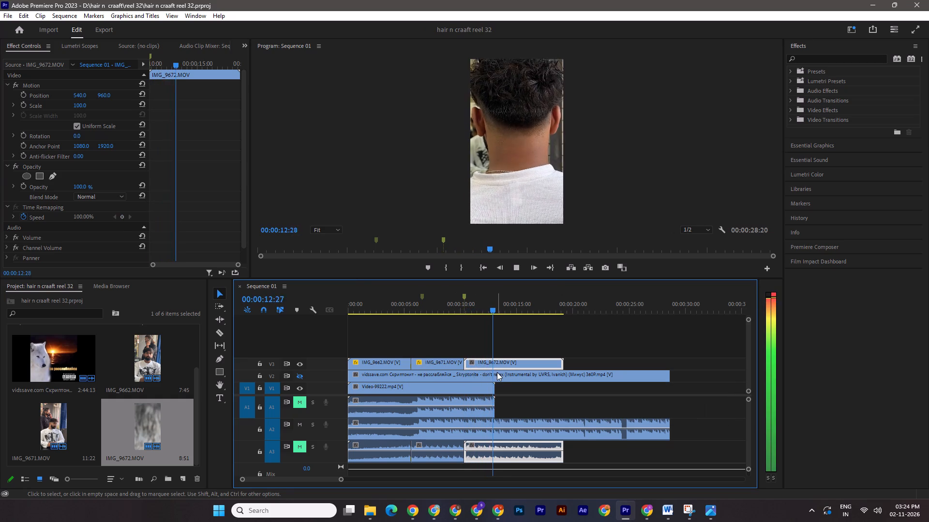
key(space)
click(511, 365)
click(82, 105)
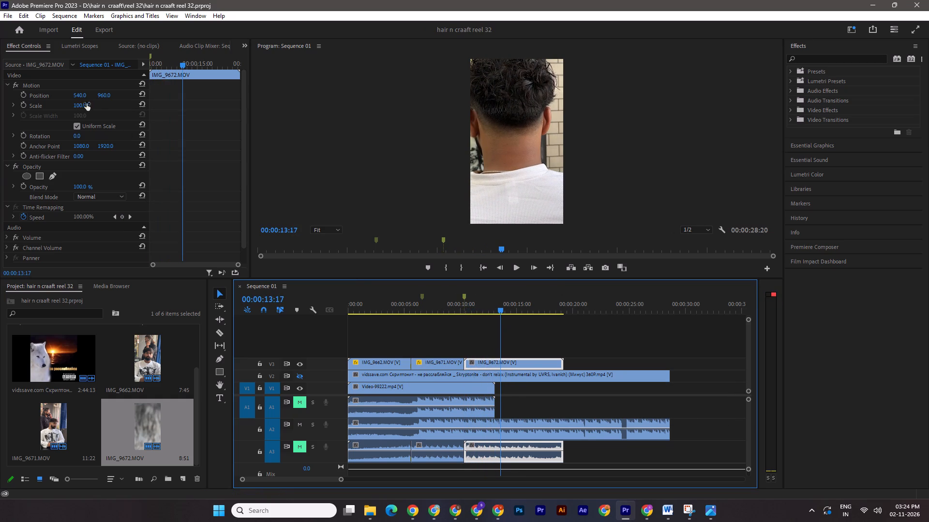
text(51)
key(Return)
key(ctrl+s)
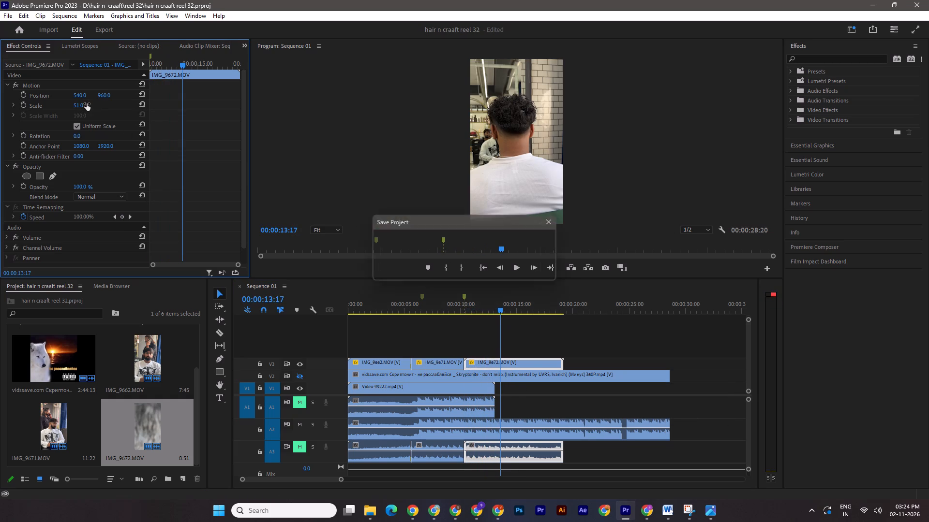
Trim about 2 seconds of covered-lens footage off the start of IMG_9672.MOV and move it back against IMG_9671.MOV.
drag(503, 305, 485, 305)
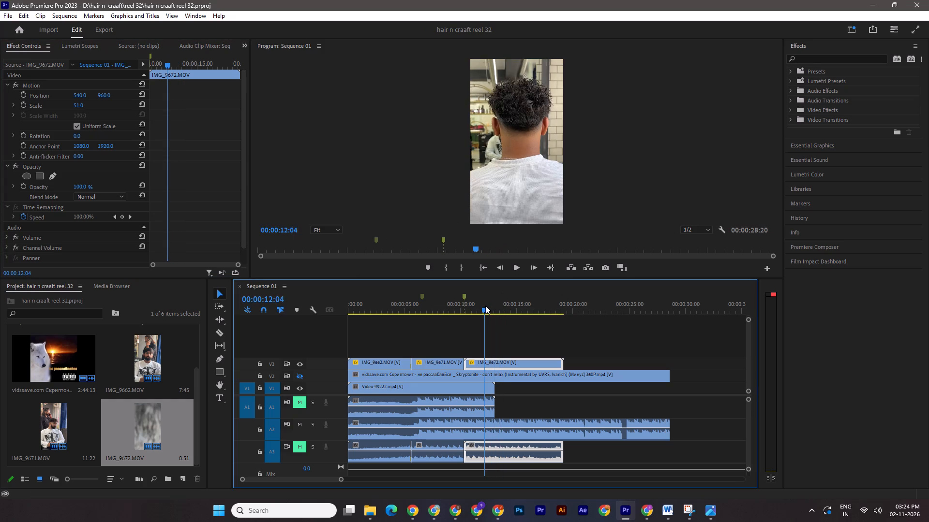
drag(485, 305, 479, 308)
key(space)
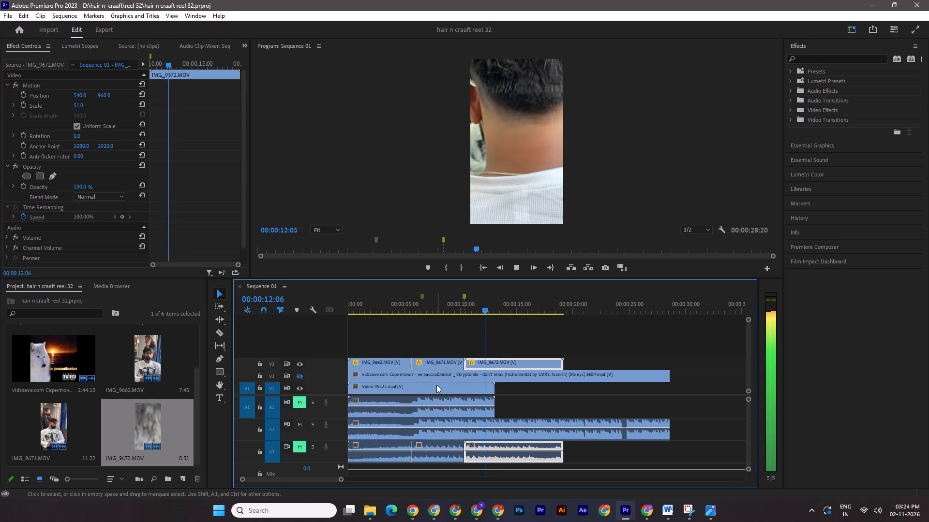
key(space)
drag(465, 367, 487, 365)
drag(503, 364, 484, 362)
Play across the cut between IMG_9671.MOV and IMG_9672.MOV, and split IMG_9672.MOV at 00:00:11:13.
click(460, 308)
drag(460, 308, 459, 308)
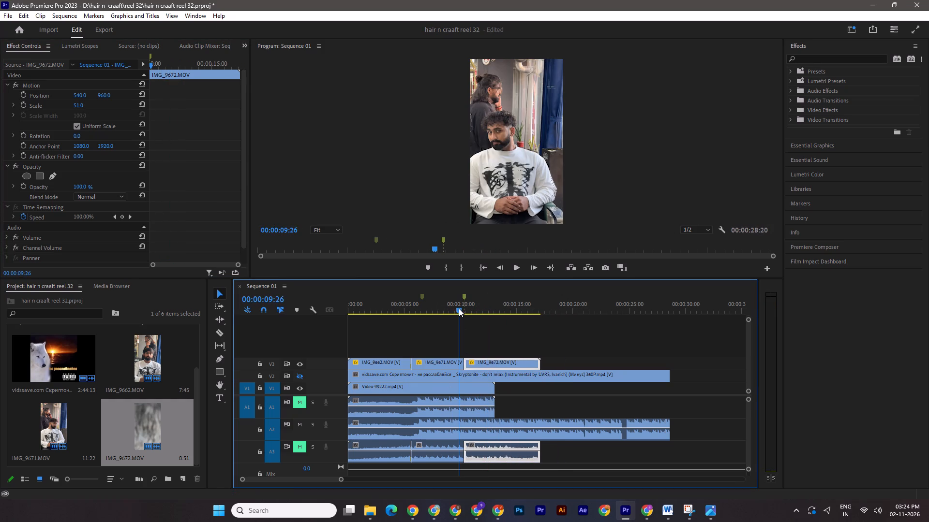
drag(459, 308, 450, 308)
key(space)
key(space)
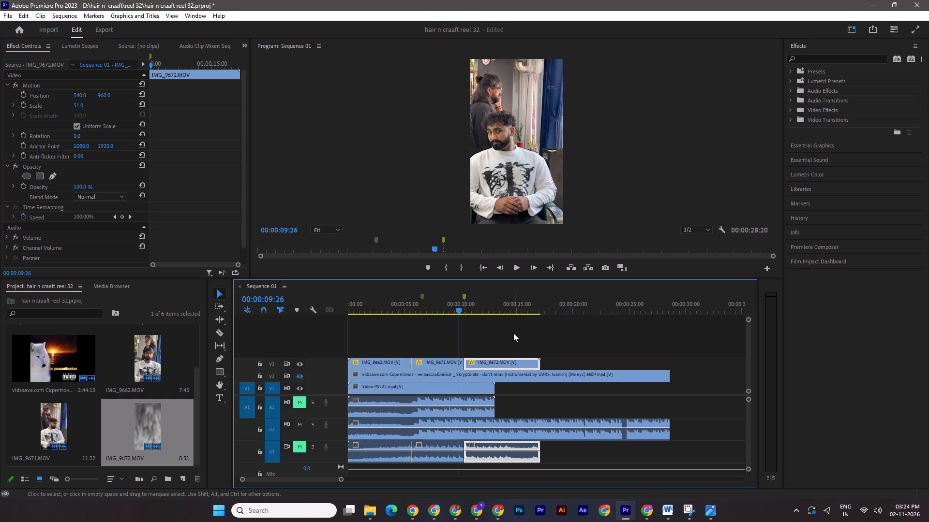
click(435, 307)
key(space)
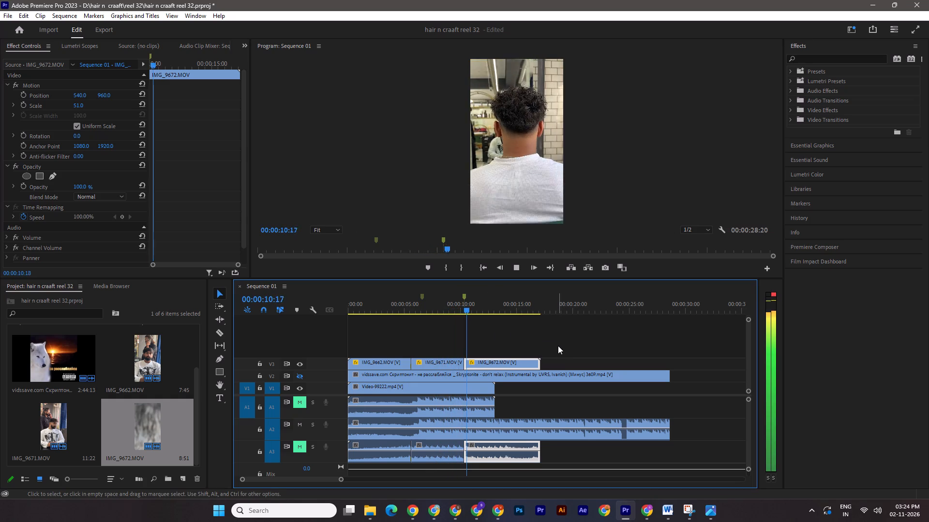
key(space)
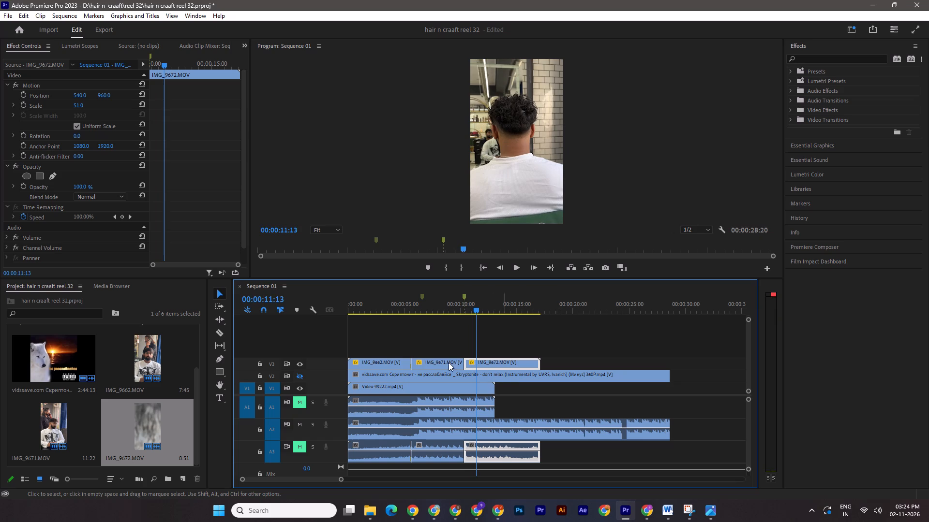
click(217, 333)
click(477, 360)
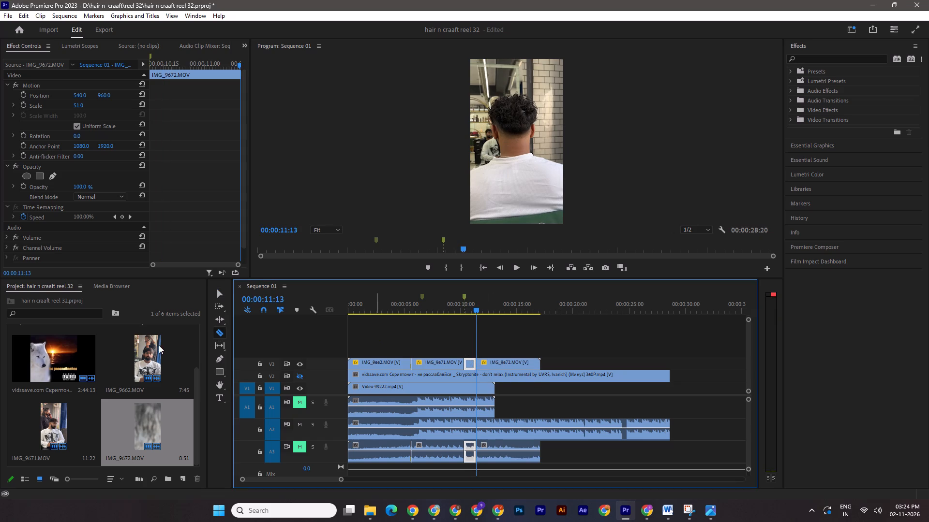
click(217, 292)
Trim about 2 seconds off the start of the second IMG_9672.MOV piece and move it back against the first piece.
drag(478, 309, 491, 310)
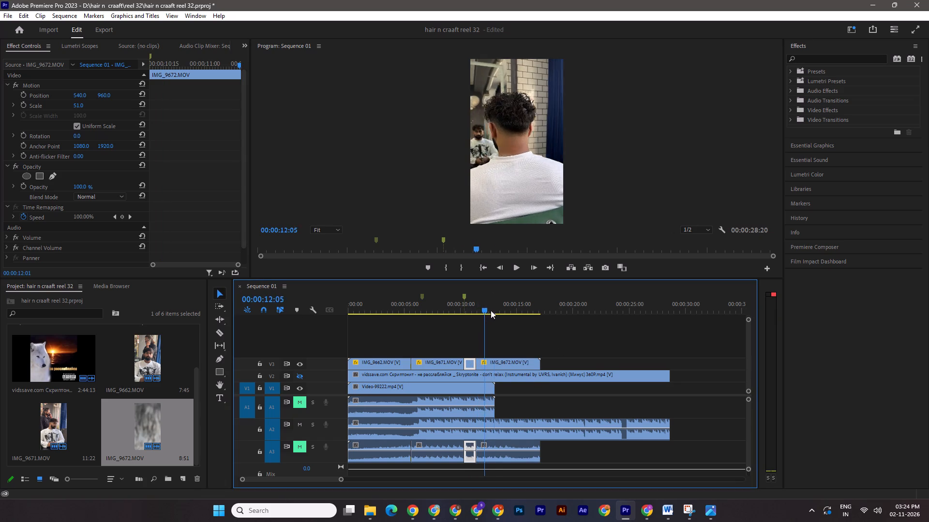
drag(491, 310, 490, 316)
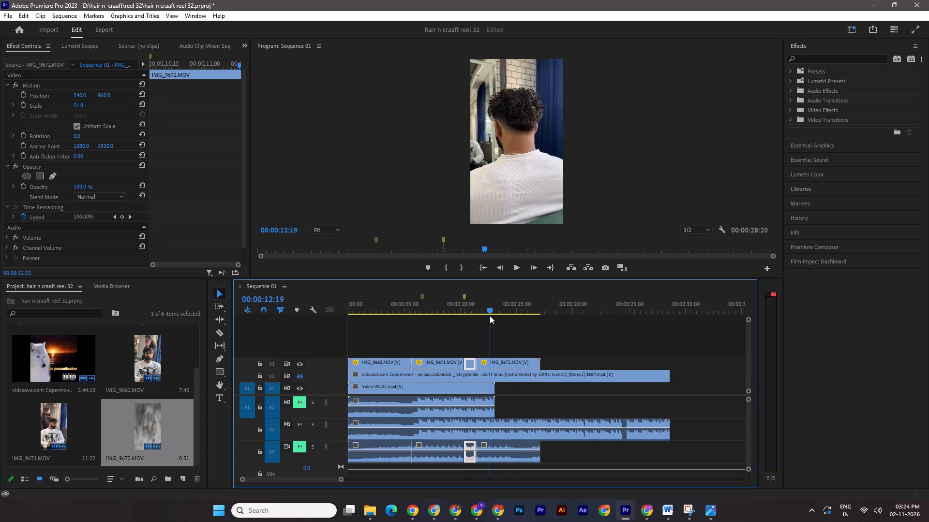
drag(490, 316, 486, 316)
key(space)
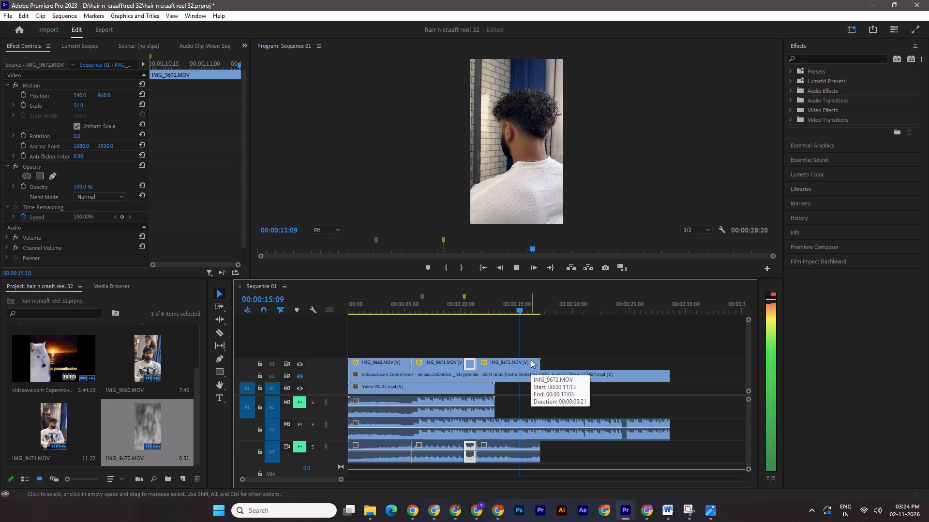
key(space)
drag(522, 308, 512, 307)
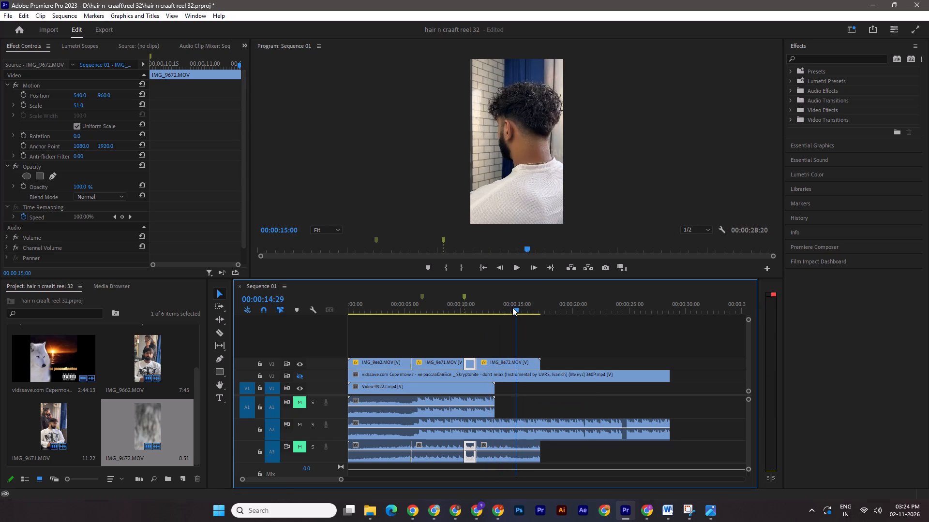
drag(512, 307, 498, 308)
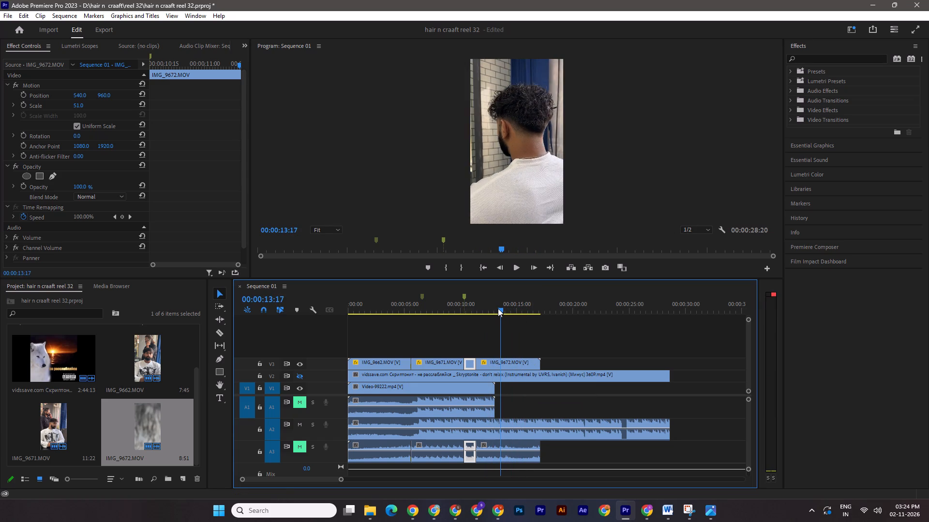
drag(498, 308, 497, 308)
drag(478, 364, 500, 367)
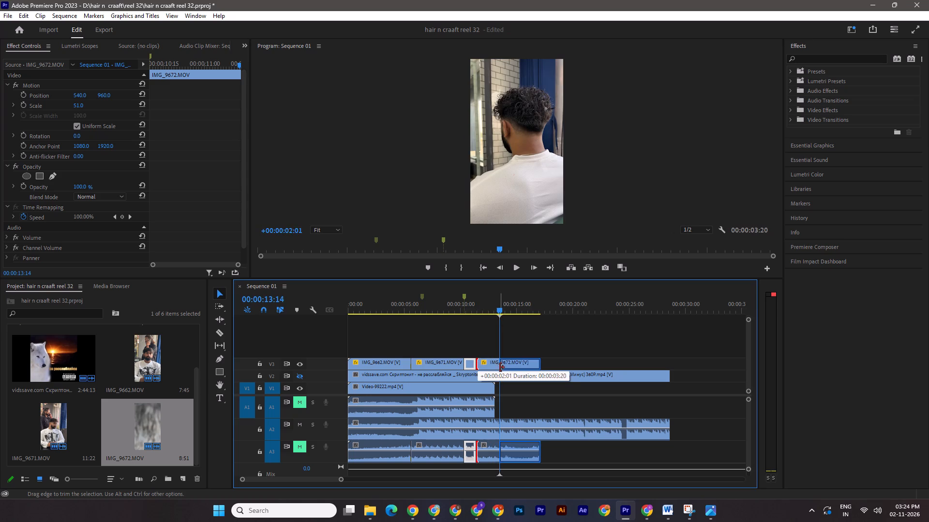
drag(500, 367, 502, 367)
drag(518, 364, 499, 361)
Return to the sequence start, save the project and play the edit through into the second IMG_9672.MOV piece.
drag(440, 308, 322, 314)
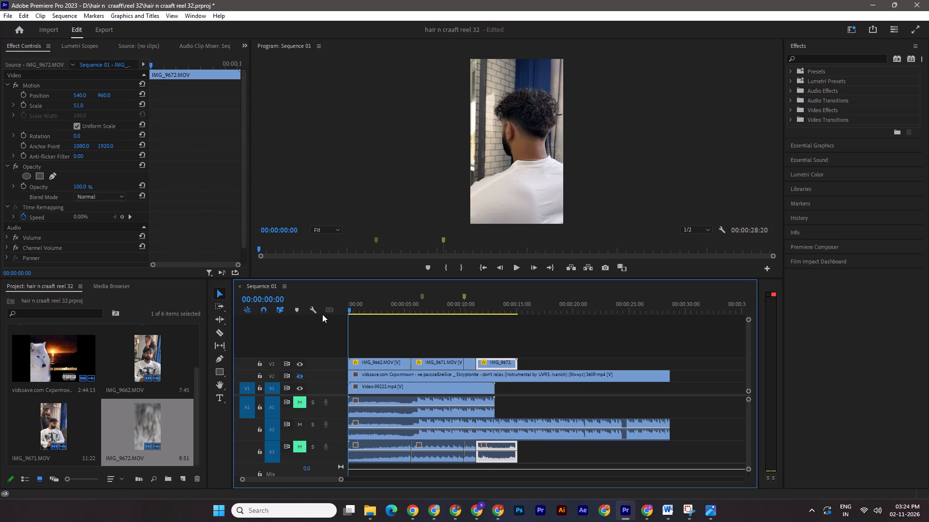
drag(322, 314, 321, 314)
key(ctrl+s)
key(space)
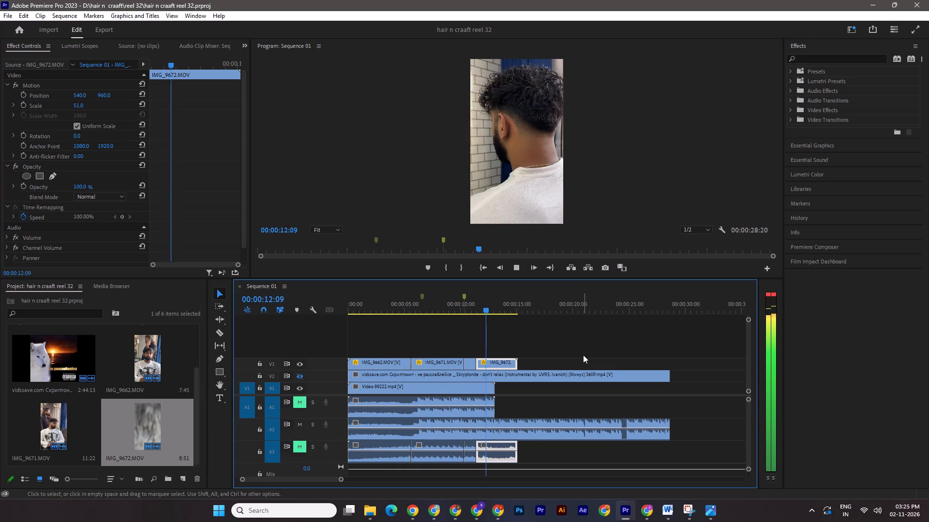
key(space)
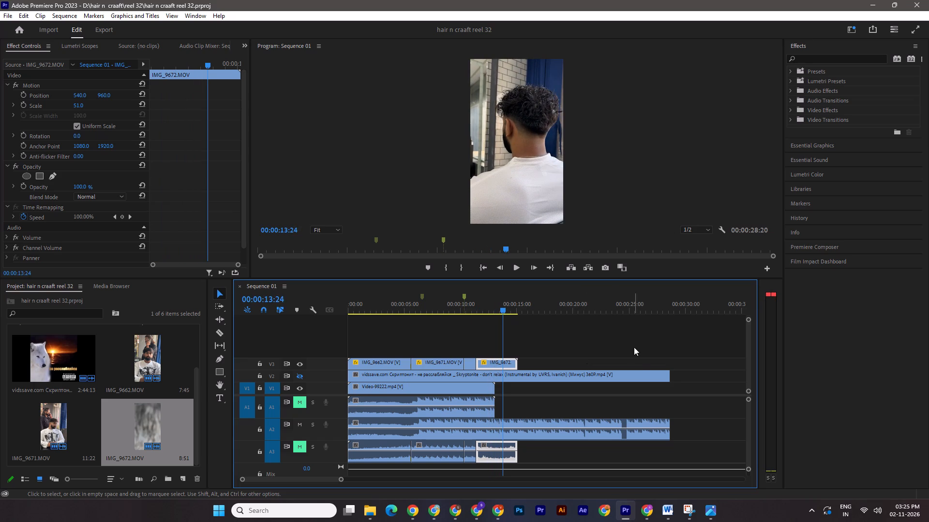
Trim the end of the second IMG_9672.MOV piece to 00:00:13:24 and add a sequence marker at that cut.
drag(518, 366, 504, 363)
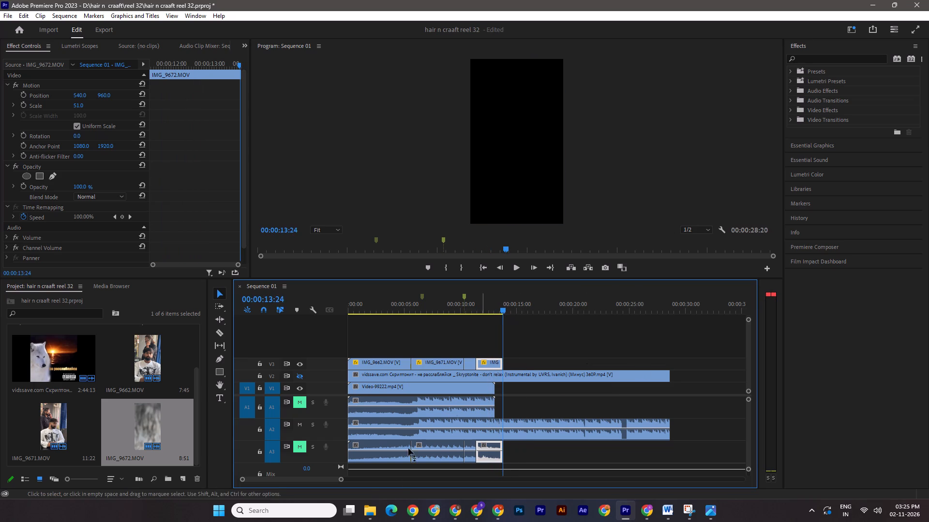
click(377, 506)
click(414, 478)
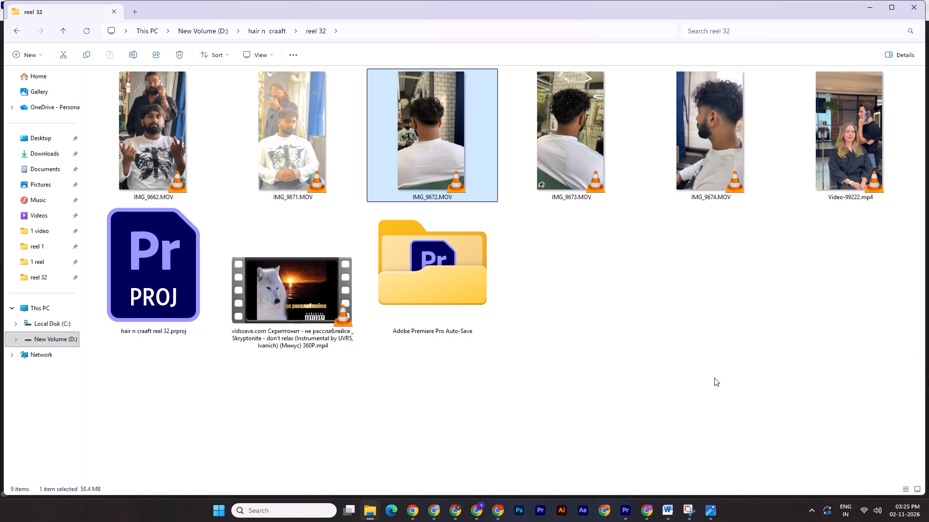
click(627, 510)
click(534, 355)
text(m)
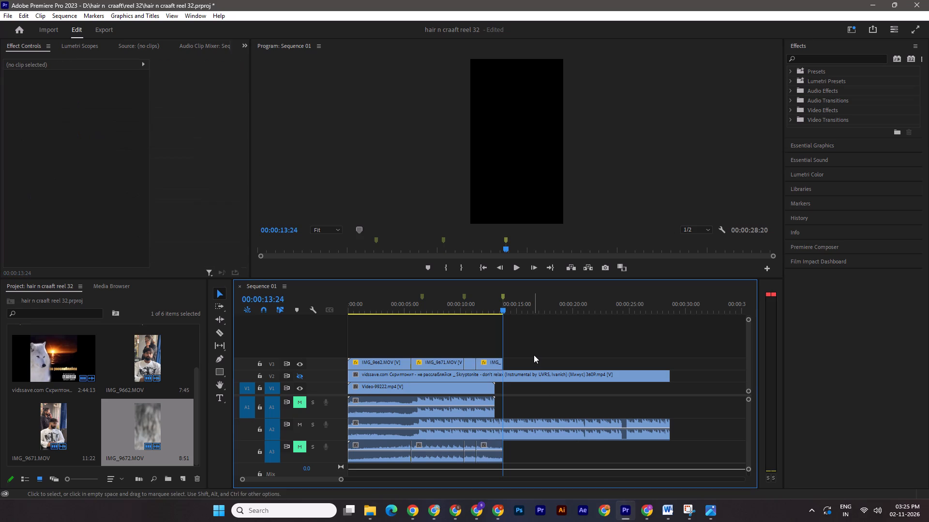
Play the instrumental from the new marker to about 00:00:16:10, and scrub back through the edit to the sequence start.
key(space)
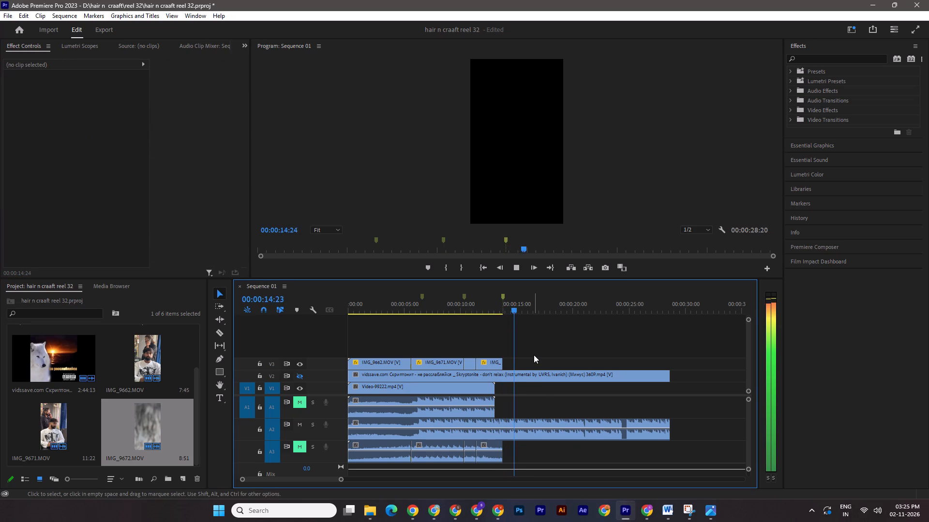
key(space)
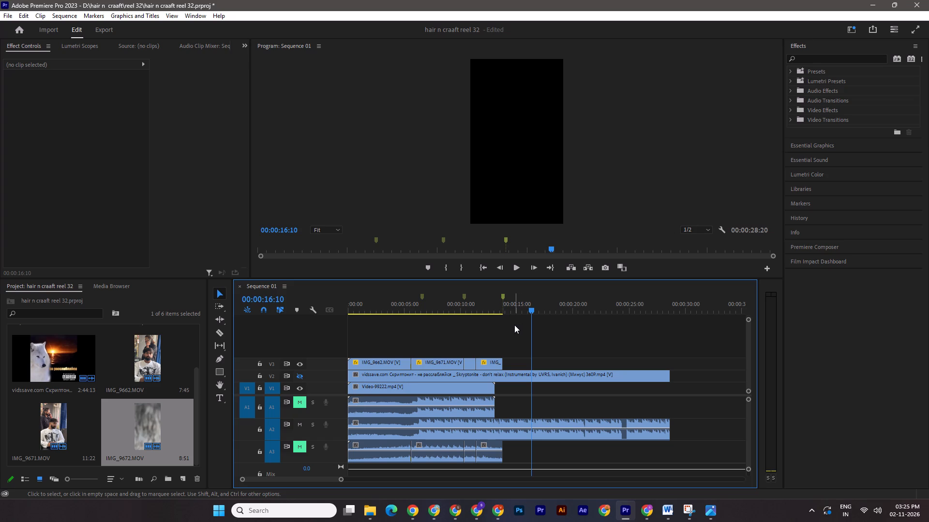
drag(531, 309, 502, 305)
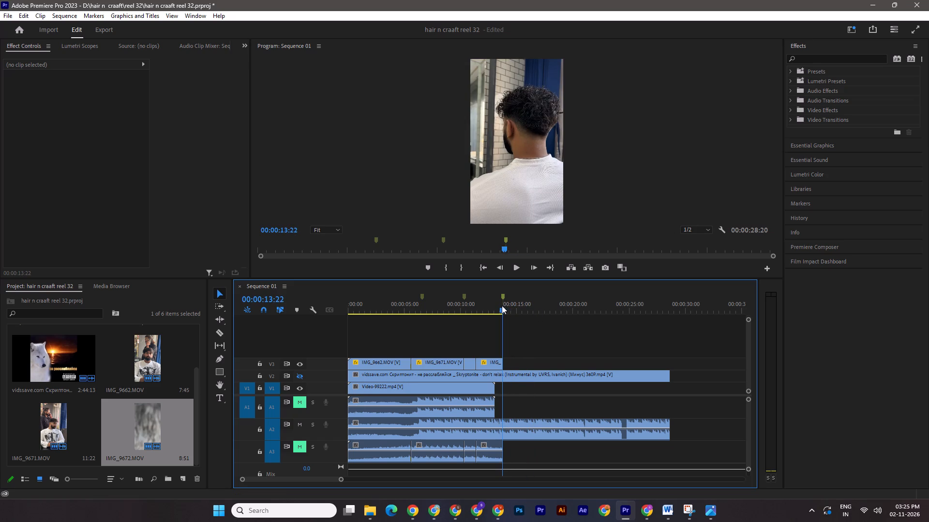
drag(502, 305, 396, 312)
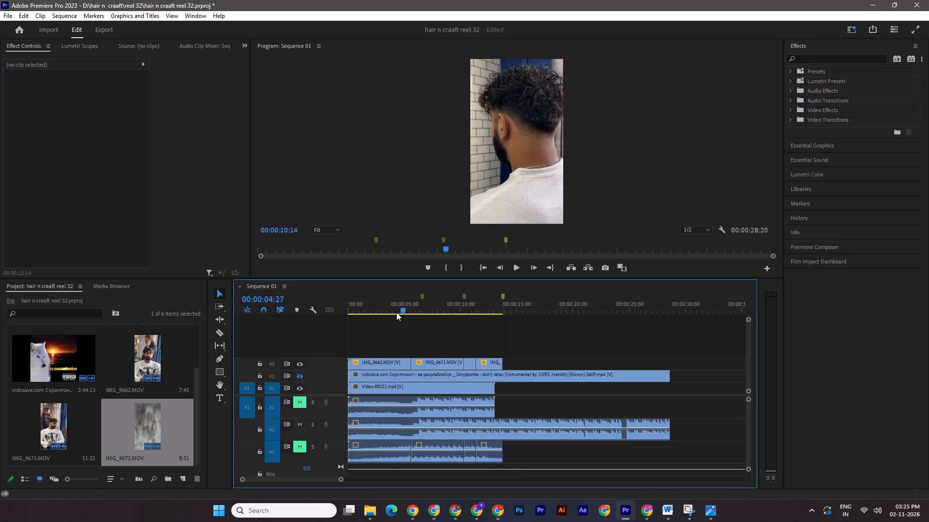
drag(396, 312, 339, 319)
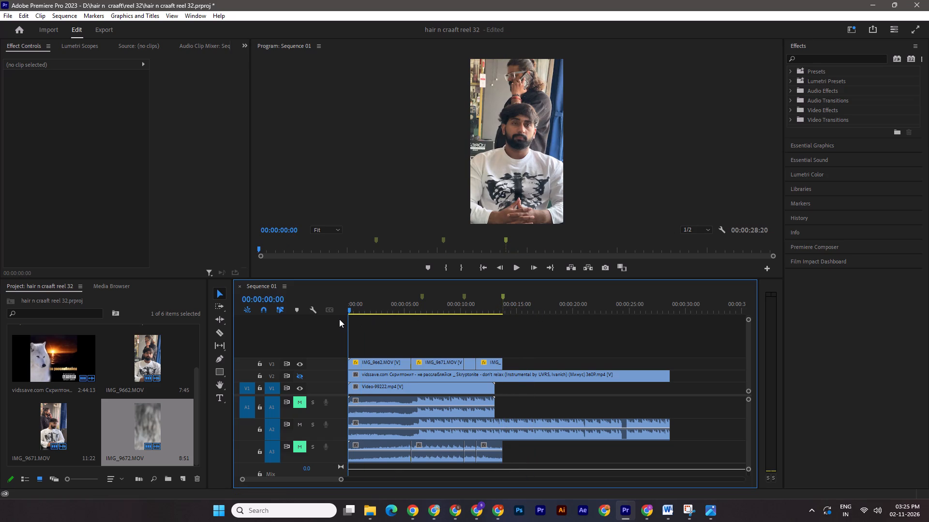
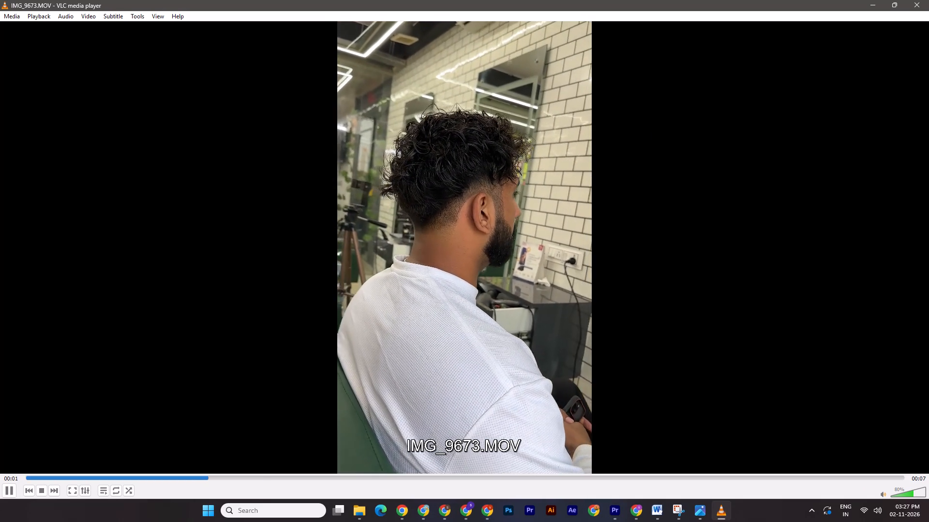
Preview IMG_9674.MOV and IMG_9673.MOV from the reel 32 folder in VLC to compare the haircut angles.
click(928, 0)
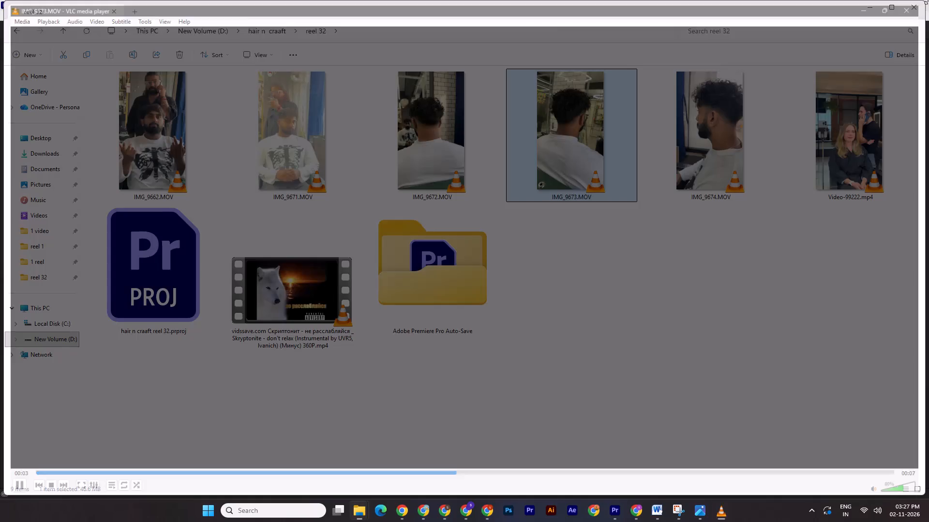
double_click(749, 161)
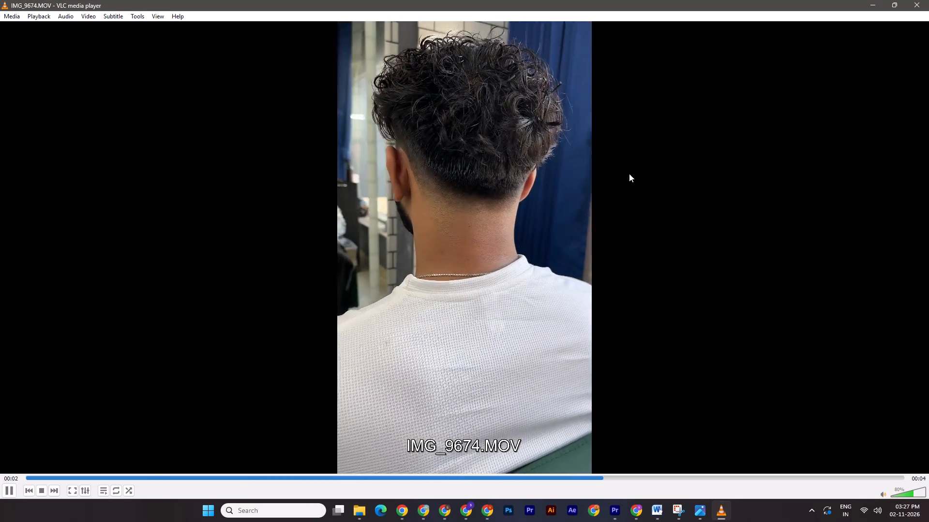
click(927, 0)
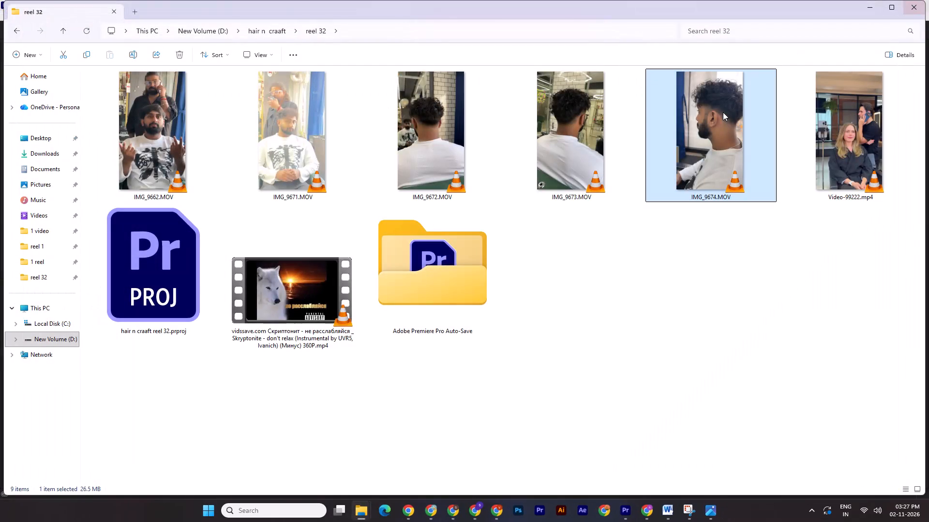
double_click(723, 112)
click(899, 0)
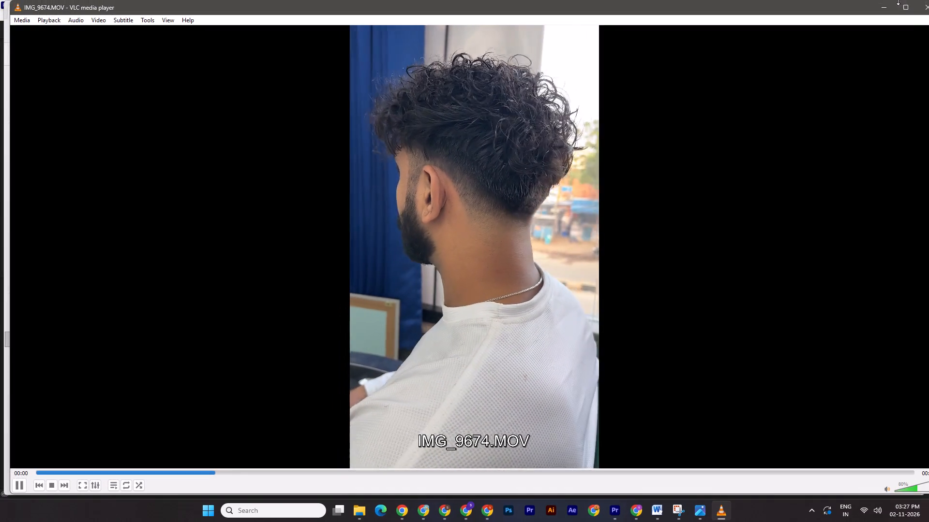
click(903, 5)
click(914, 8)
click(443, 135)
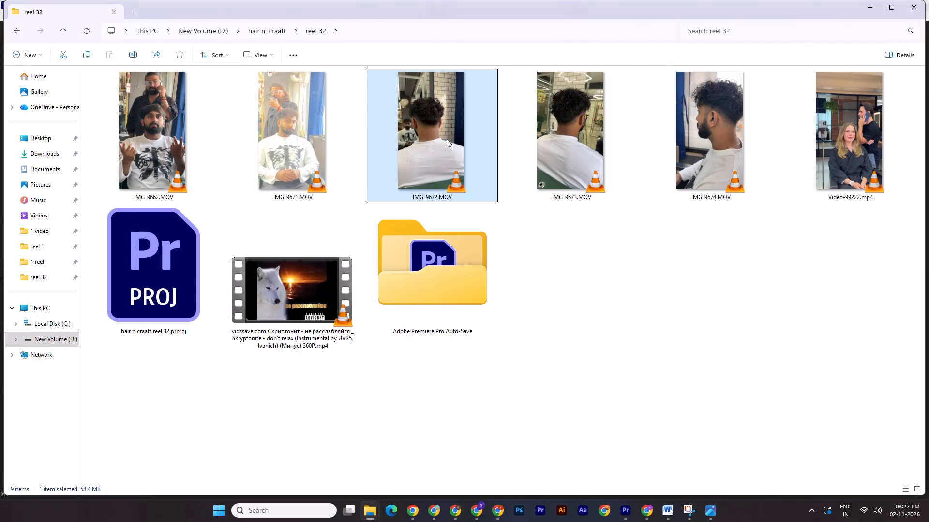
click(635, 128)
click(628, 127)
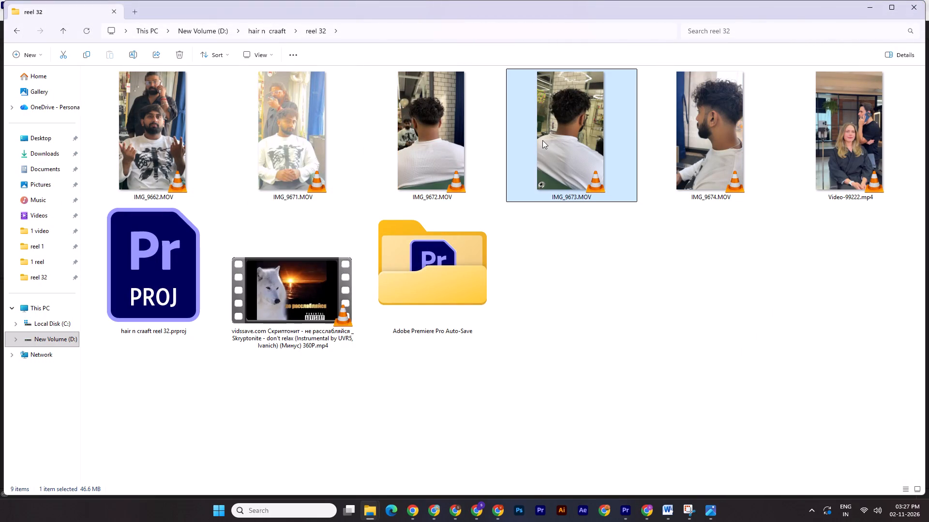
double_click(542, 140)
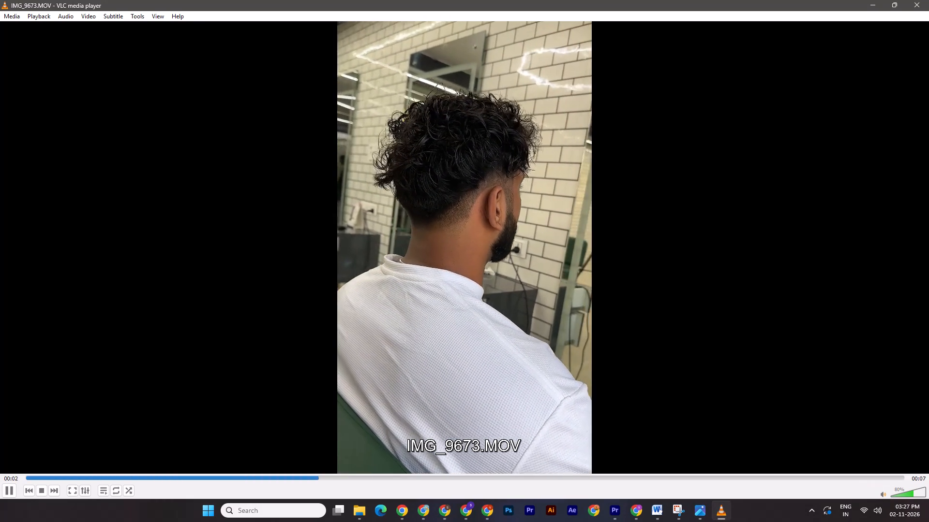
click(928, 0)
Import IMG_9673.MOV from the reel 32 folder straight onto V3, starting at the end of the second IMG_9672.MOV piece.
drag(556, 116, 684, 443)
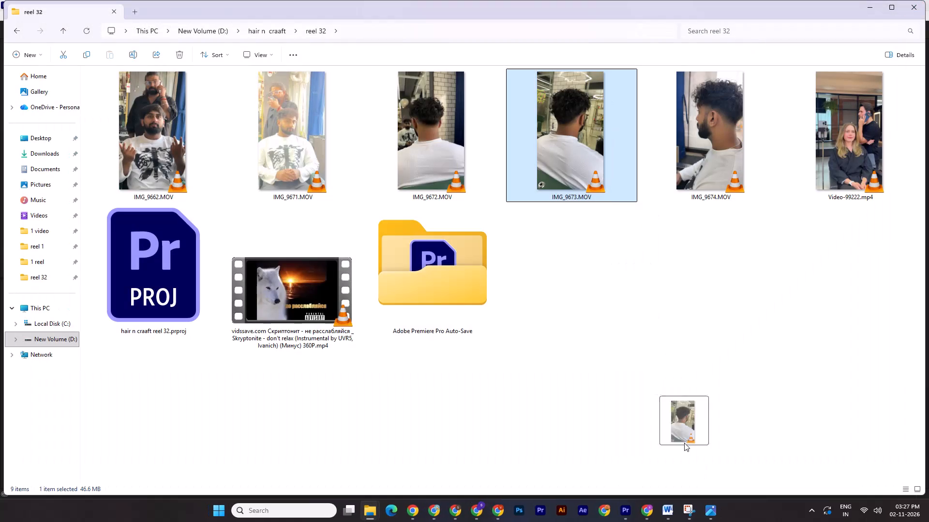
drag(684, 443, 507, 362)
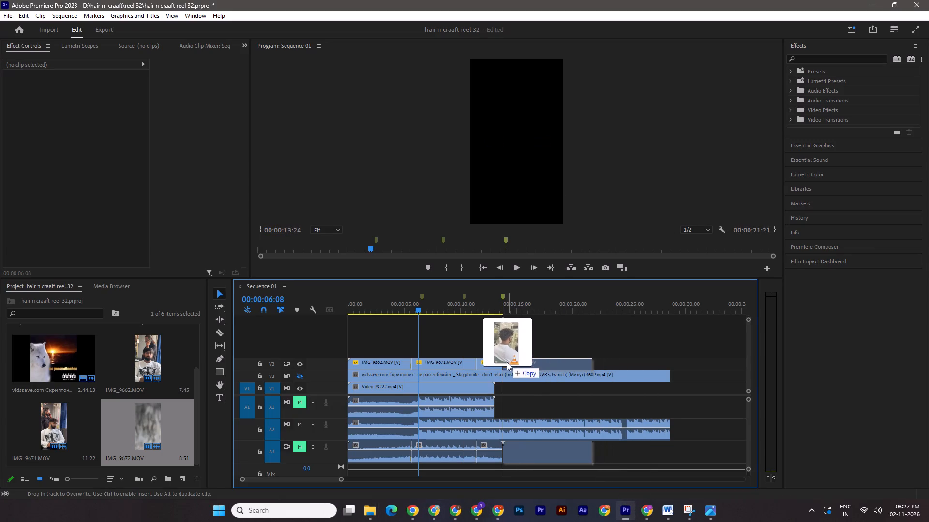
drag(507, 362, 505, 362)
Set the scale of the IMG_9673.MOV clip to 51 and save the project.
click(549, 311)
click(557, 364)
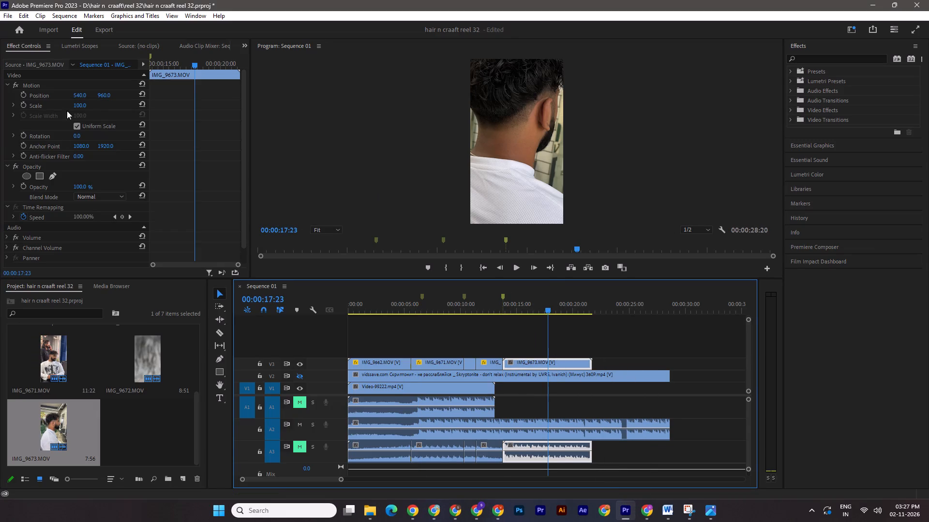
click(78, 107)
text(51)
key(Return)
key(ctrl+s)
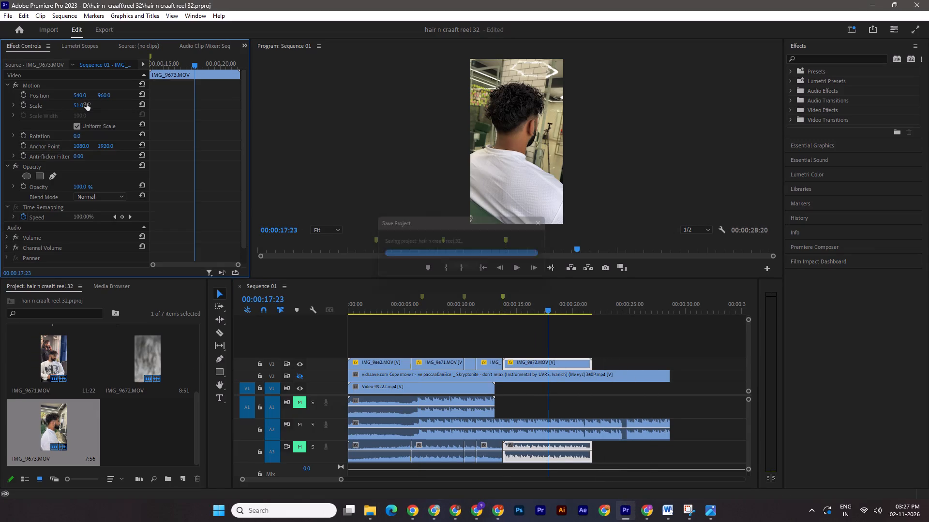
Return to the sequence start, save the project and play the edit through to about 00:00:12:27.
drag(549, 311, 492, 309)
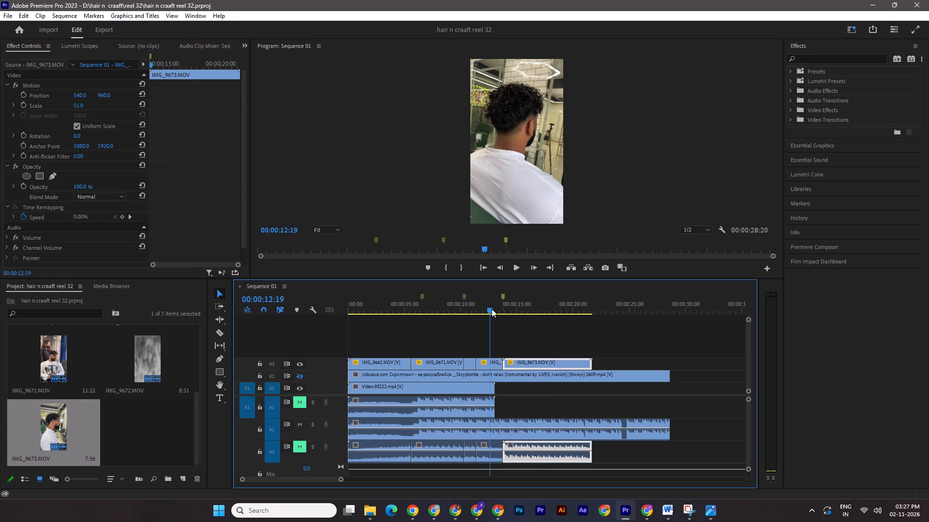
drag(492, 309, 483, 309)
drag(483, 309, 356, 312)
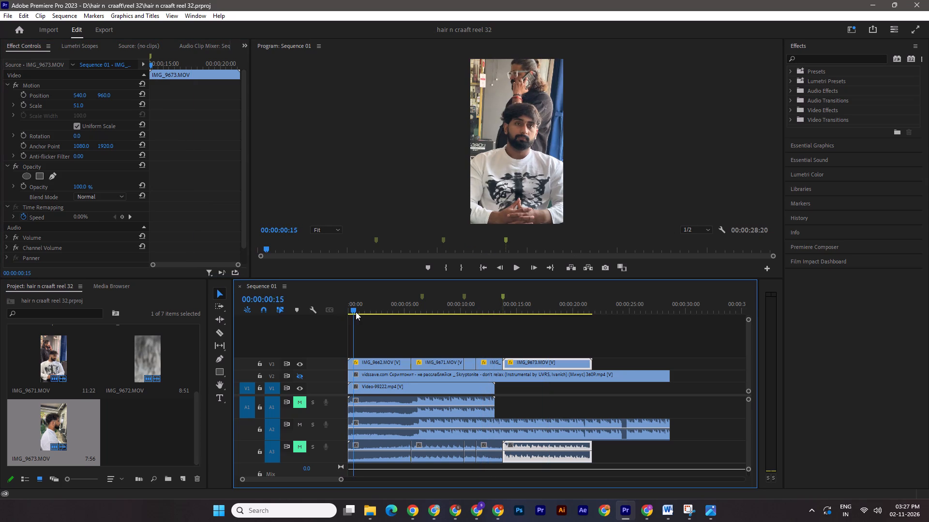
drag(356, 312, 361, 313)
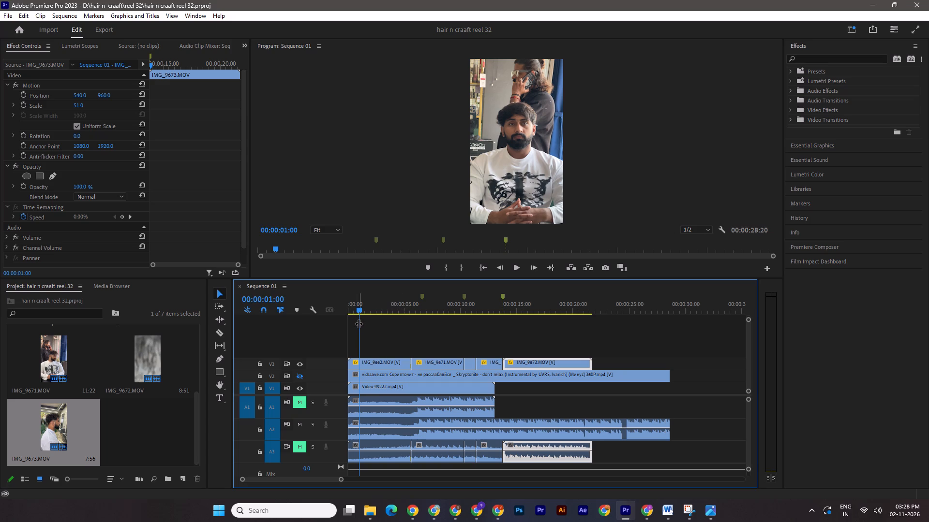
drag(360, 311, 325, 307)
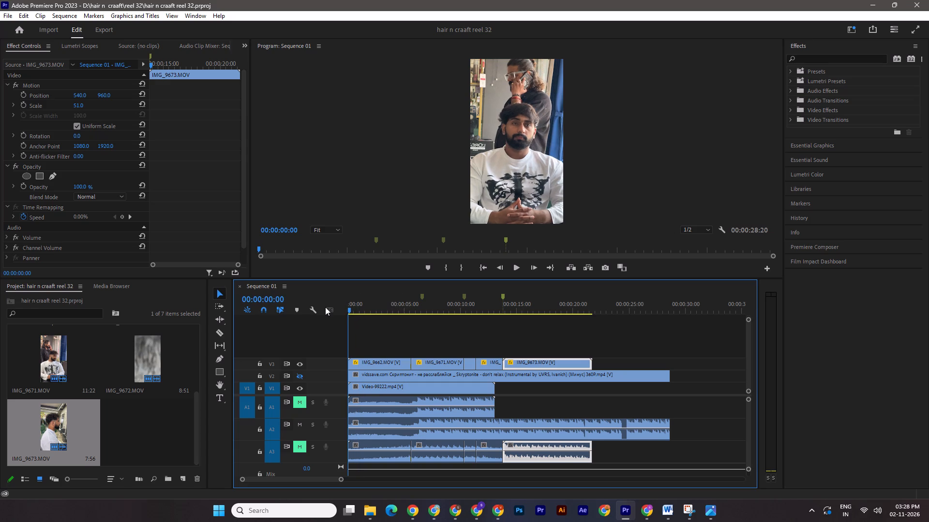
key(ctrl+s)
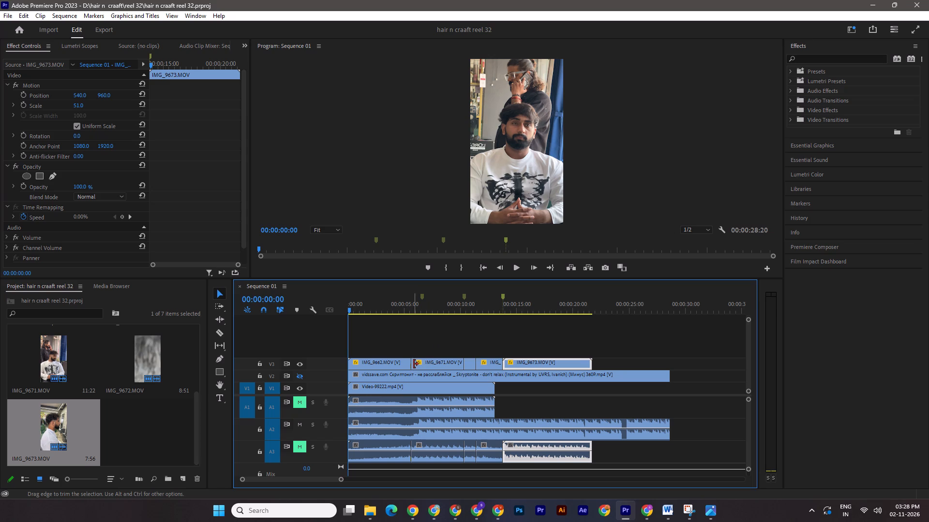
click(519, 268)
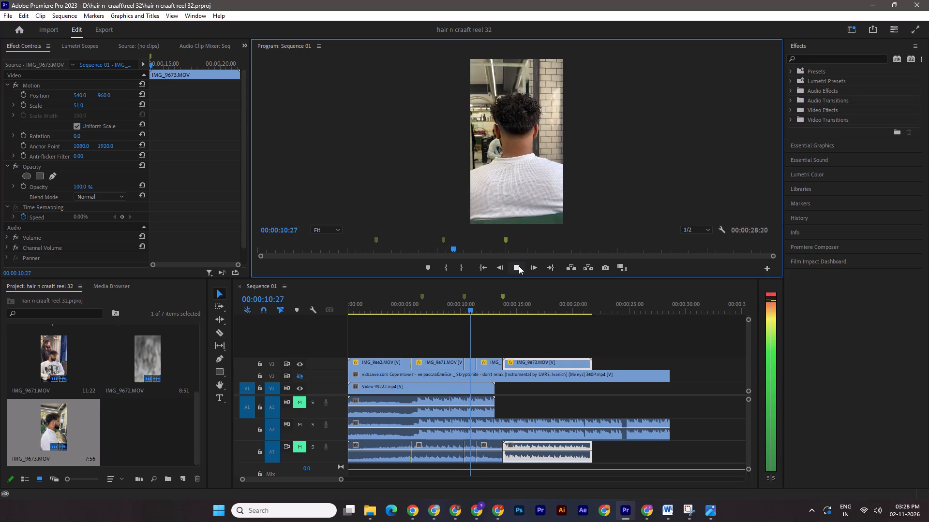
key(space)
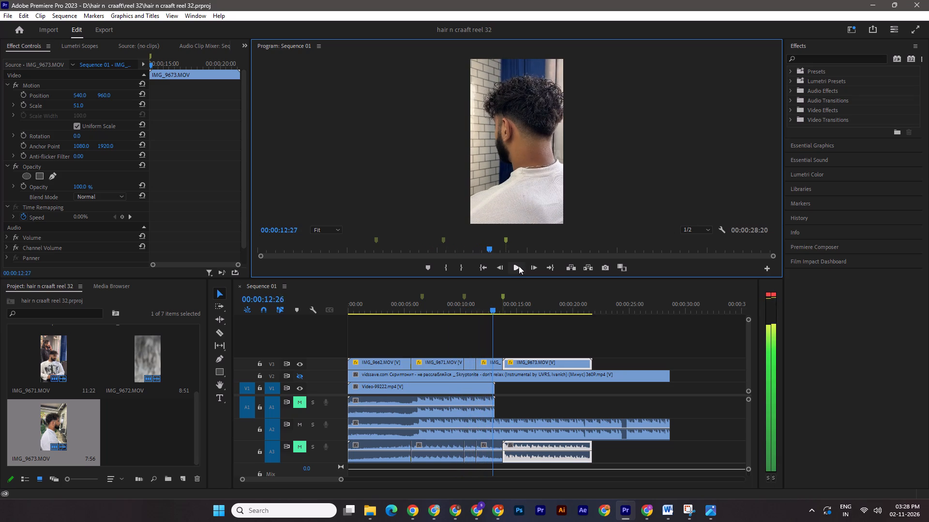
Shift the cut between the two IMG_9672.MOV pieces about 0.3 seconds later, and replay the edit through to 00:00:15:08.
drag(495, 307, 469, 305)
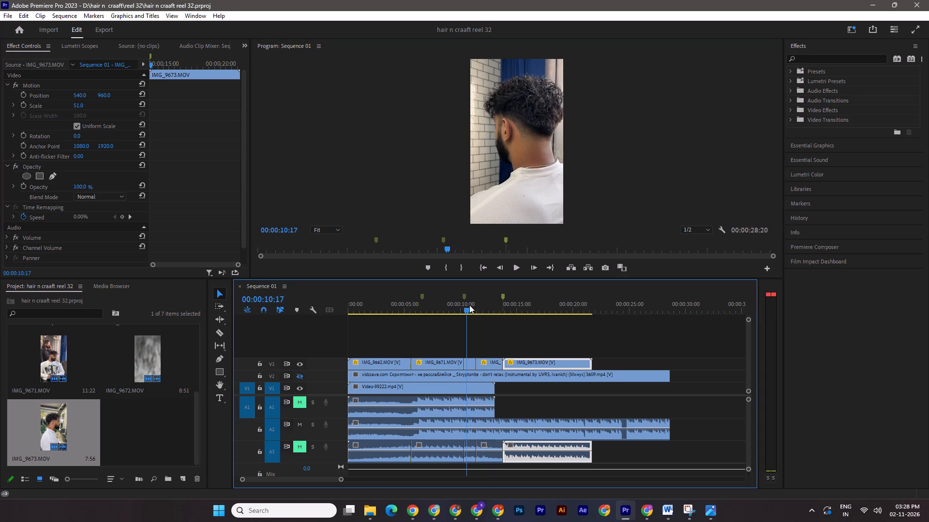
drag(469, 305, 459, 305)
key(space)
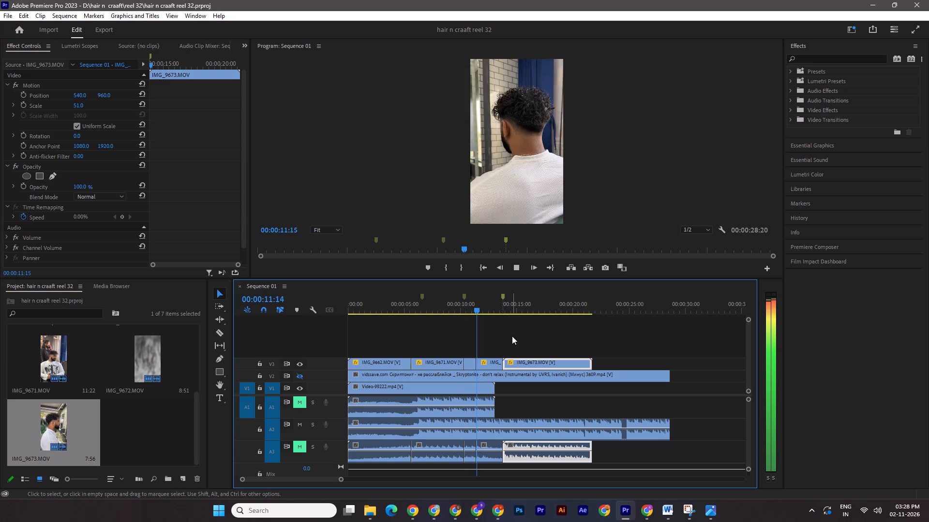
key(space)
drag(478, 364, 482, 365)
drag(475, 365, 481, 365)
drag(481, 311, 448, 305)
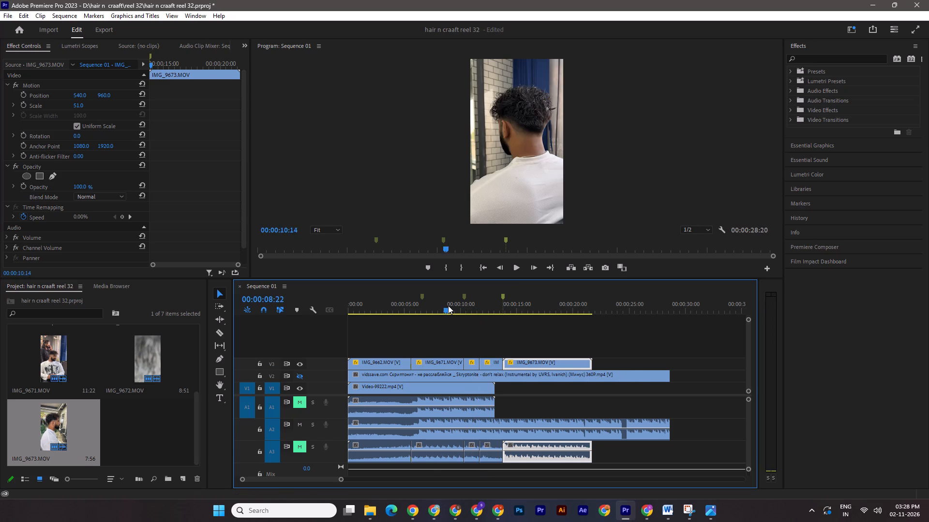
drag(448, 305, 443, 305)
key(space)
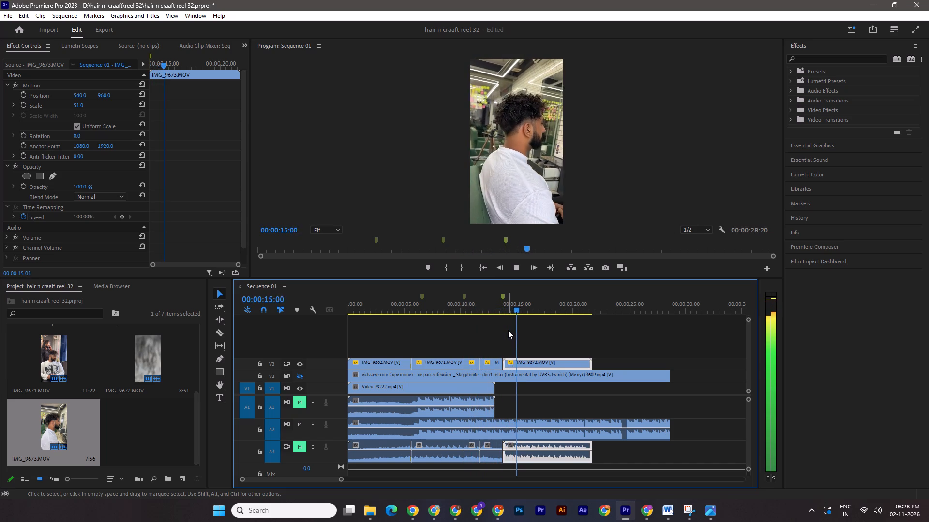
key(space)
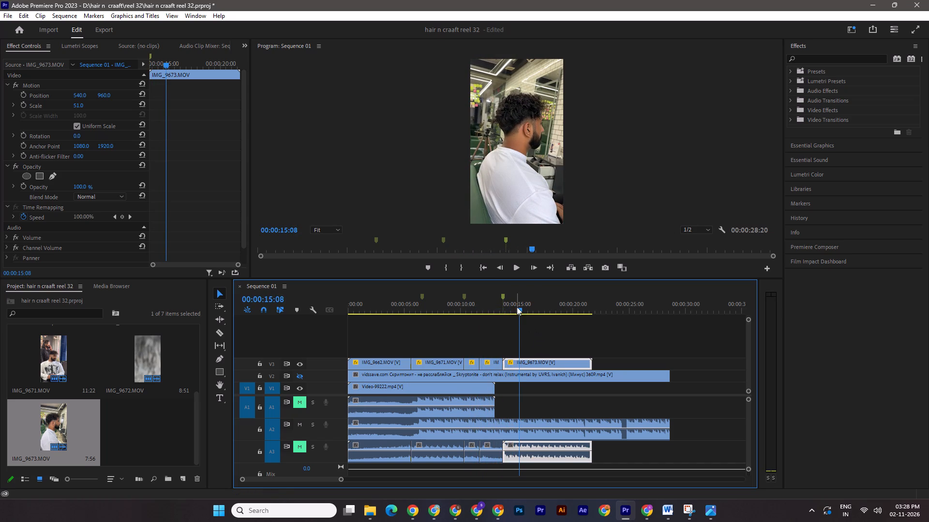
Add four sequence markers to the instrumental's beat during playback, at about 15.8, 17.8, 19.6 and 21.4 seconds, and save the project.
drag(516, 307, 489, 300)
click(524, 330)
key(space)
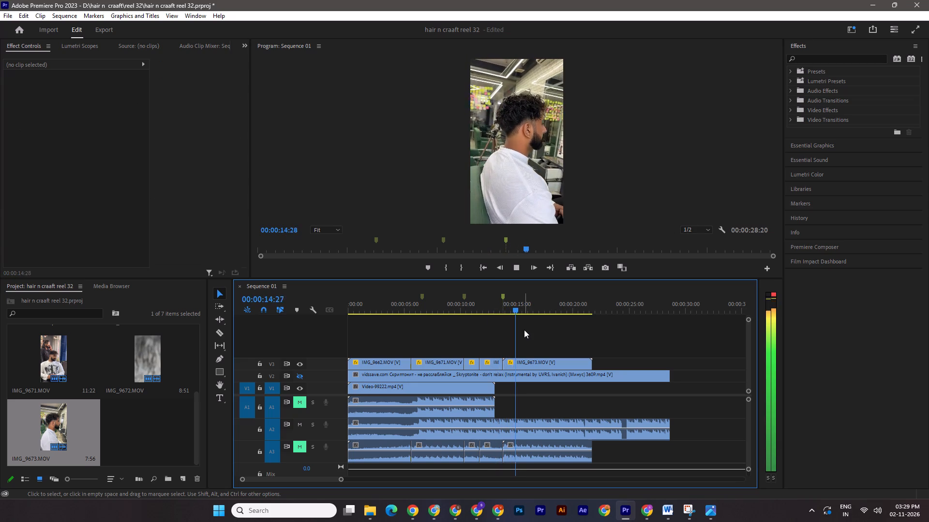
key(m)
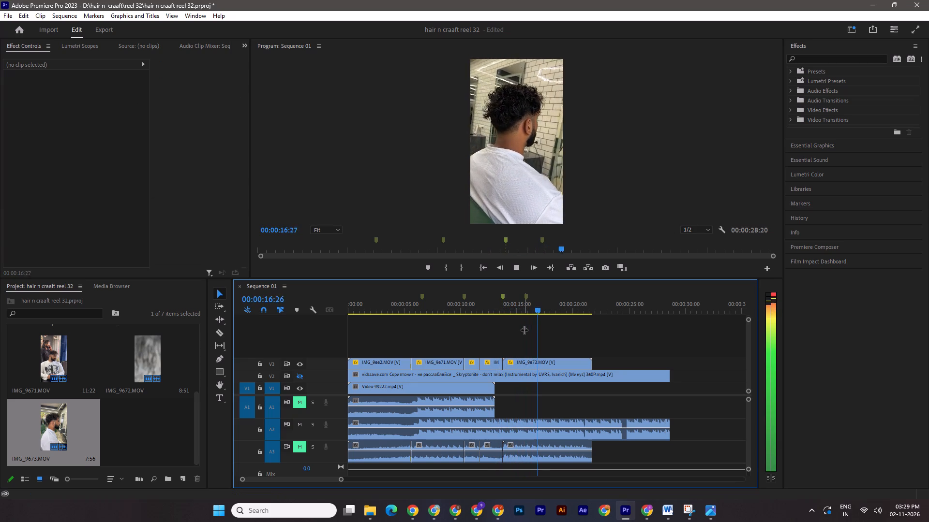
key(m)
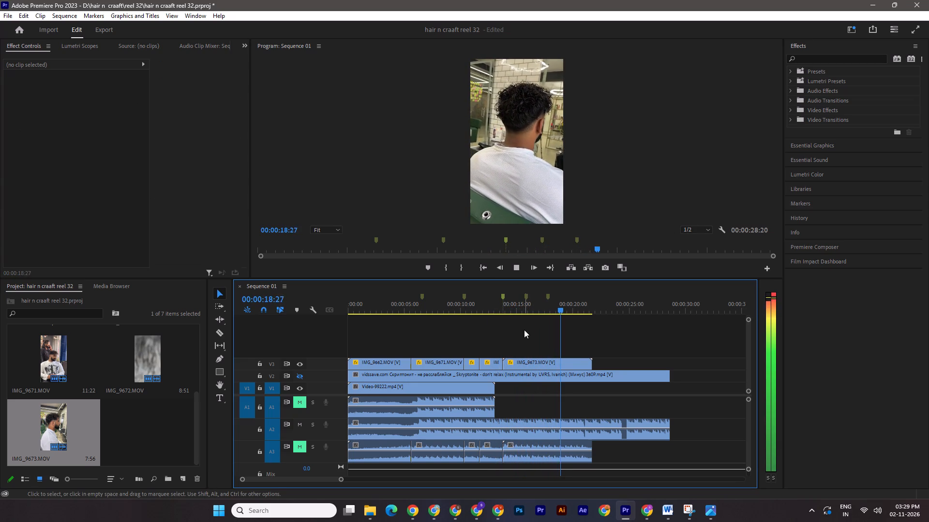
key(m)
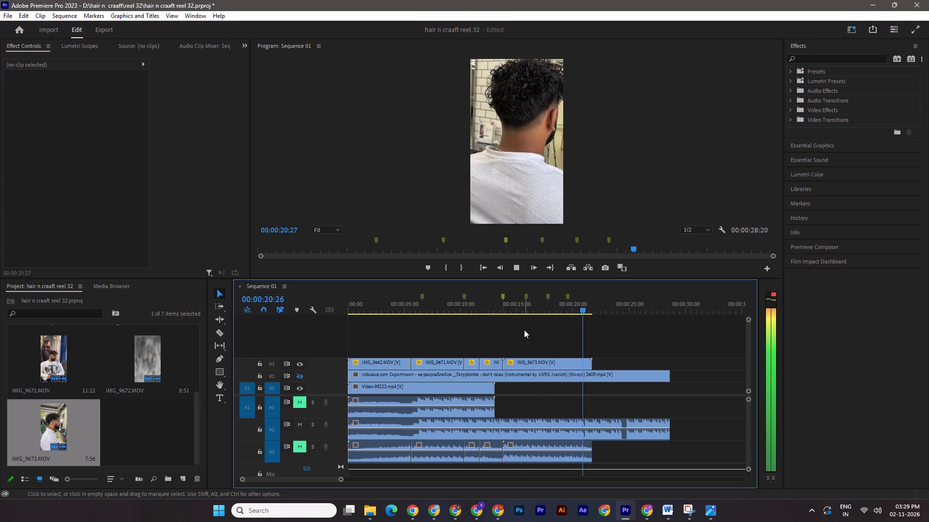
text(m)
key(space)
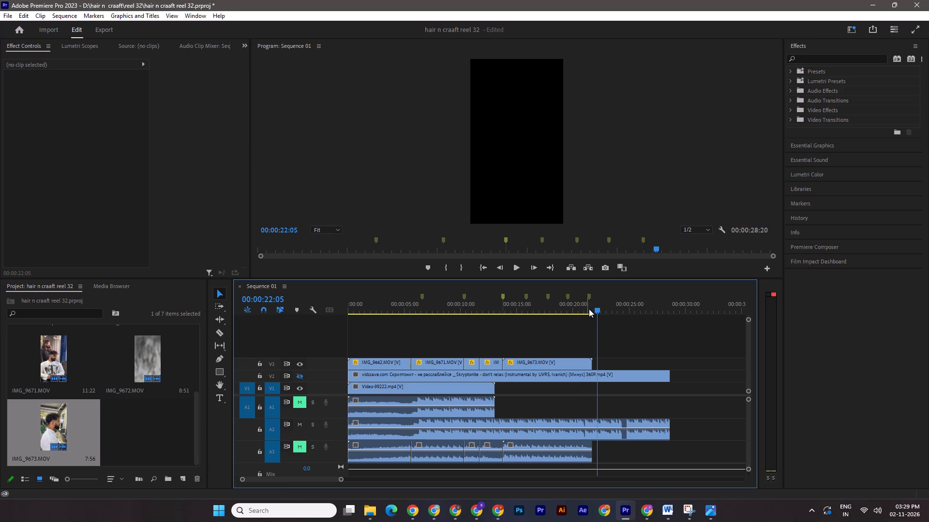
key(ctrl+s)
Return the playhead to the sequence start.
drag(595, 310, 341, 323)
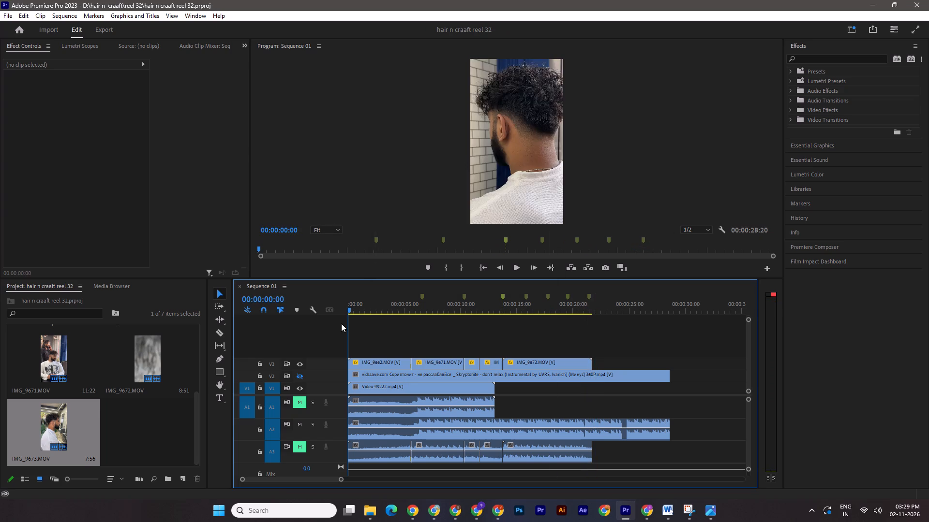
drag(341, 323, 334, 325)
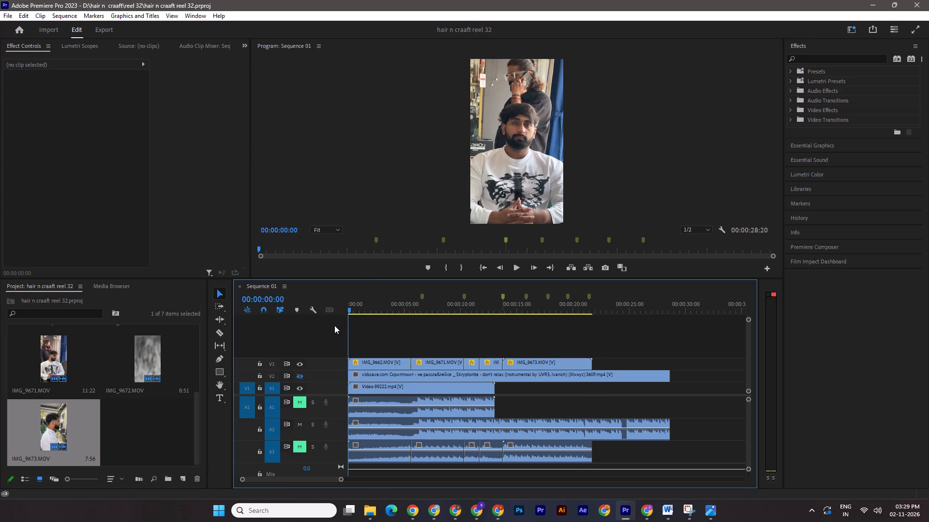
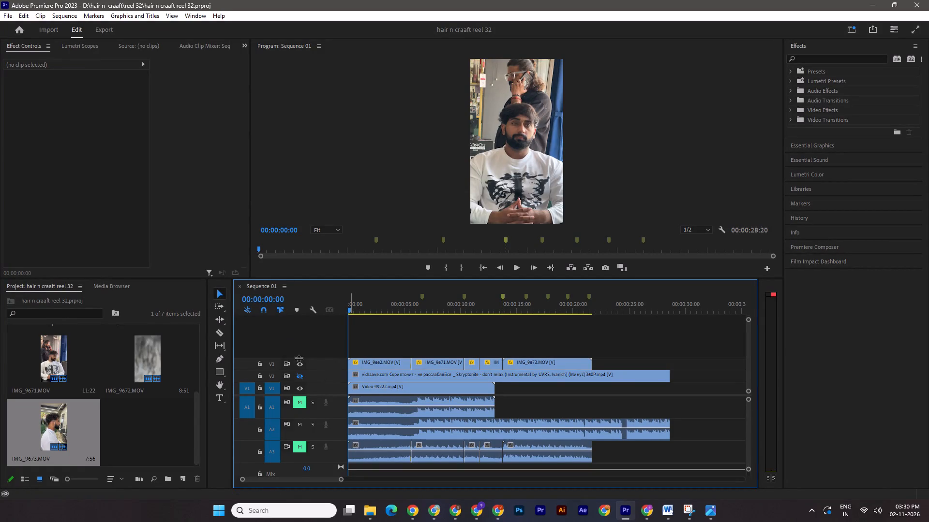
Save the project and play the edit from the sequence start past 00:00:14:28 to check the cuts against the beat markers.
key(ctrl+s)
key(space)
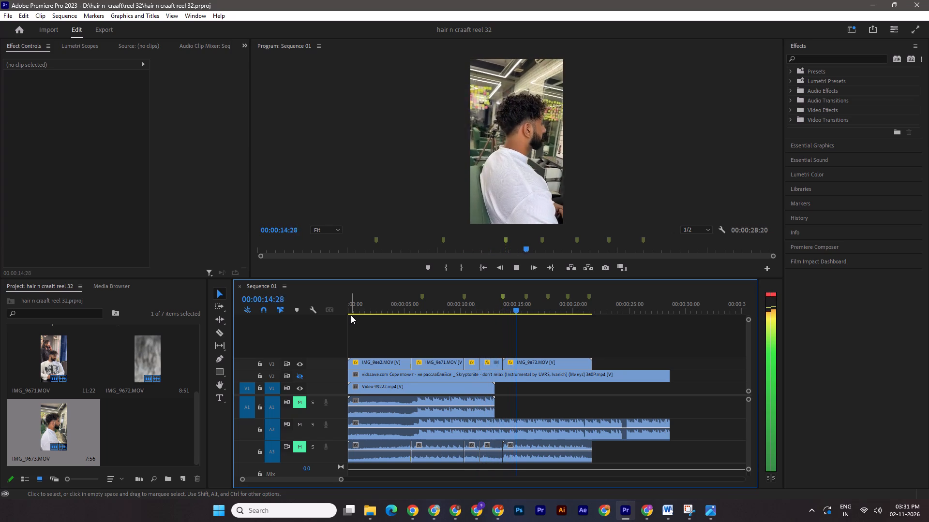
Play and scrub through the final IMG_9673.MOV clip to its end at 00:00:21:21, checking its motion against the beat markers.
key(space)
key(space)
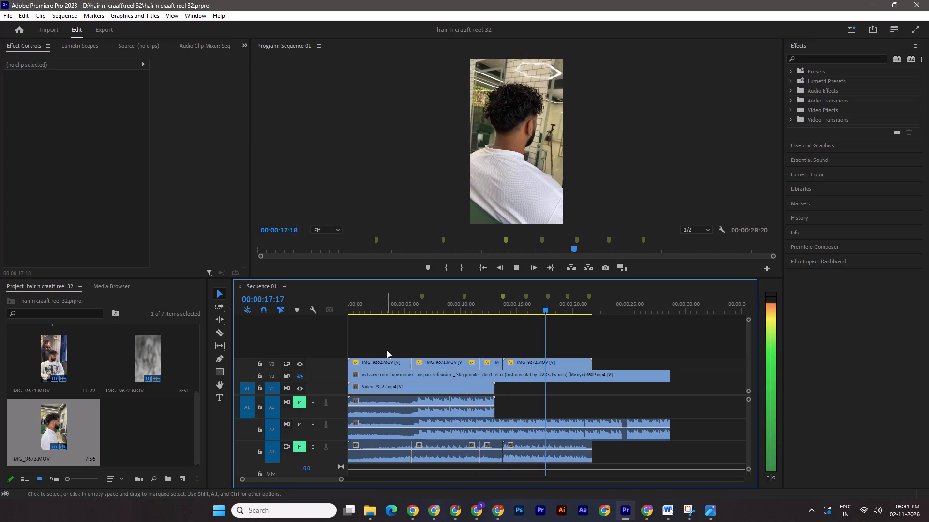
drag(560, 307, 580, 310)
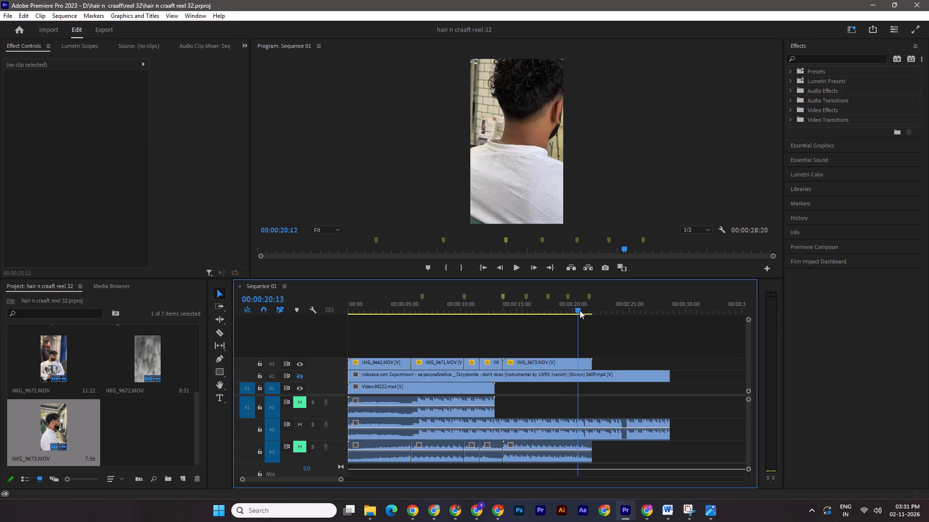
drag(580, 310, 562, 313)
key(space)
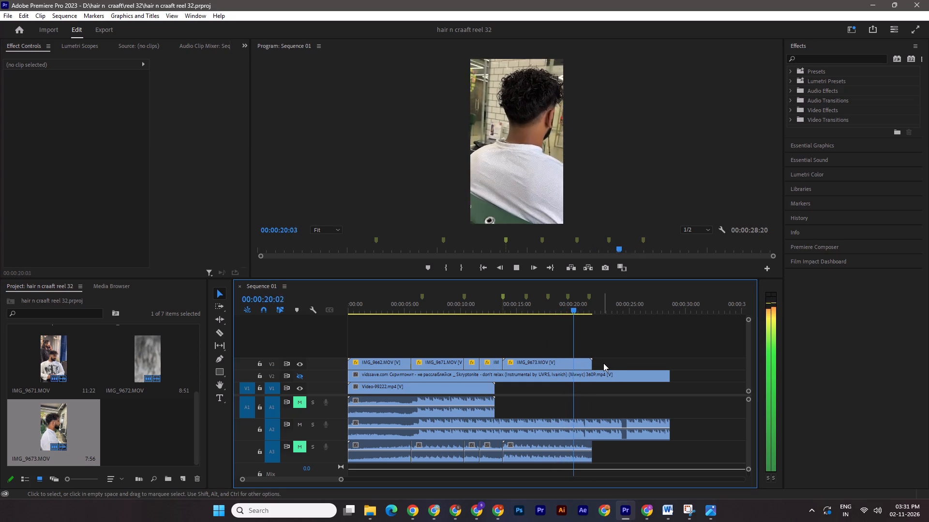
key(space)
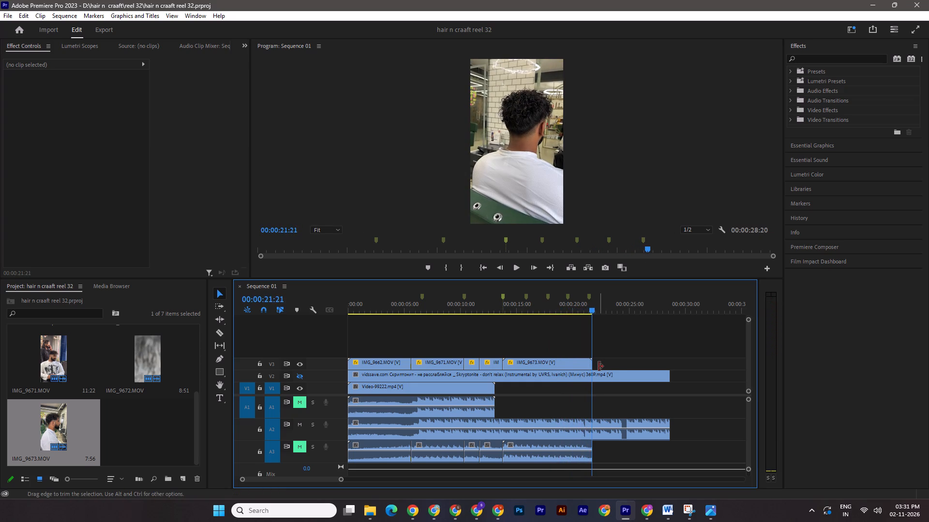
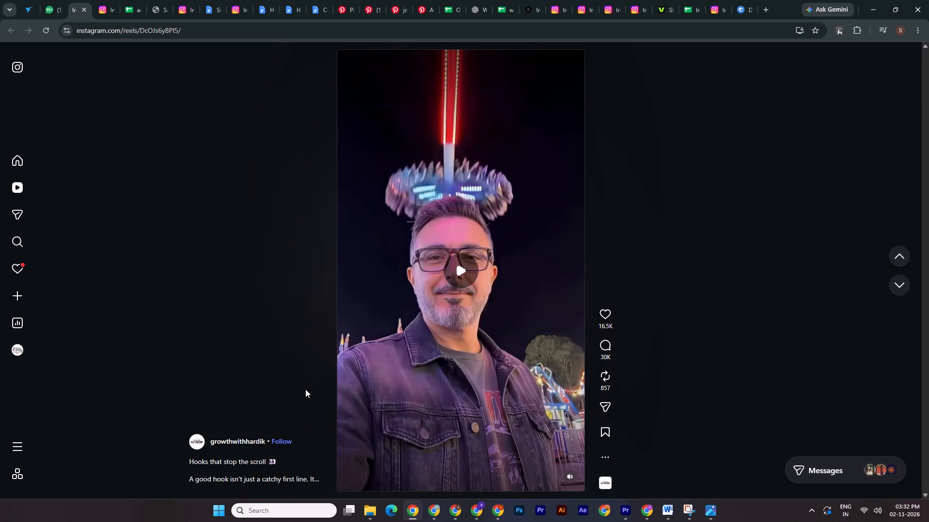
Switch from the Instagram reel in Chrome back to the hair n craaft reel 32 project in Premiere Pro.
click(625, 512)
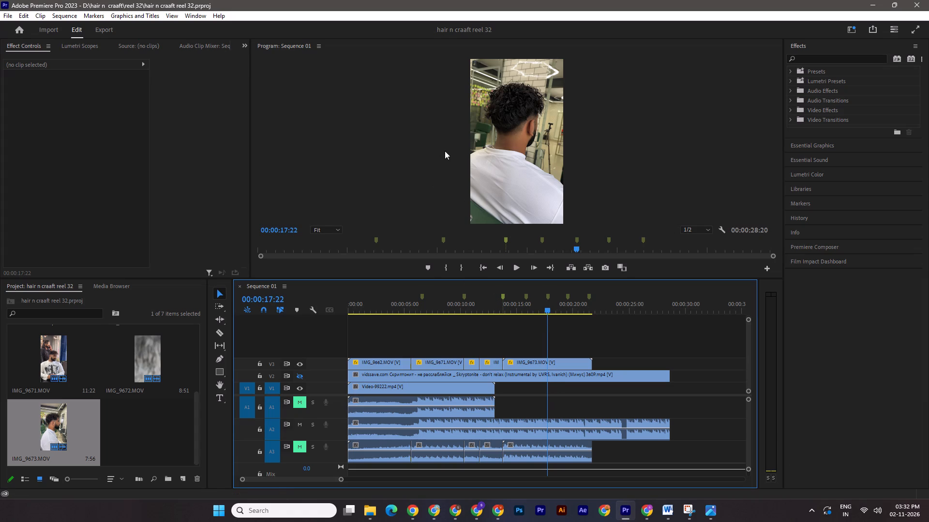
Return the playhead to the start of the sequence at 00:00:00:00 and save the project.
drag(549, 309, 342, 308)
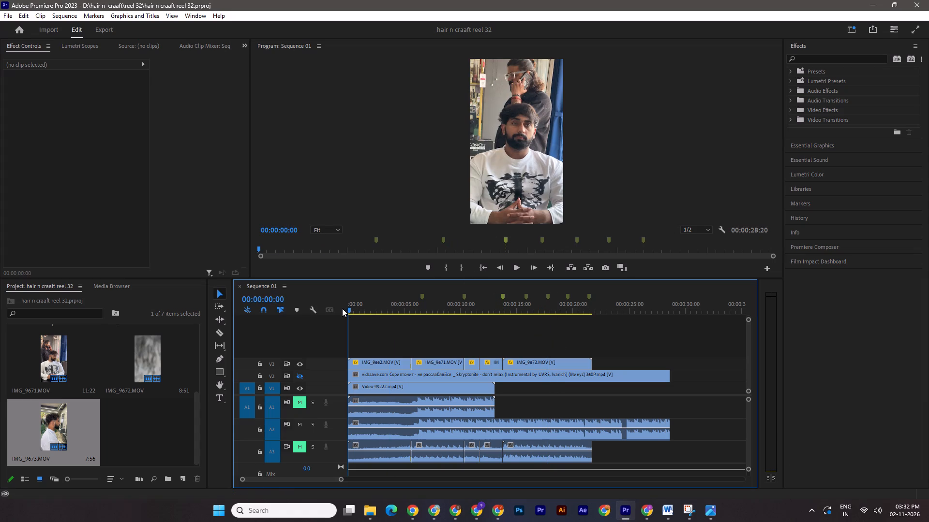
key(ctrl+s)
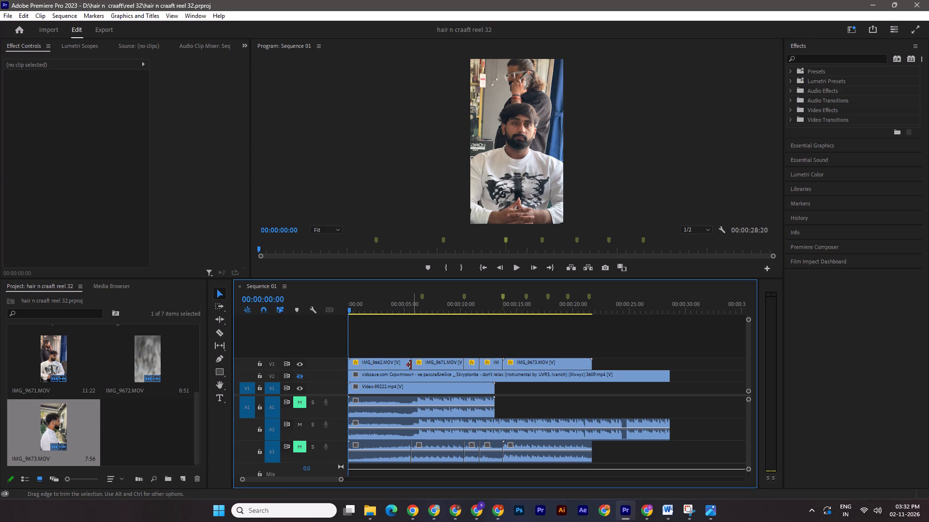
key(ctrl+s)
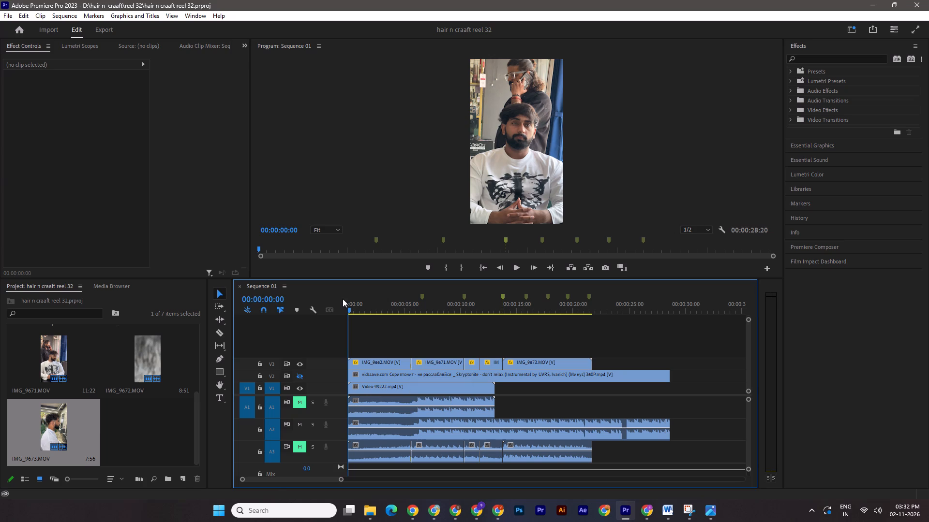
Play the edit from the sequence start at 00:00:00:00 to review the clip cuts against the instrumental's beat markers.
drag(349, 310, 343, 308)
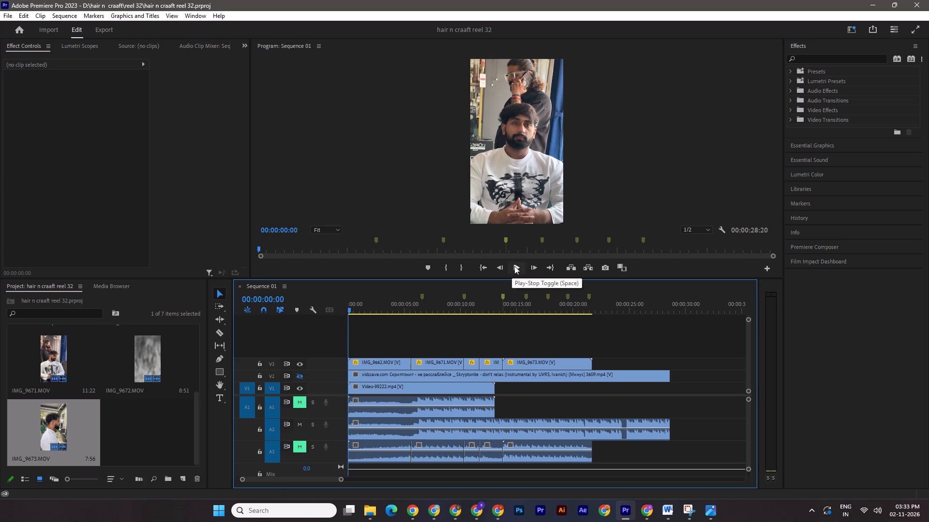
click(514, 266)
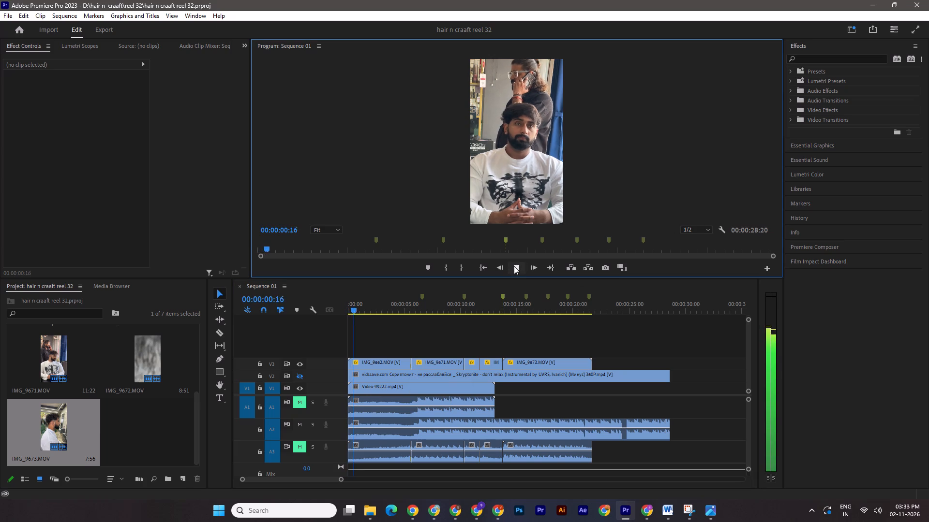
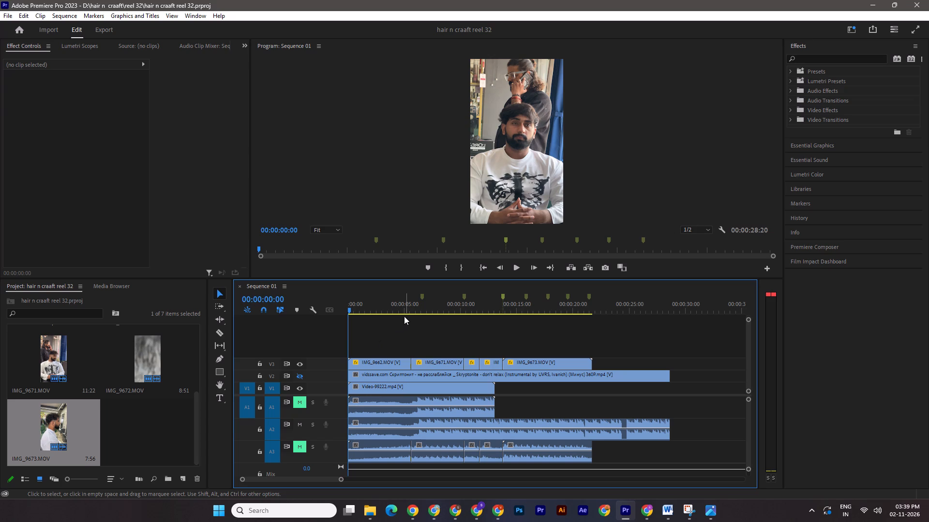
Play back the sequence from the start and review the cuts and beat markers around 13 to 17 seconds.
click(421, 303)
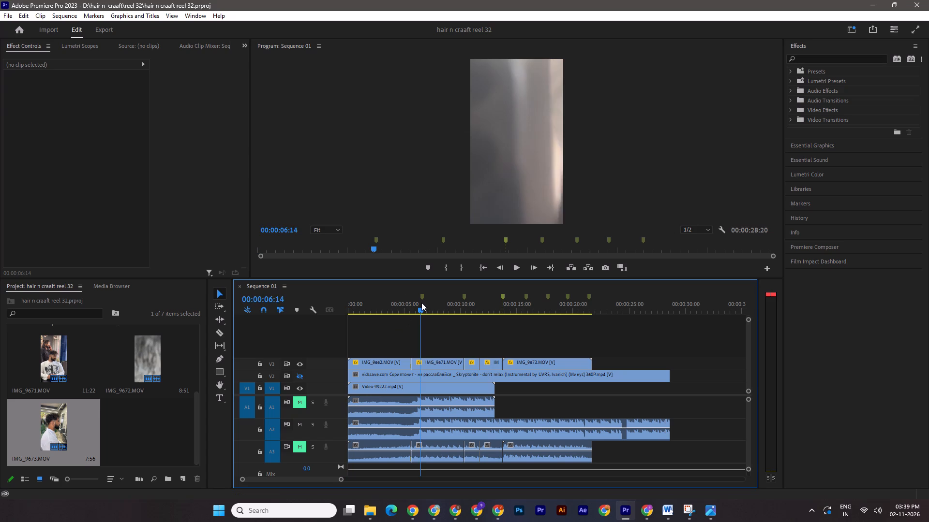
click(420, 309)
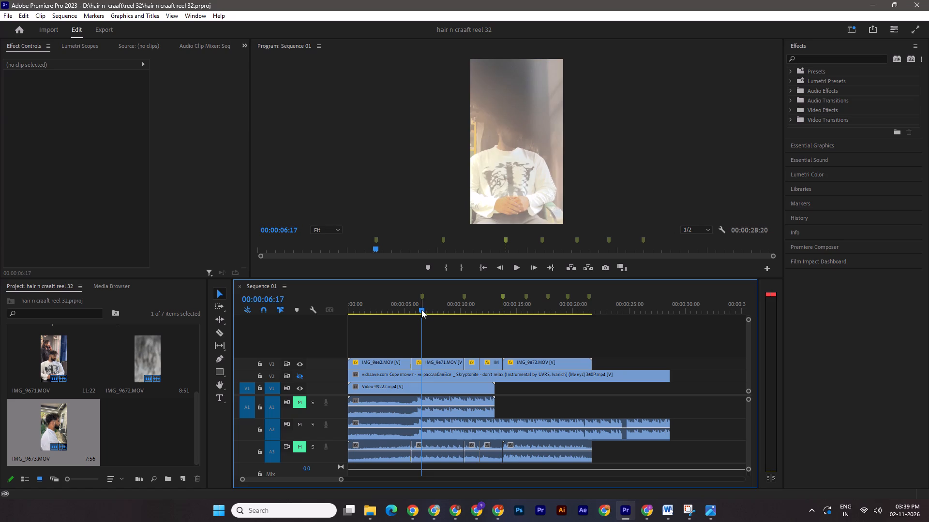
drag(421, 310, 371, 326)
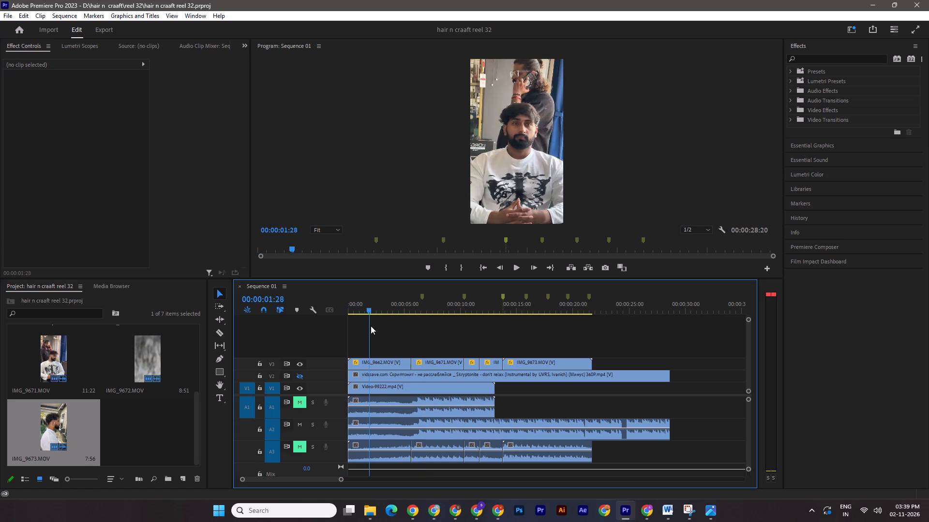
drag(371, 326, 350, 325)
click(514, 269)
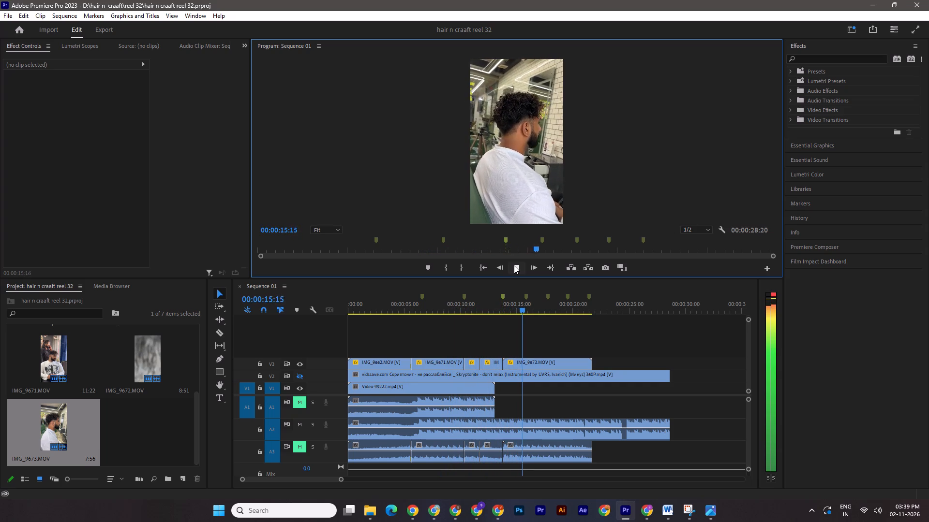
click(514, 265)
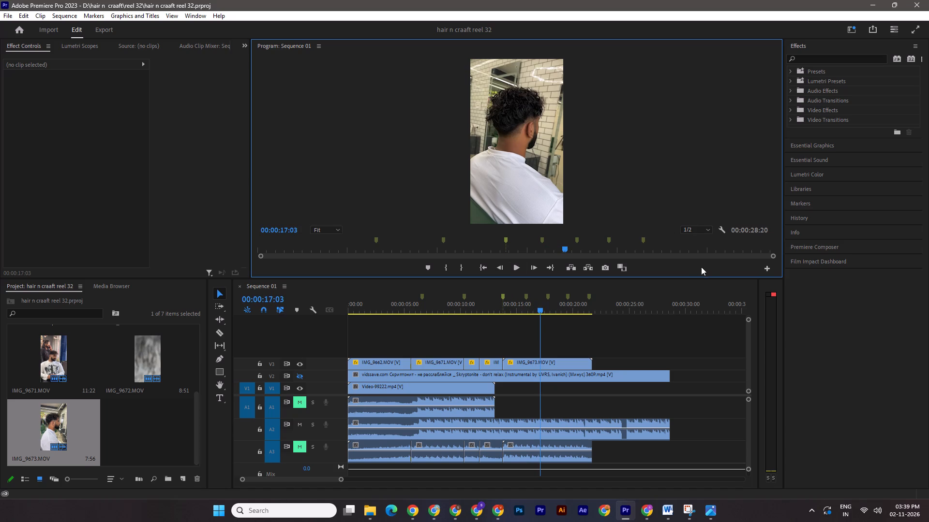
drag(541, 308, 493, 309)
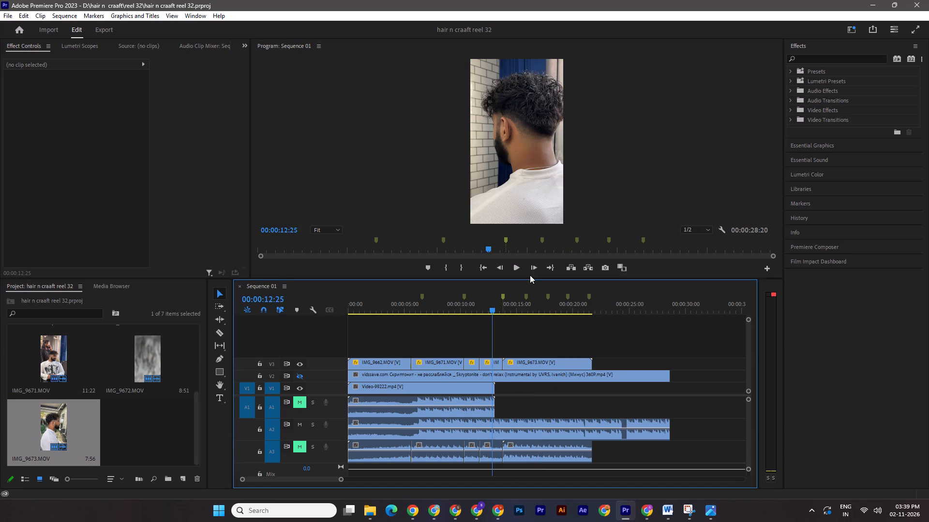
click(520, 268)
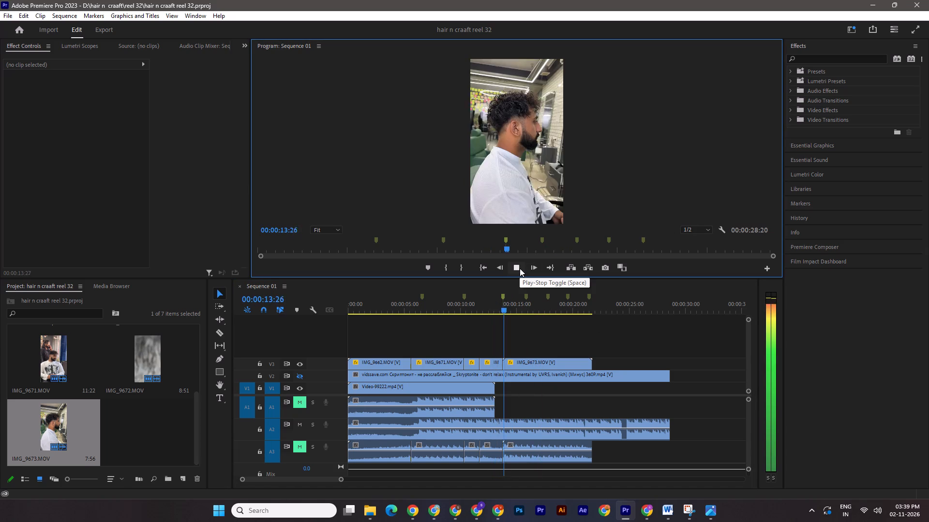
click(448, 300)
click(514, 268)
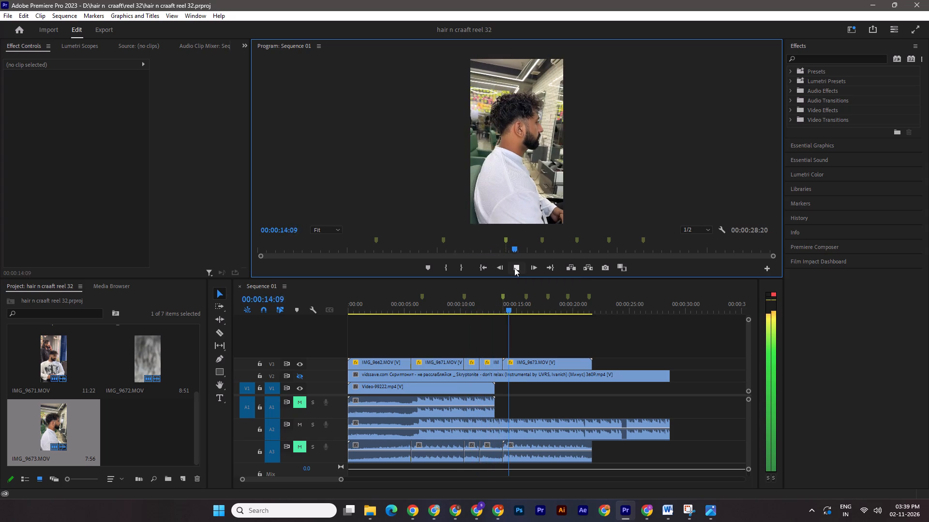
click(514, 268)
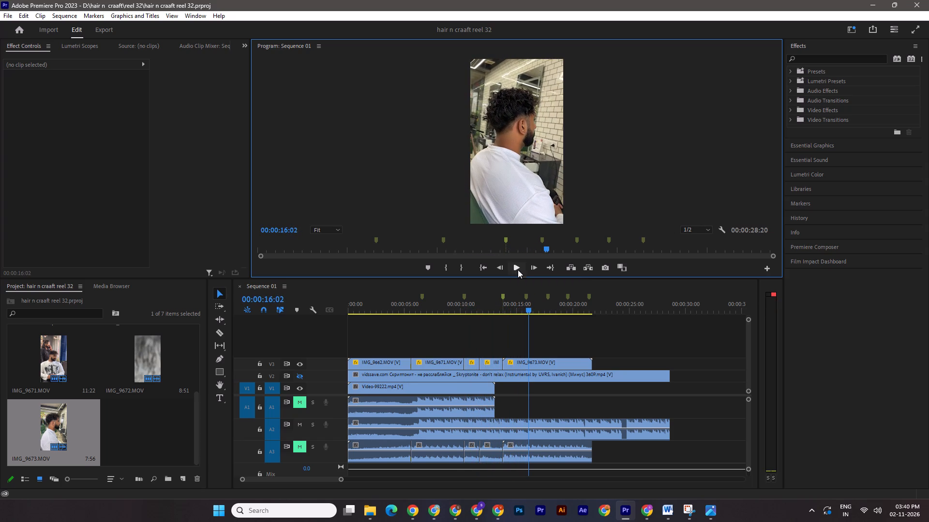
drag(528, 310, 509, 310)
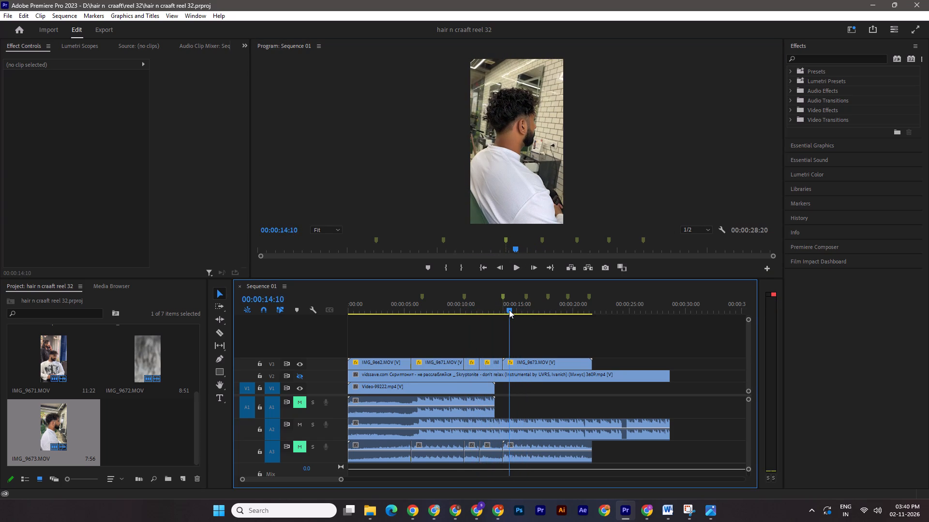
drag(509, 310, 503, 309)
drag(503, 309, 504, 309)
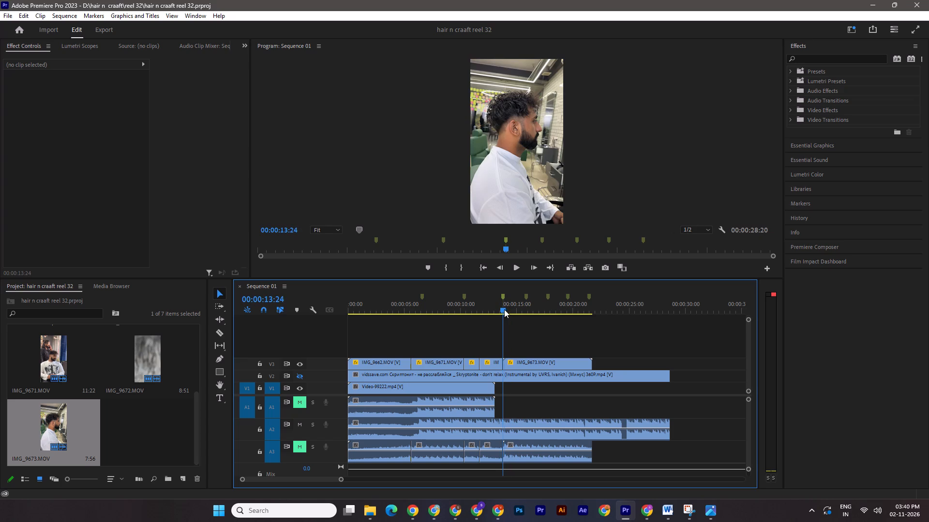
drag(504, 309, 529, 313)
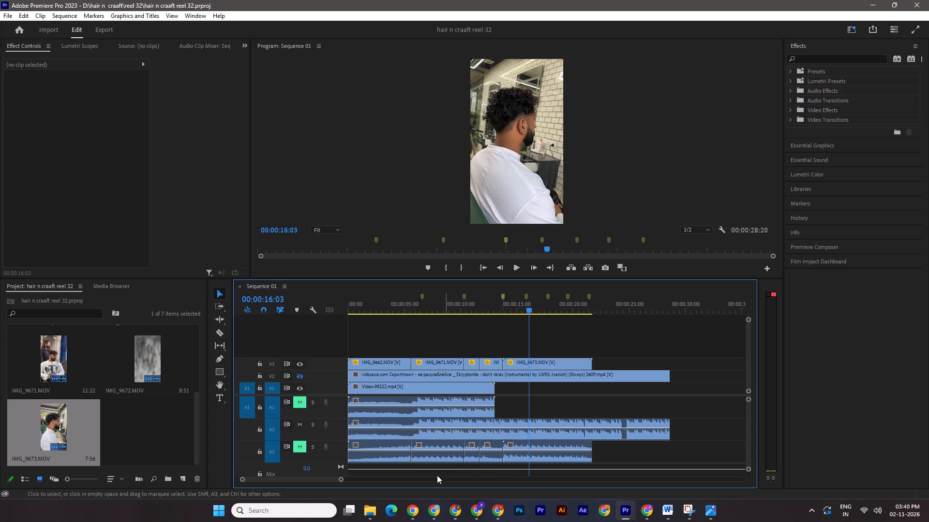
Preview IMG_9674.MOV from the reel 32 folder and add it to track V3 after the IMG_9673 clip.
click(367, 507)
click(418, 477)
double_click(737, 154)
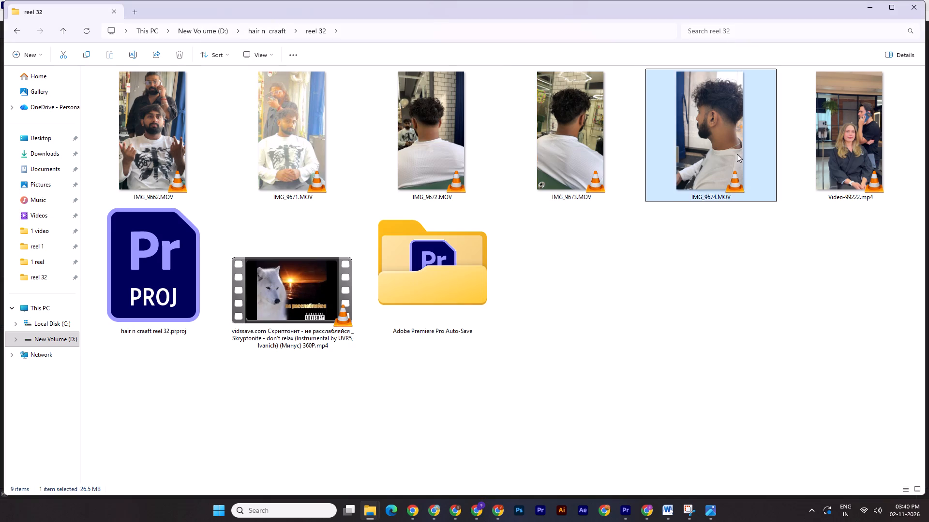
click(915, 0)
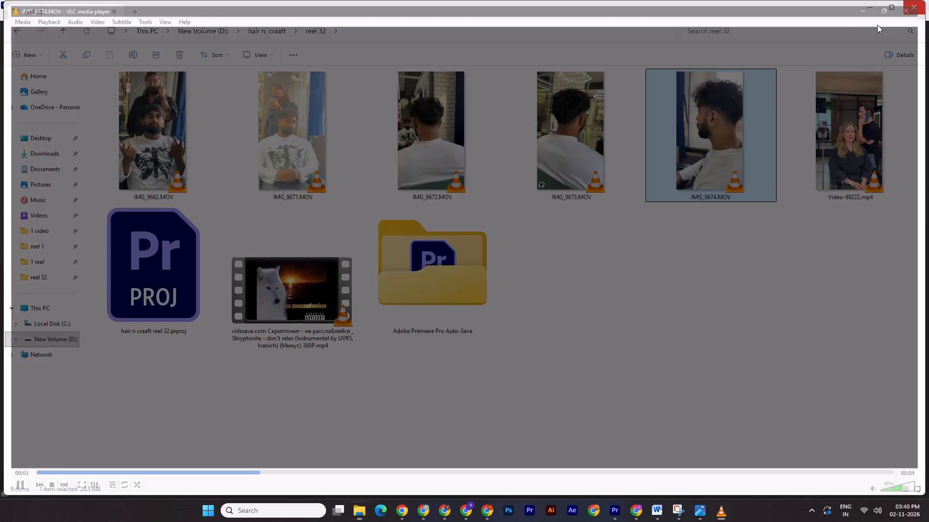
drag(698, 141, 582, 408)
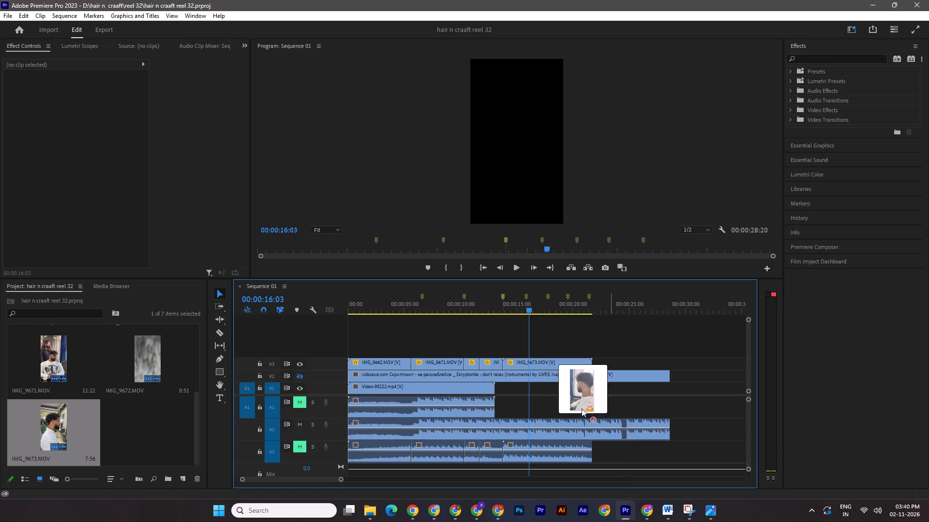
drag(582, 408, 603, 362)
Set the IMG_9674 clip's scale to 51 and save the project.
click(621, 303)
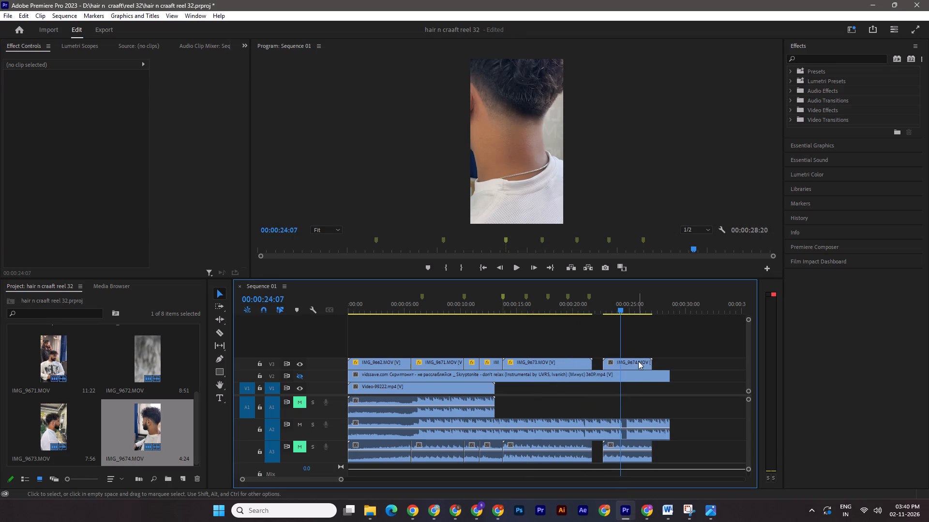
click(638, 361)
click(88, 102)
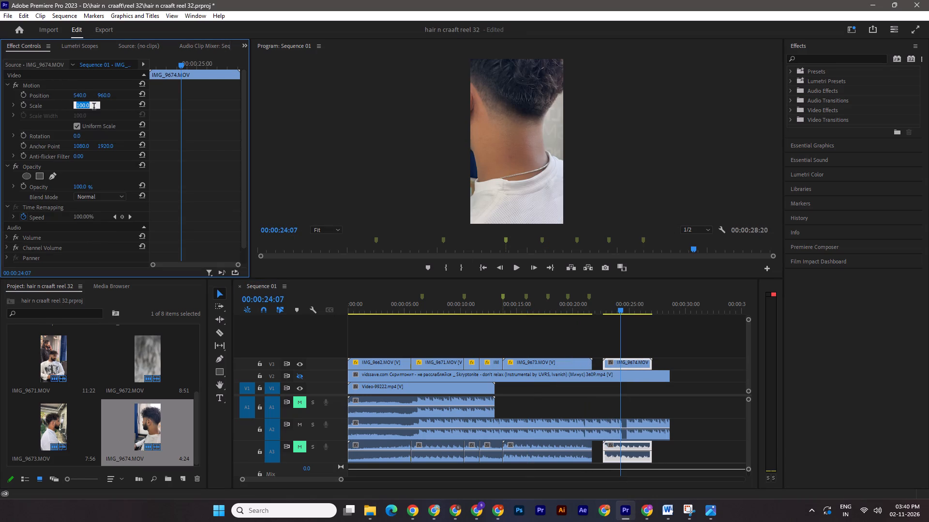
text(51)
key(Return)
key(ctrl+s)
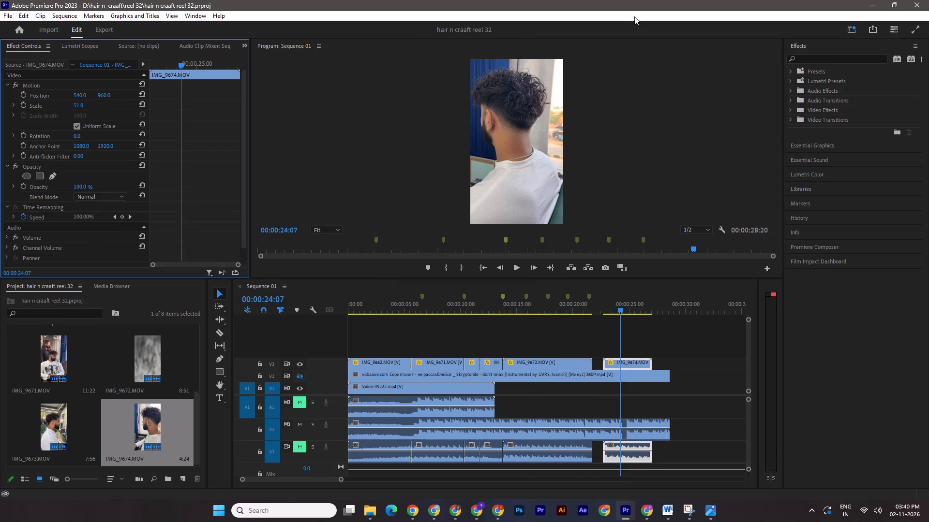
Look through the IMG_9674 clip and move it to the fourth marker on V3, overwriting part of IMG_9673.
drag(621, 306, 606, 302)
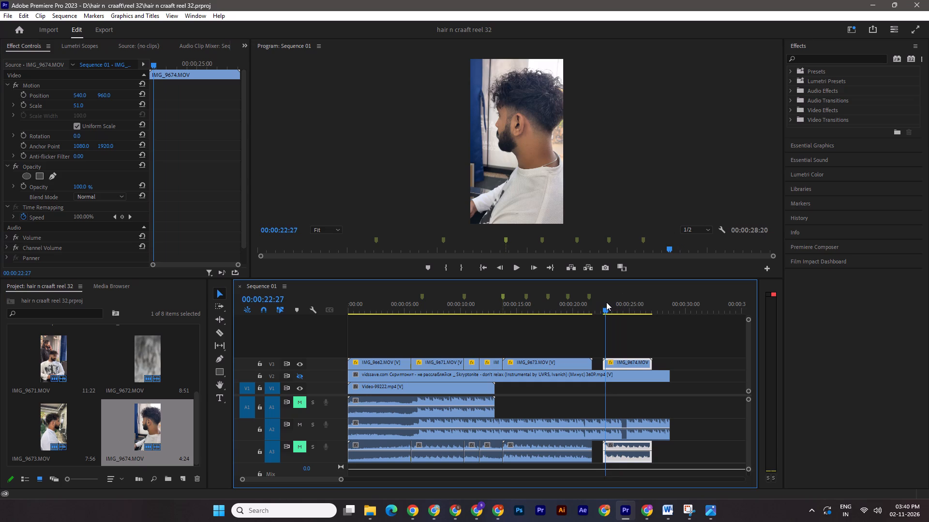
drag(606, 302, 640, 310)
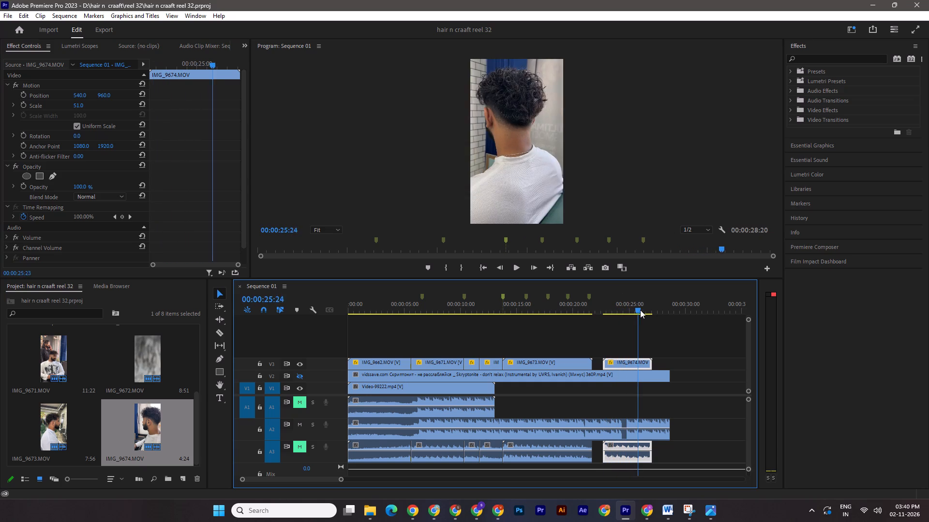
drag(640, 310, 645, 311)
click(645, 311)
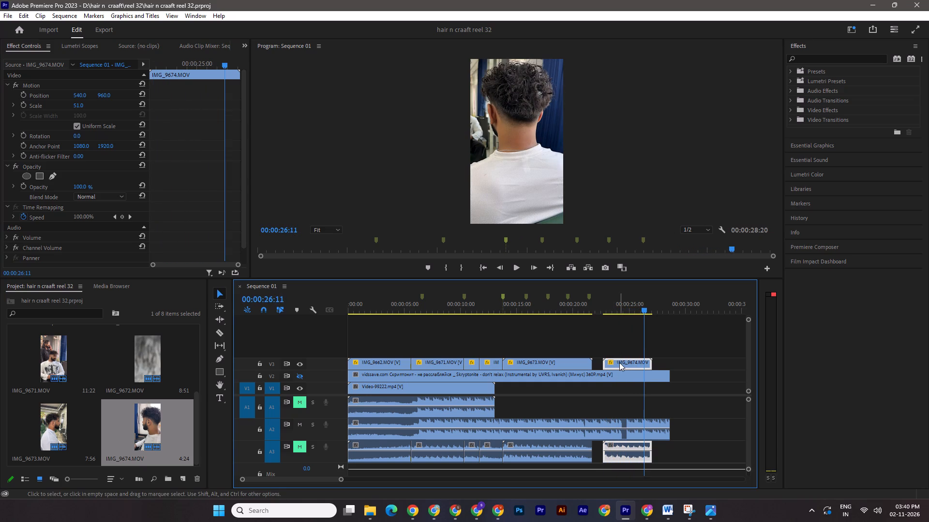
drag(619, 362, 545, 361)
Delete the leftover piece of IMG_9673 after the IMG_9674 clip on V3 and save the project.
drag(519, 308, 334, 308)
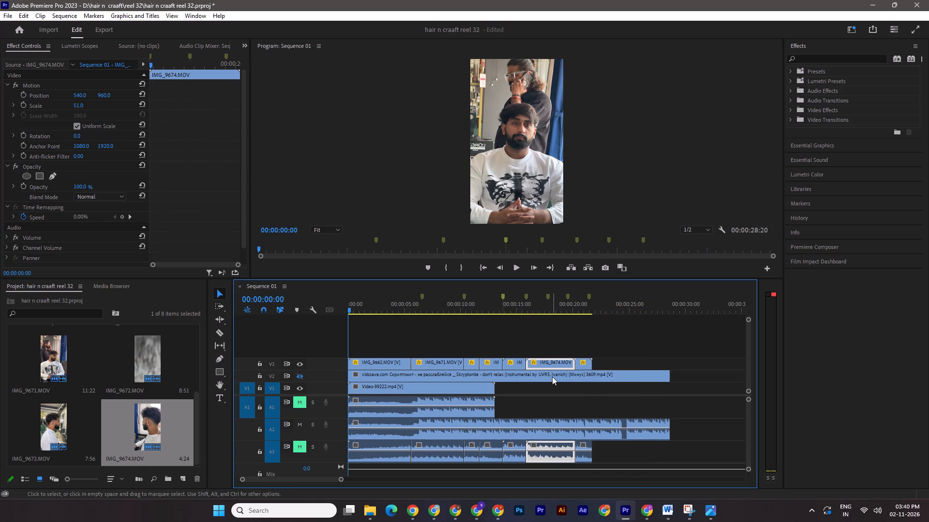
click(585, 362)
key(Delete)
key(ctrl+s)
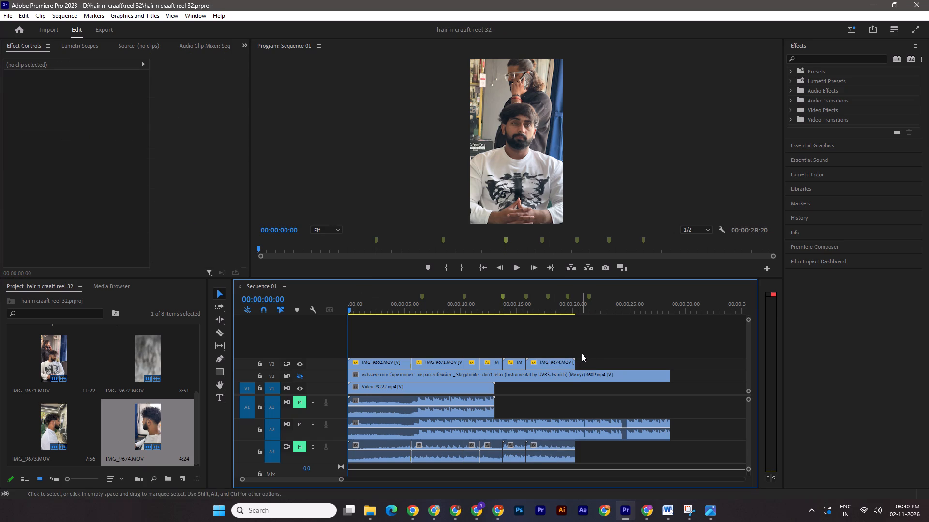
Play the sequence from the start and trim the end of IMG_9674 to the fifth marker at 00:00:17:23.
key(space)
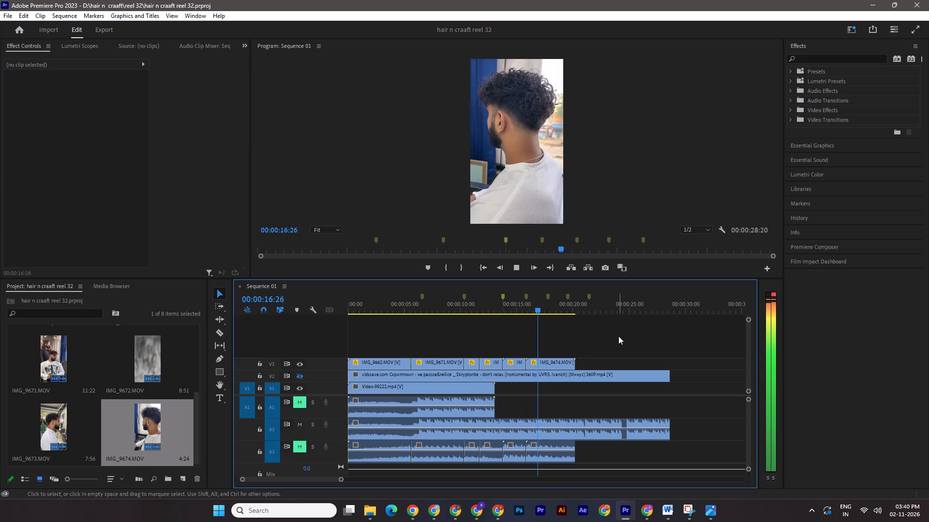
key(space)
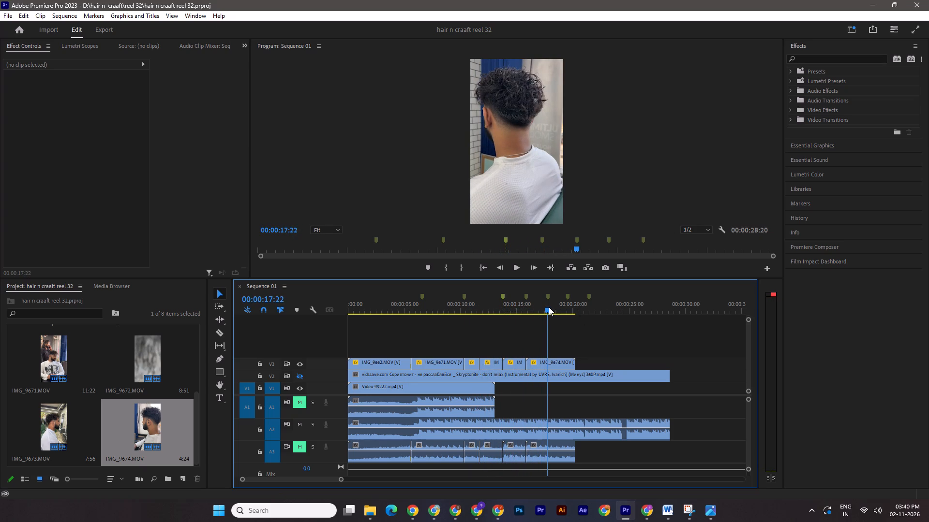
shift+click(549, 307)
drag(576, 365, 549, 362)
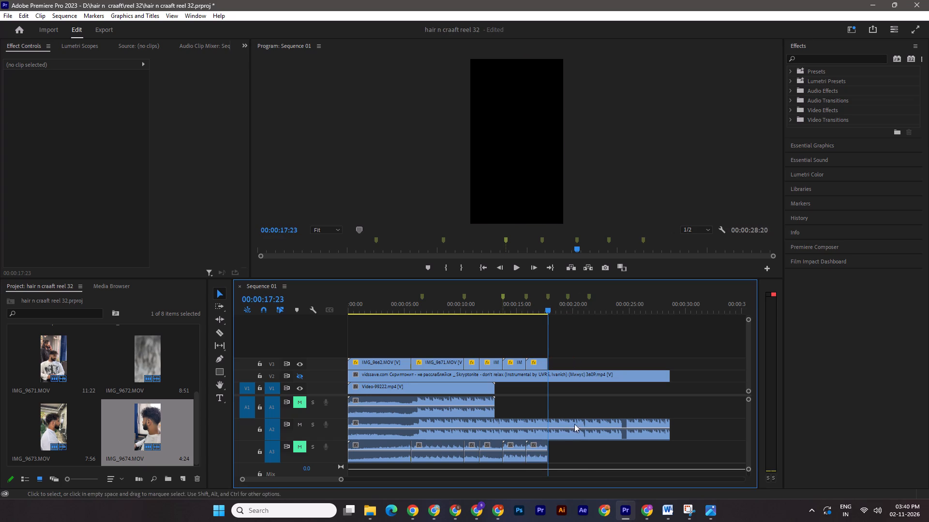
Trim the end of the music clip on V2 and A2 to about 00:00:20:04 and save the project.
drag(673, 434, 552, 433)
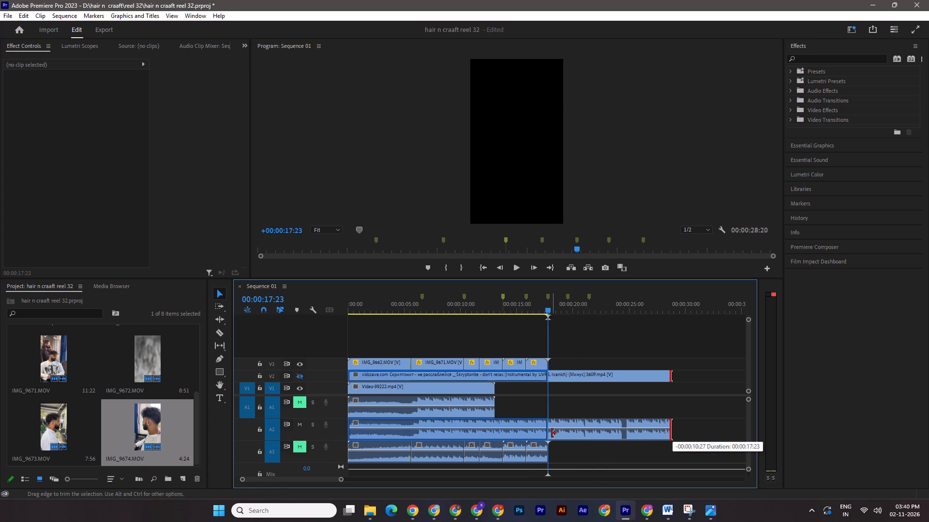
drag(552, 433, 577, 434)
key(ctrl+s)
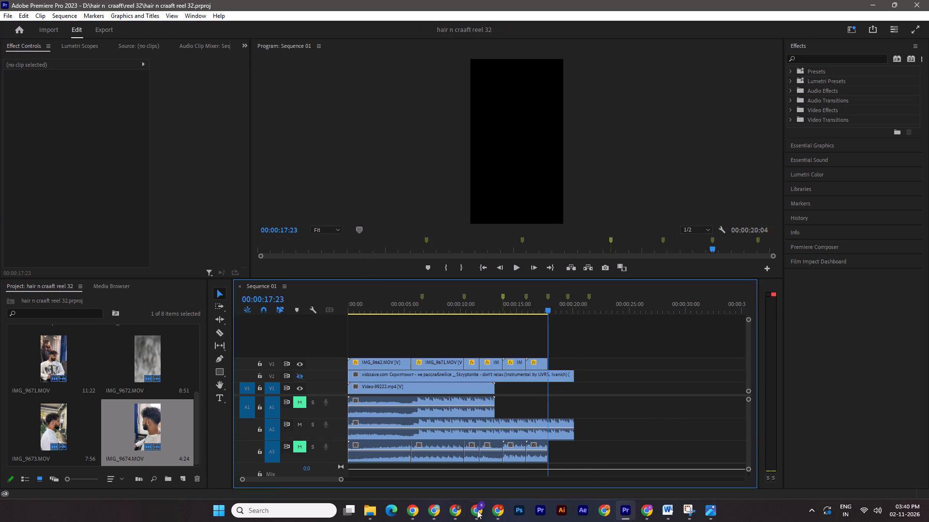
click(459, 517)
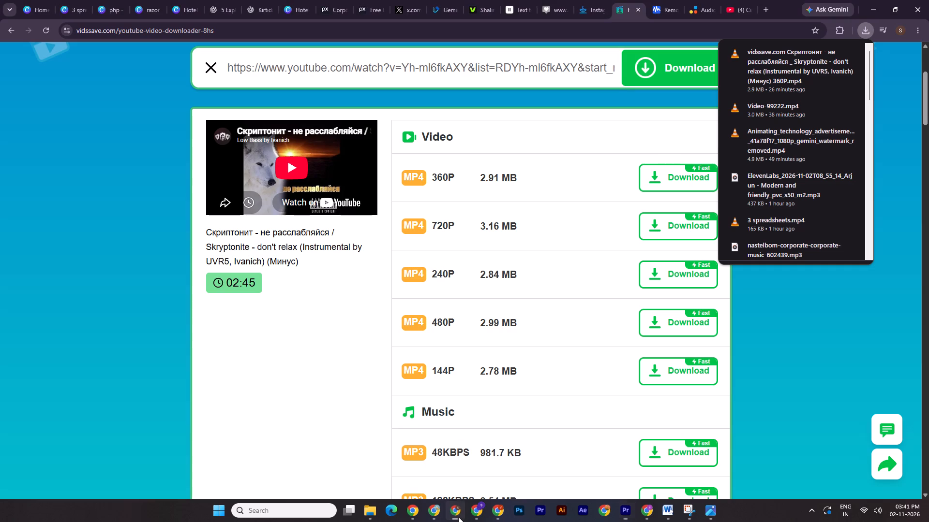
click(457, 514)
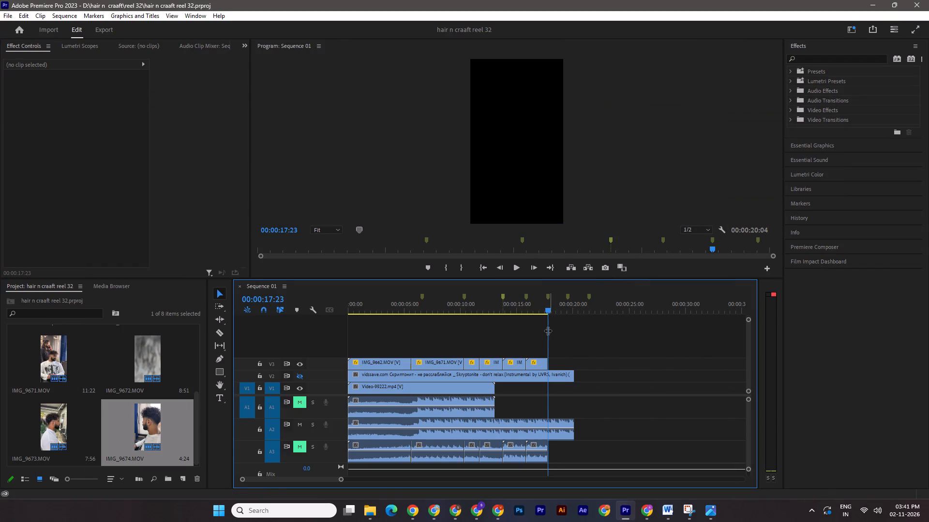
Extend the end of the IMG_9674 clip on V3 to the sixth marker.
drag(547, 362, 569, 363)
Position the playhead at 00:00:17:23, find the blur effects and apply Gaussian Blur to the IMG_9674 clip.
click(547, 311)
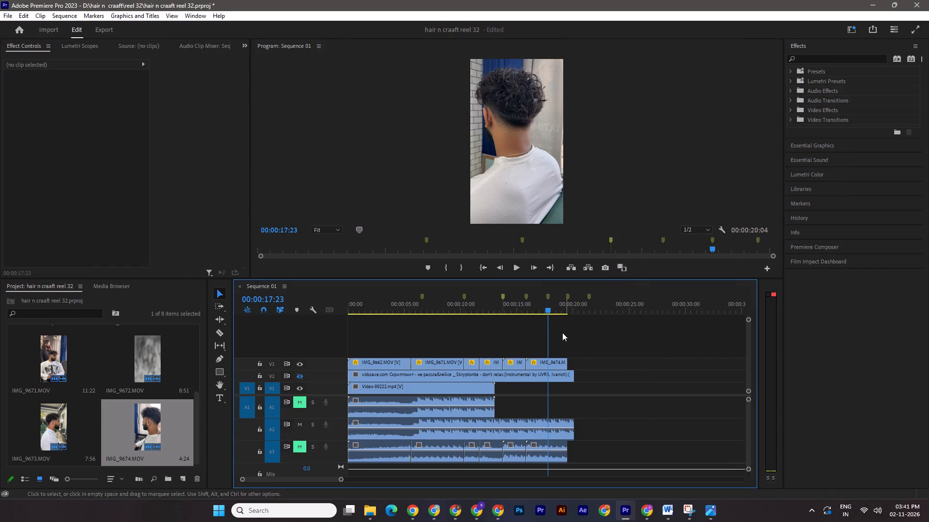
click(544, 365)
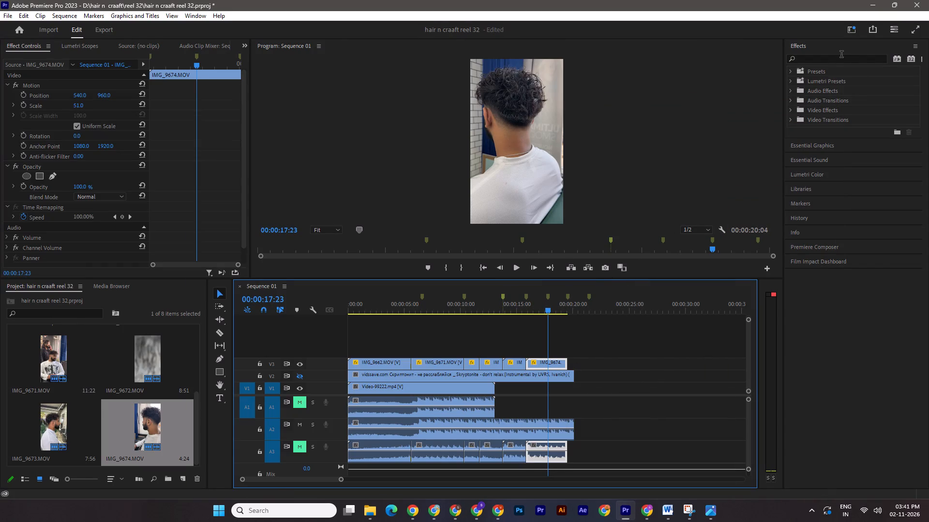
click(838, 59)
text(bl)
text(ur)
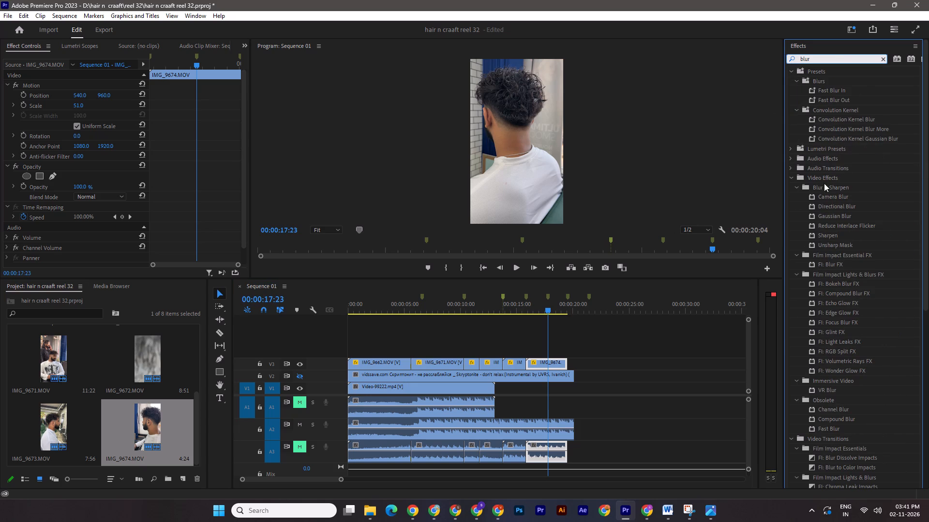
drag(841, 215, 554, 364)
Animate the IMG_9674 clip's Gaussian Blur with Blurriness keyframes of 0 at 00:00:17:23 and 158 at 00:00:18:03.
scroll(26, 251, down, 3)
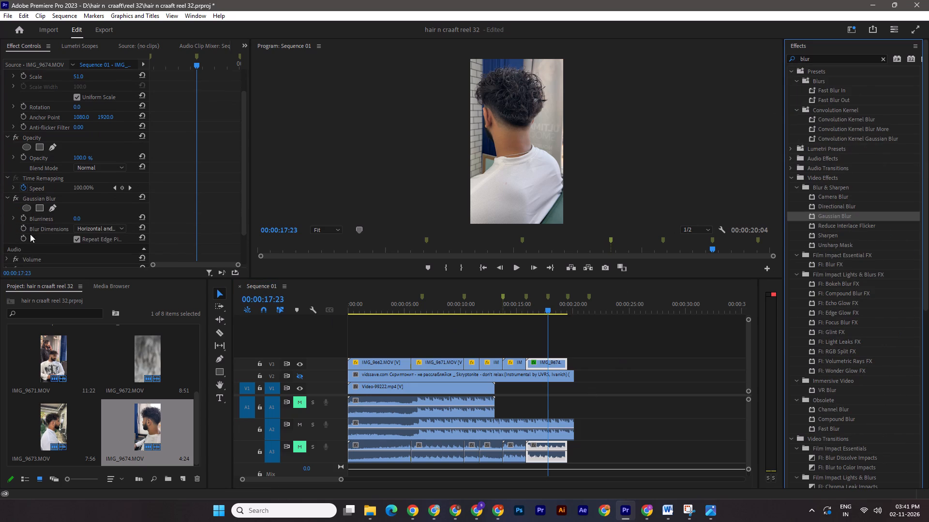
click(23, 219)
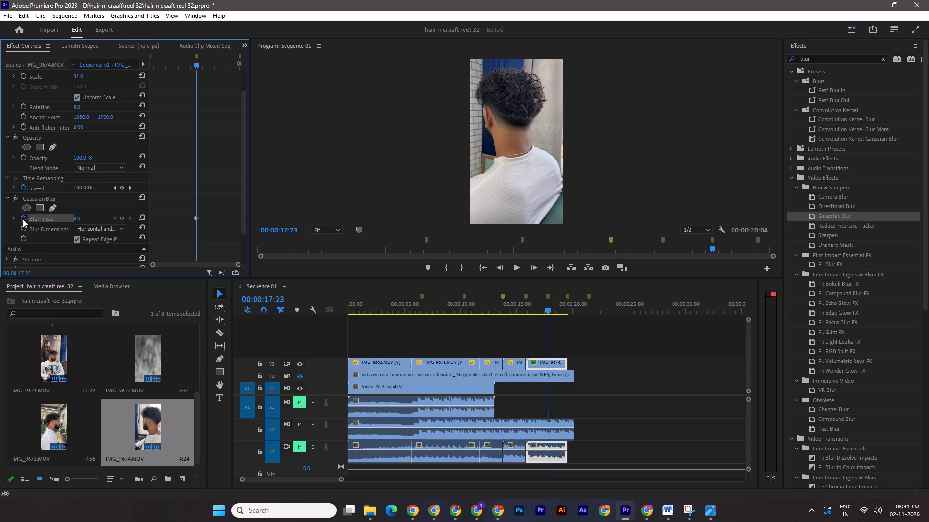
key(shift+Right)
key(shift+Right)
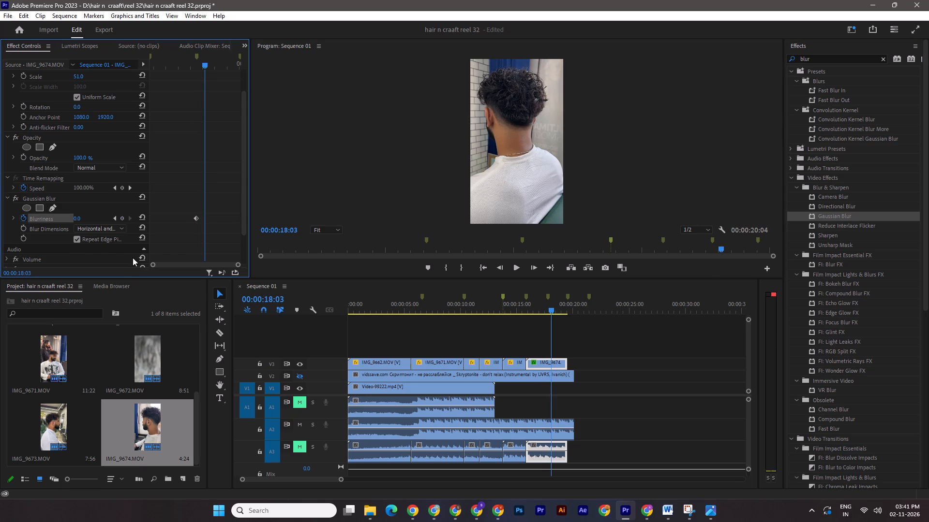
drag(79, 219, 53, 216)
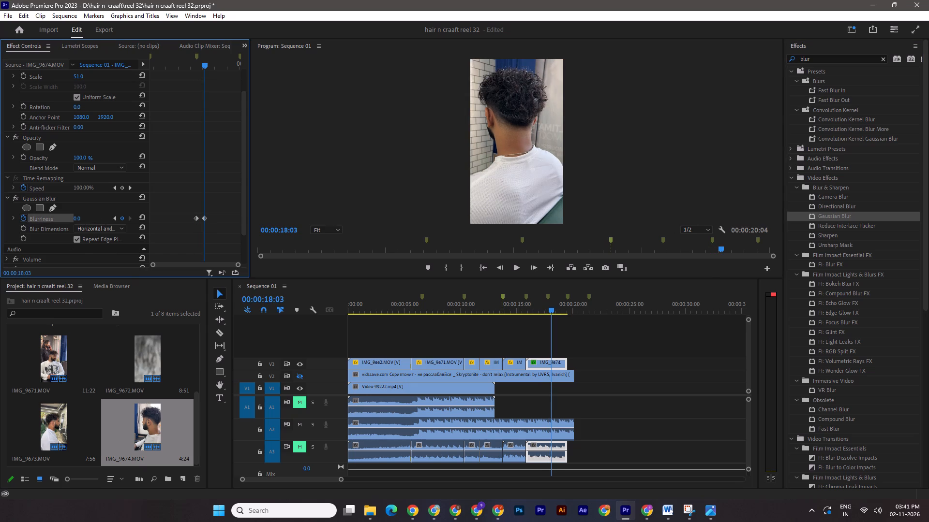
drag(53, 216, 105, 217)
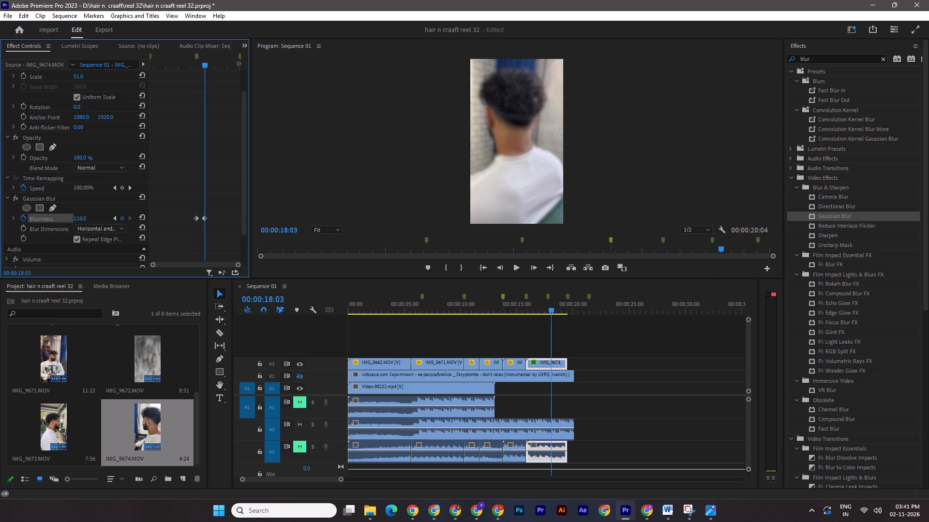
drag(105, 217, 125, 216)
Save the project and play the sequence from about 00:00:15:17 through the blurred ending of IMG_9674.
drag(549, 306, 524, 306)
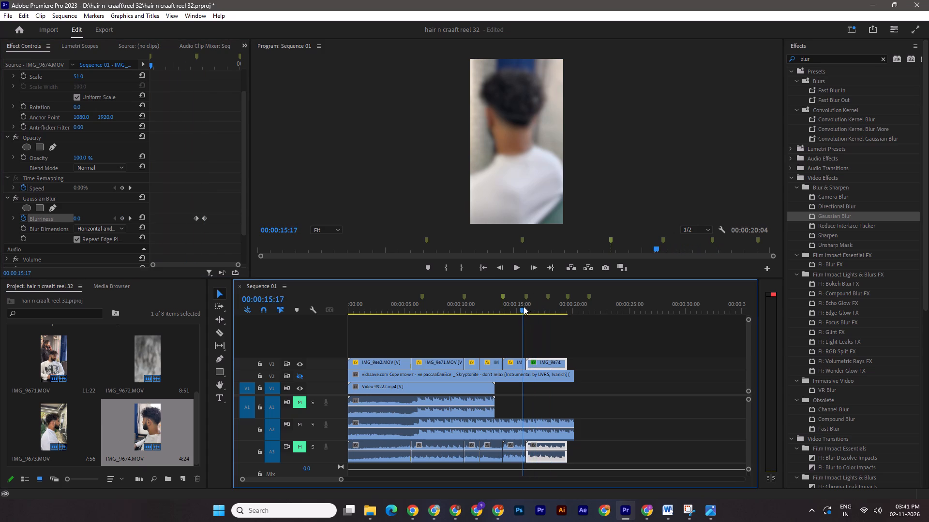
drag(524, 306, 524, 306)
key(ctrl+s)
key(space)
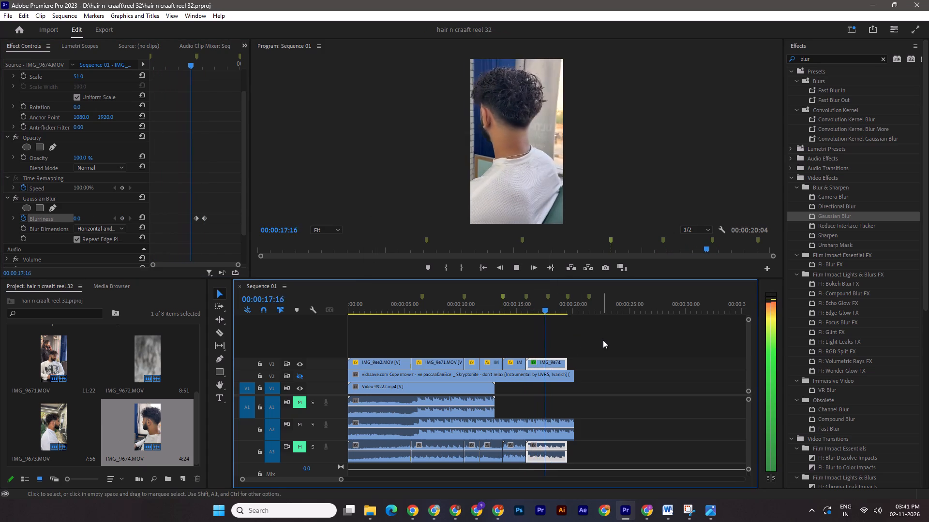
key(space)
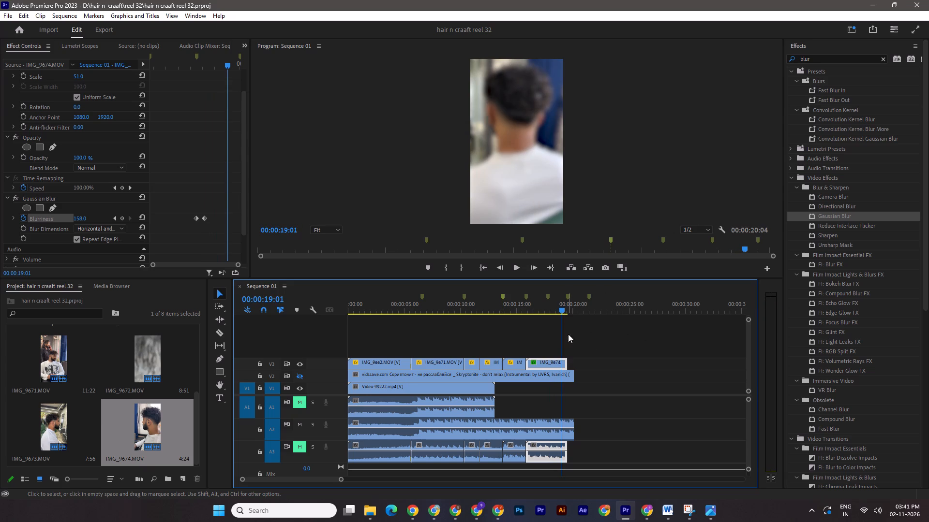
Add a third Blurriness keyframe of 229 at 00:00:18:14 on the IMG_9674 clip.
drag(227, 64, 216, 64)
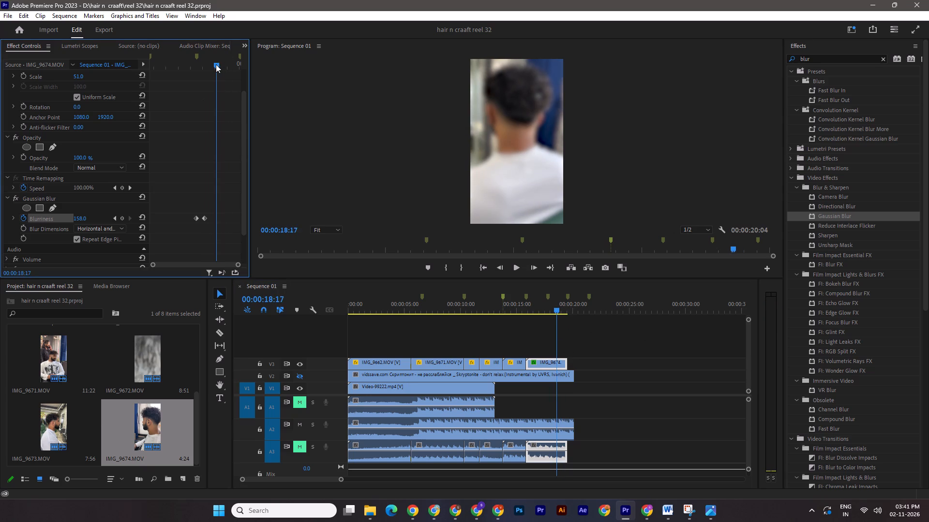
drag(216, 64, 213, 64)
drag(79, 216, 113, 213)
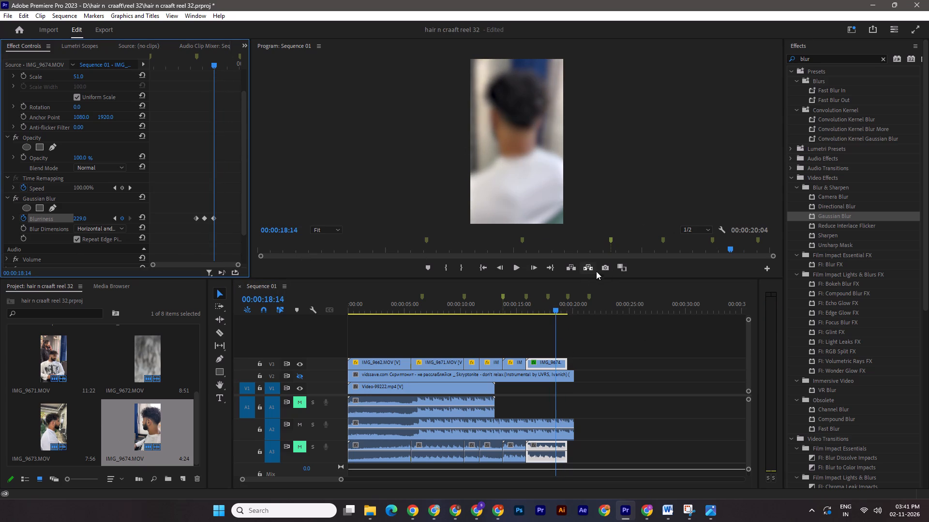
Export the frame at 00:00:18:14 as a still image, overwriting the existing file.
click(605, 270)
click(489, 293)
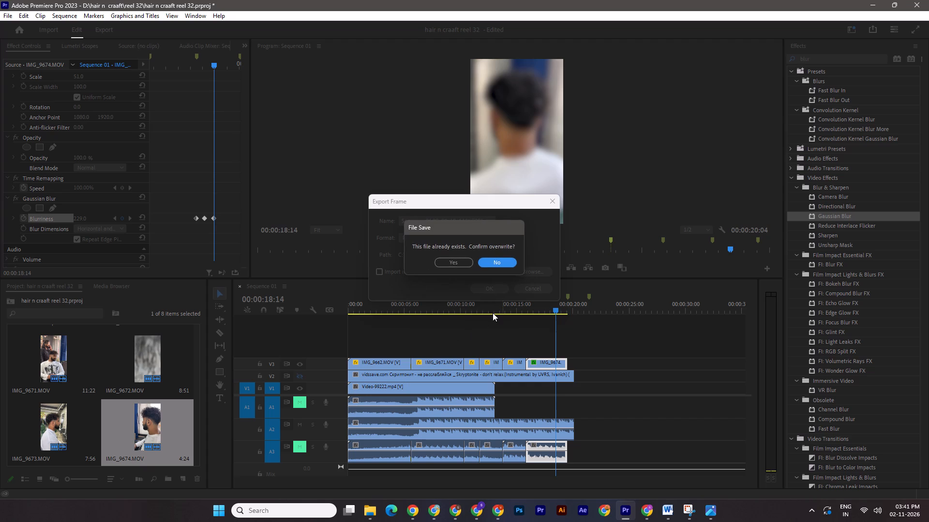
click(453, 265)
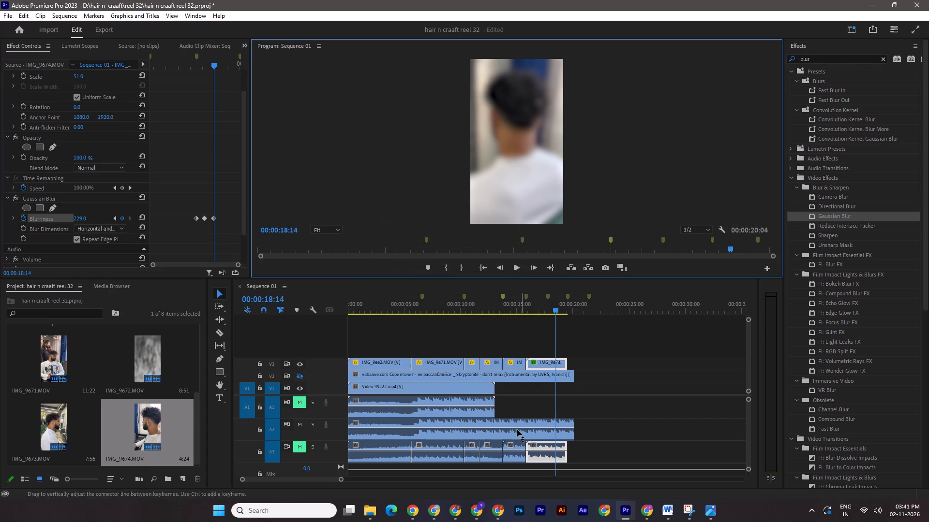
Switch to Canva in Chrome, close the custom size dialog, search for "hair" and open the "hair n craaft" design.
click(453, 509)
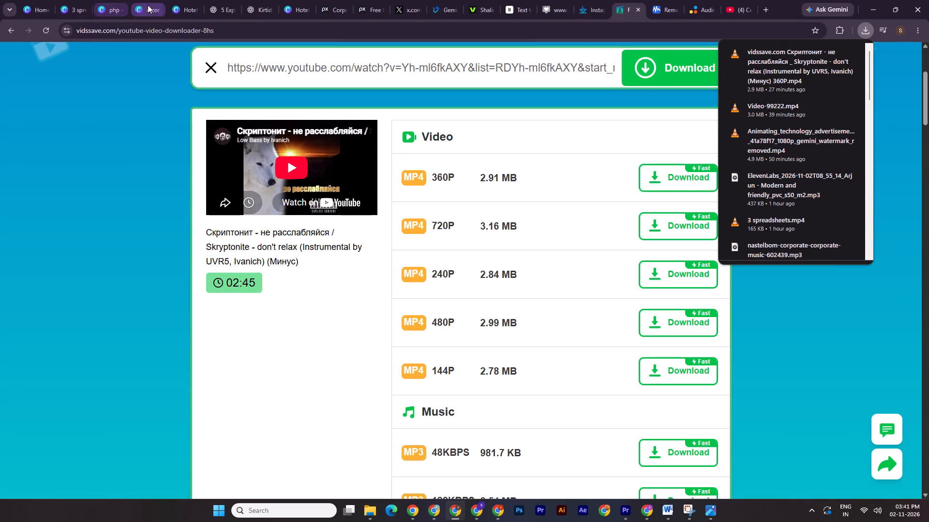
click(185, 3)
click(37, 0)
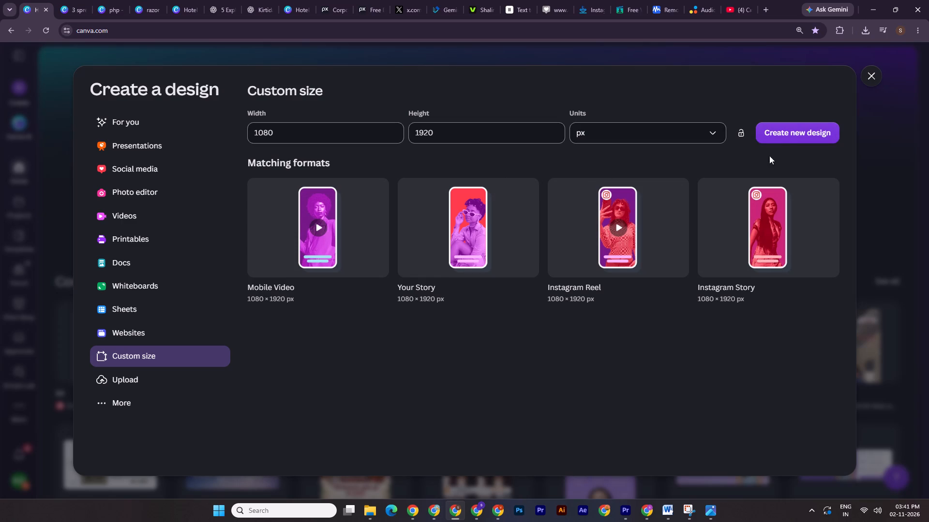
click(866, 73)
click(449, 149)
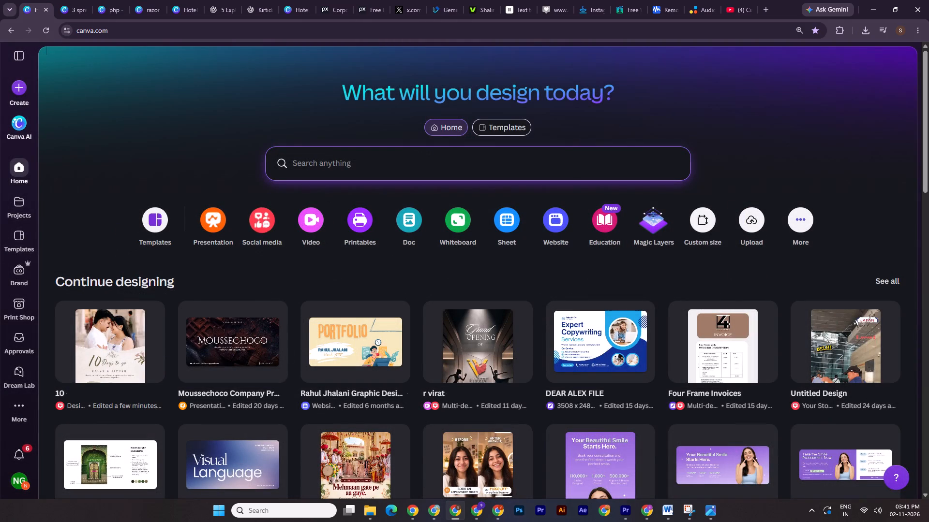
click(369, 169)
text(hair)
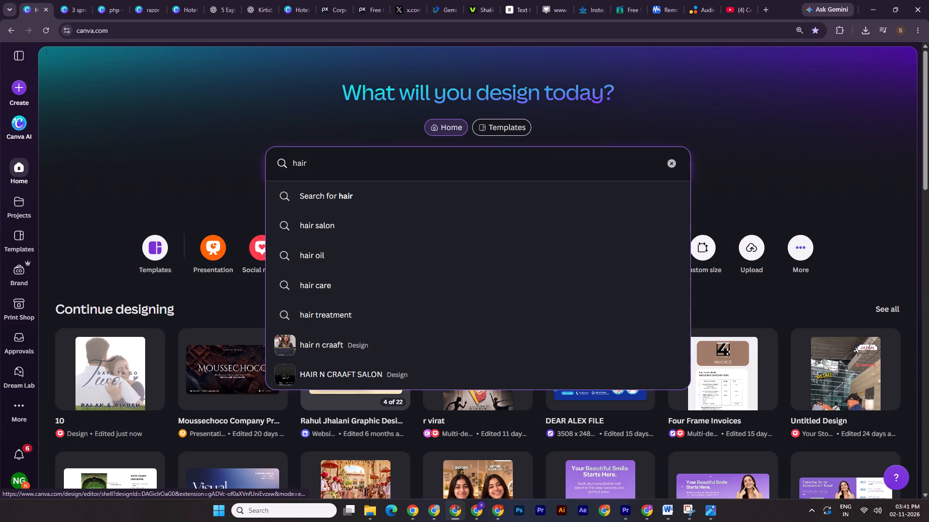
click(281, 349)
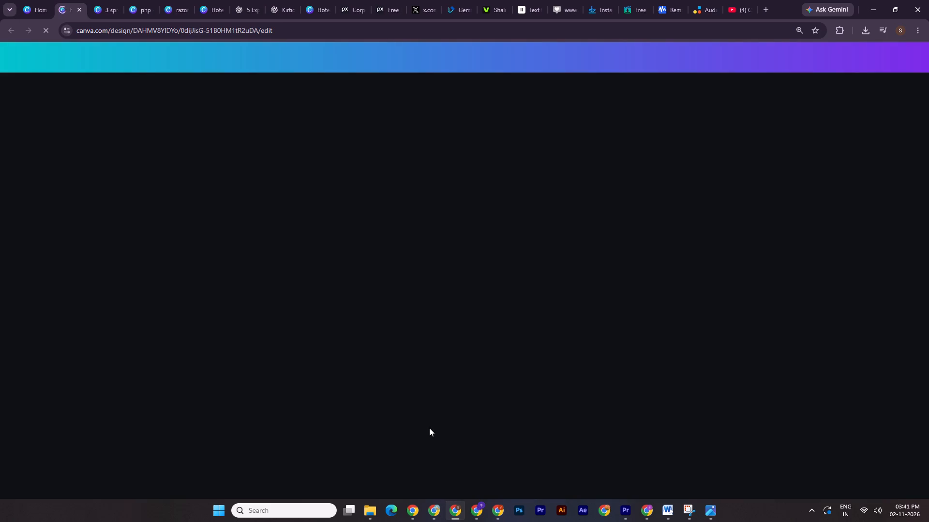
Open the Shalini folder in the design and add a new page after the last page, 131.
scroll(611, 406, down, 5)
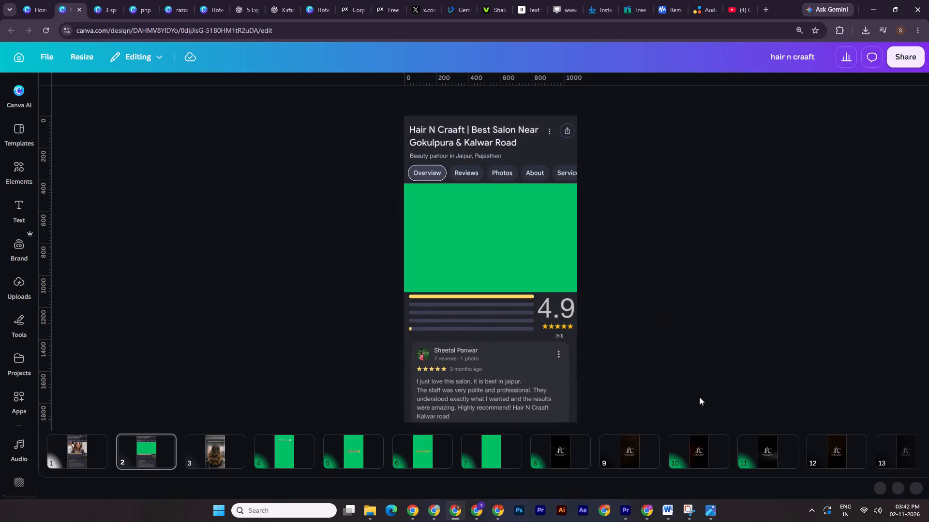
drag(120, 476, 928, 465)
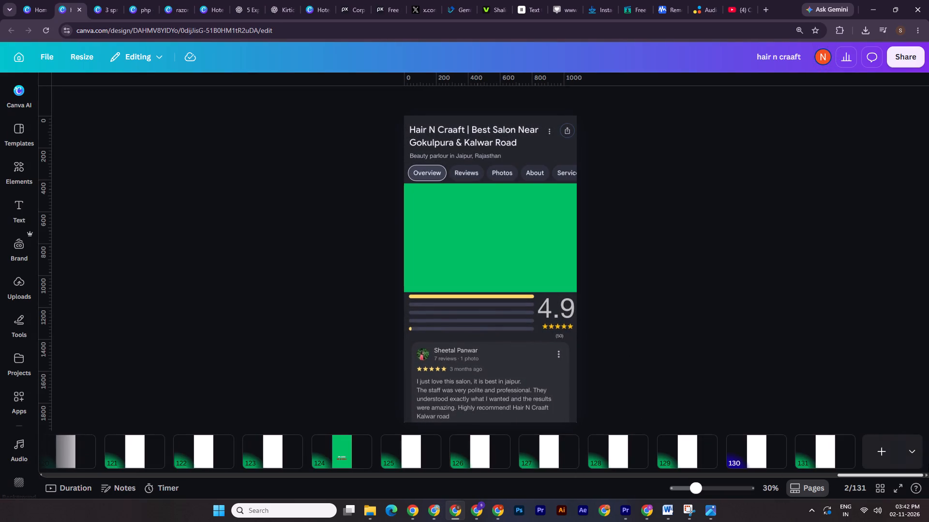
drag(928, 465, 928, 464)
scroll(15, 409, down, 16)
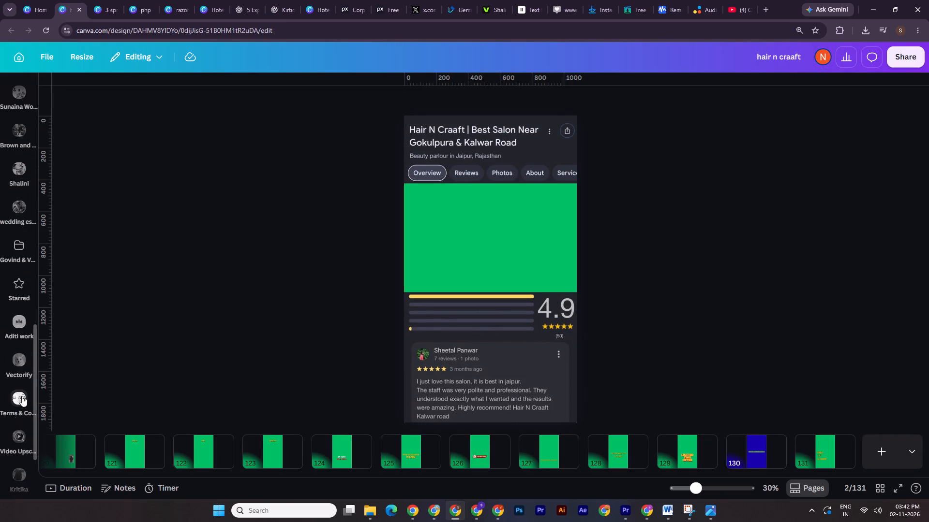
click(30, 183)
click(374, 511)
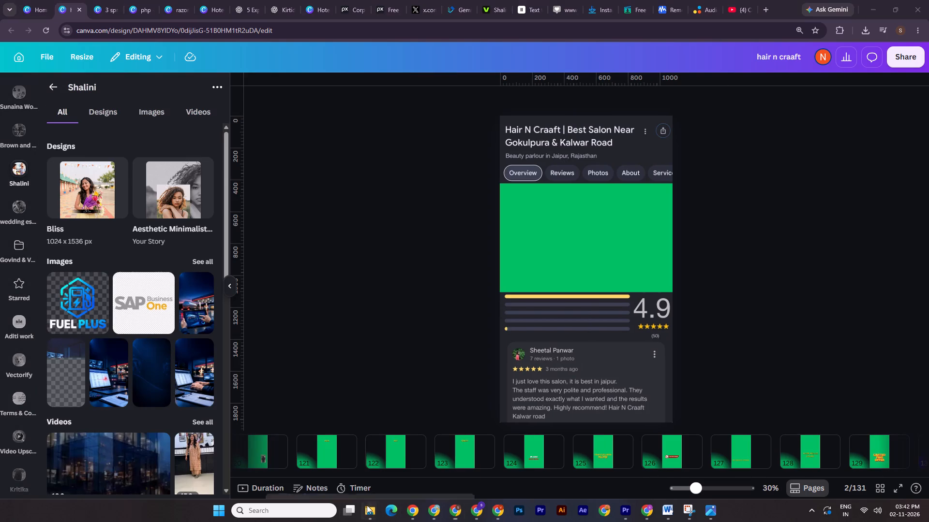
click(245, 460)
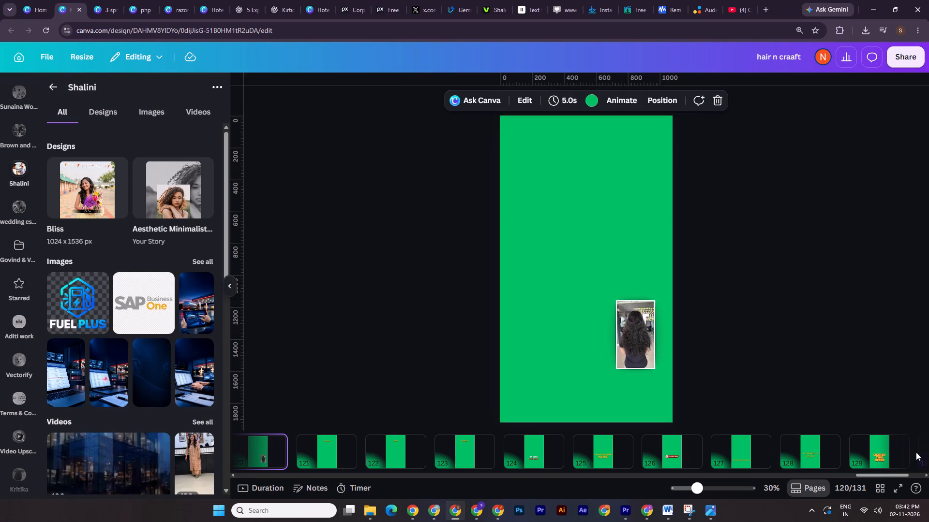
drag(884, 473, 928, 468)
click(893, 452)
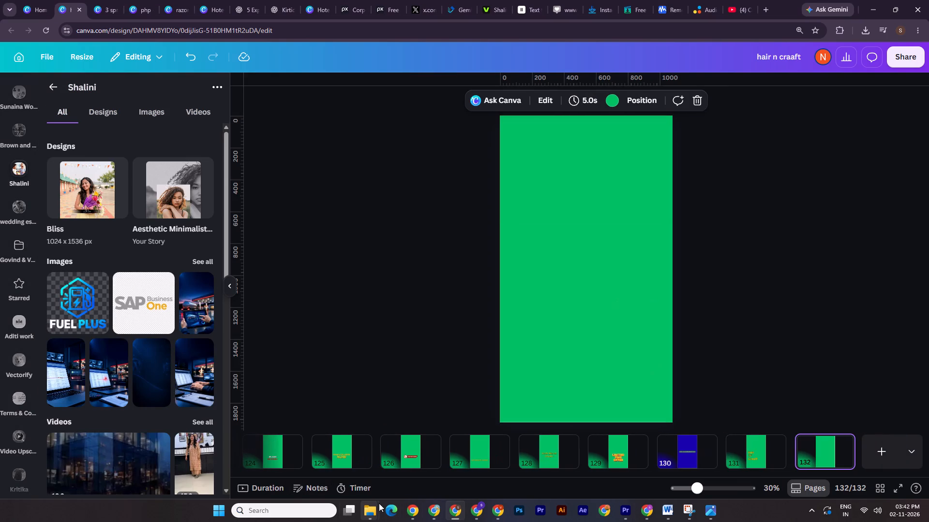
Upload the exported 00_00_18_14 still from Downloads and place it on page 132, enlarged to fill the page.
click(303, 468)
drag(111, 118, 484, 510)
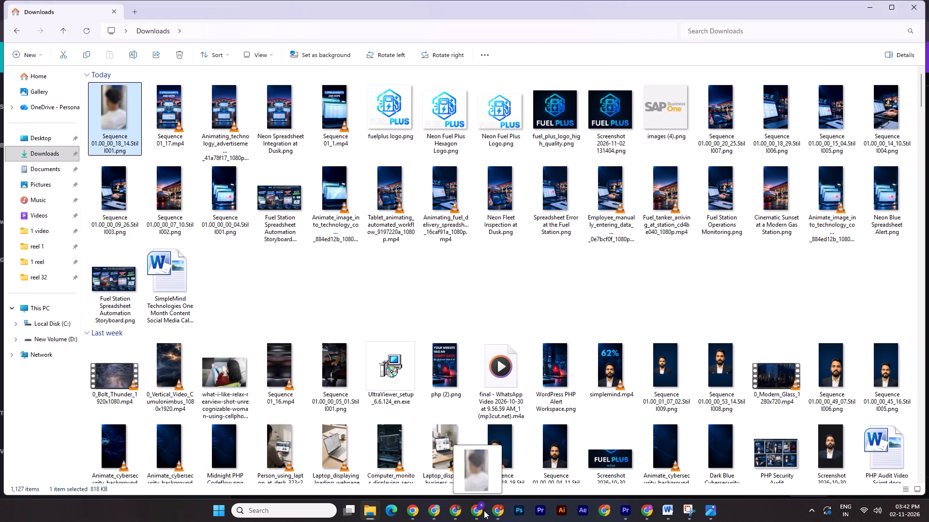
drag(484, 510, 116, 366)
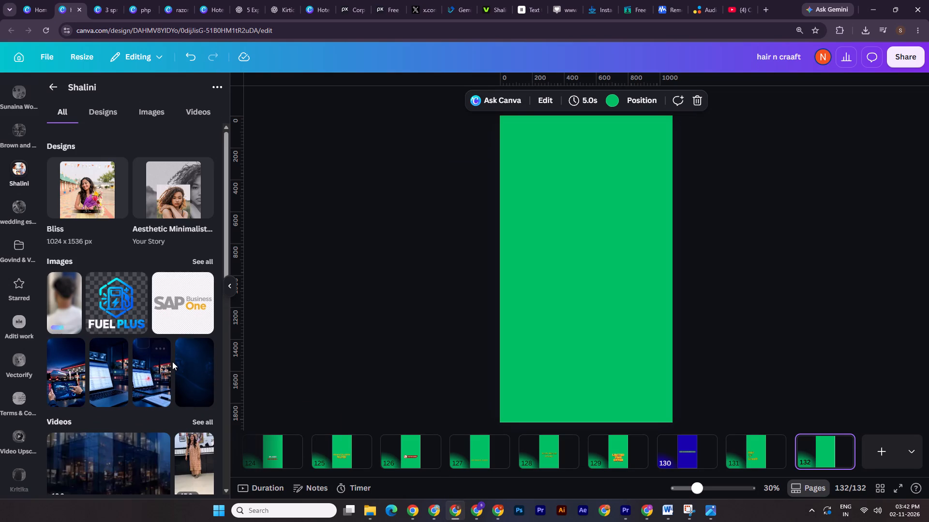
click(75, 305)
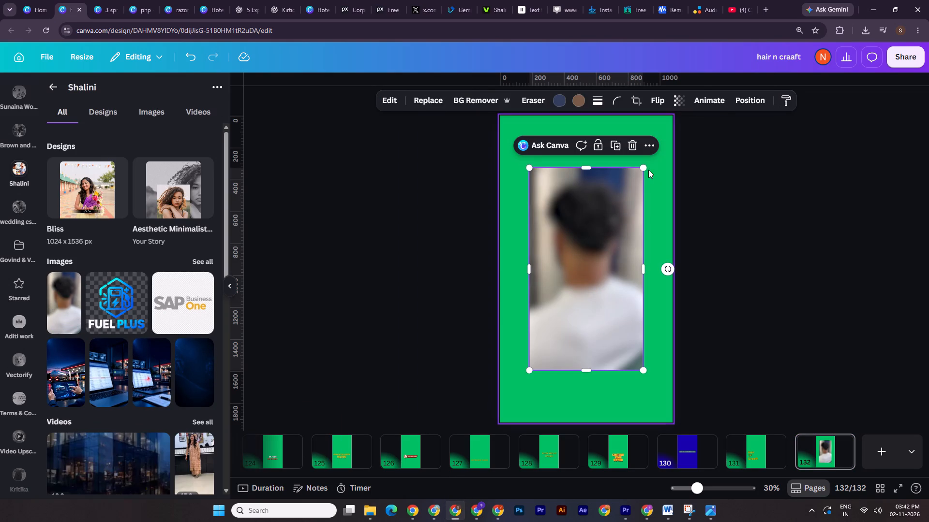
drag(646, 168, 677, 116)
click(729, 189)
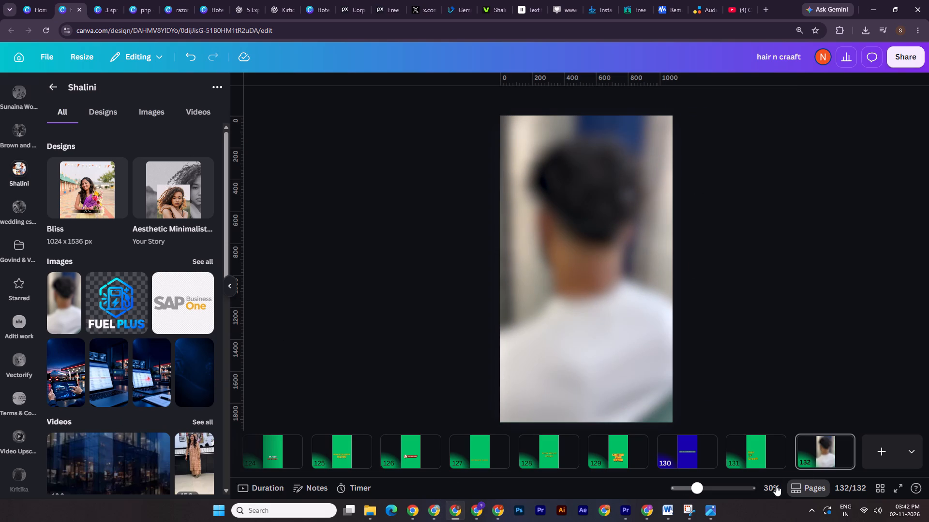
Copy the Hair'N'Craaft logo from page 93 and paste it over the blurred still on page 132.
drag(893, 474, 834, 476)
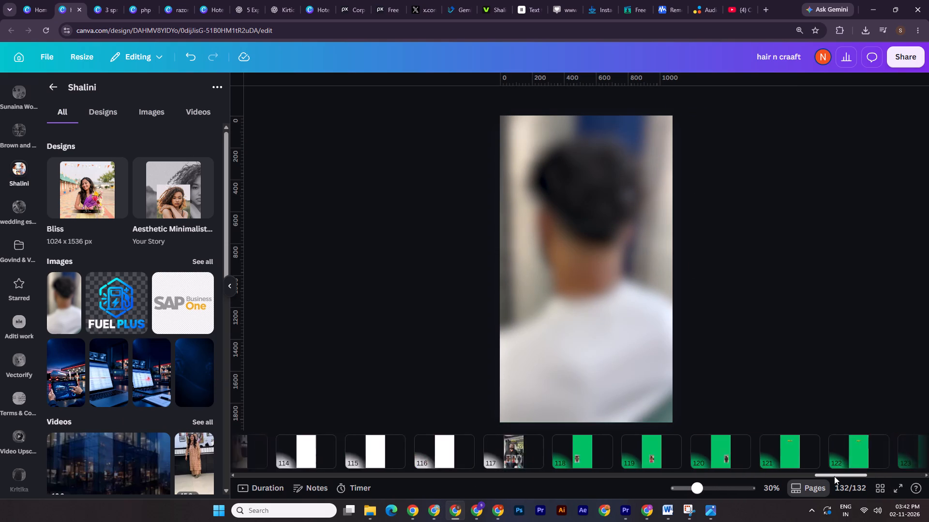
drag(834, 476, 760, 491)
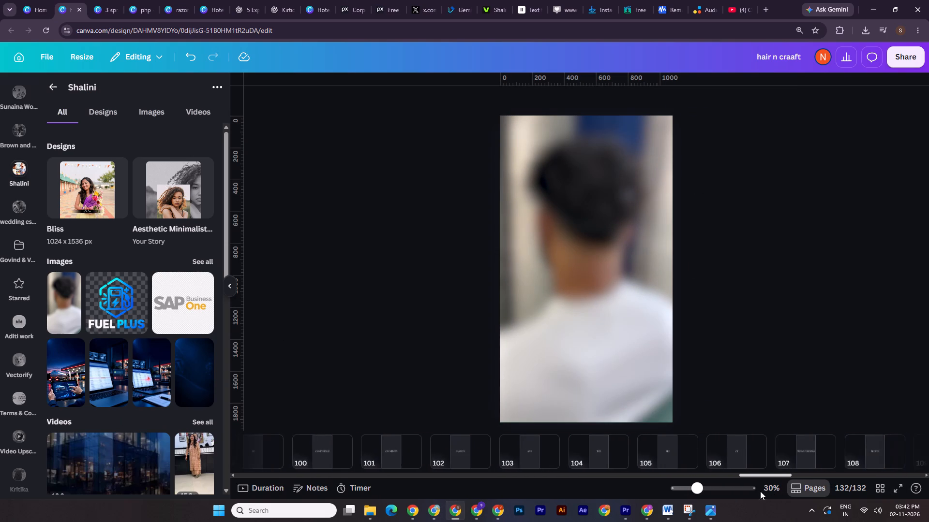
drag(760, 491, 705, 501)
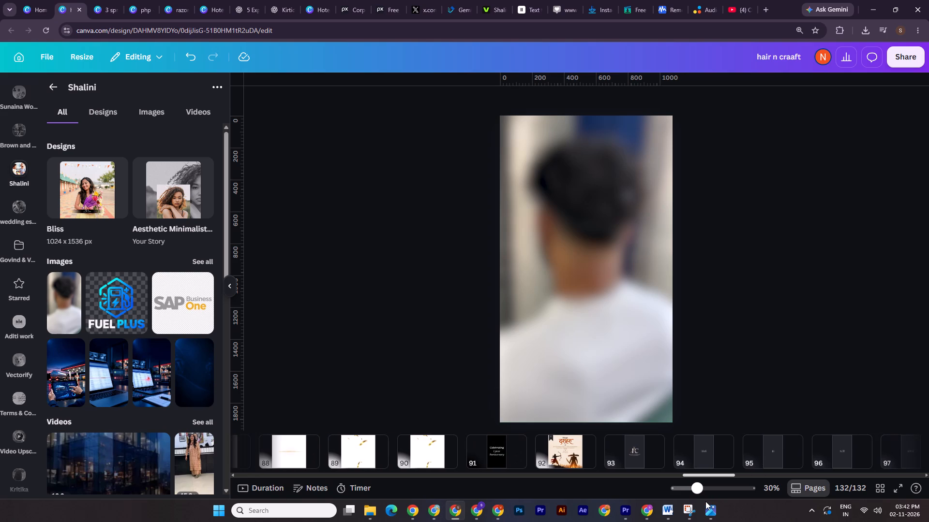
drag(705, 501, 705, 501)
click(633, 454)
click(628, 264)
key(ctrl+c)
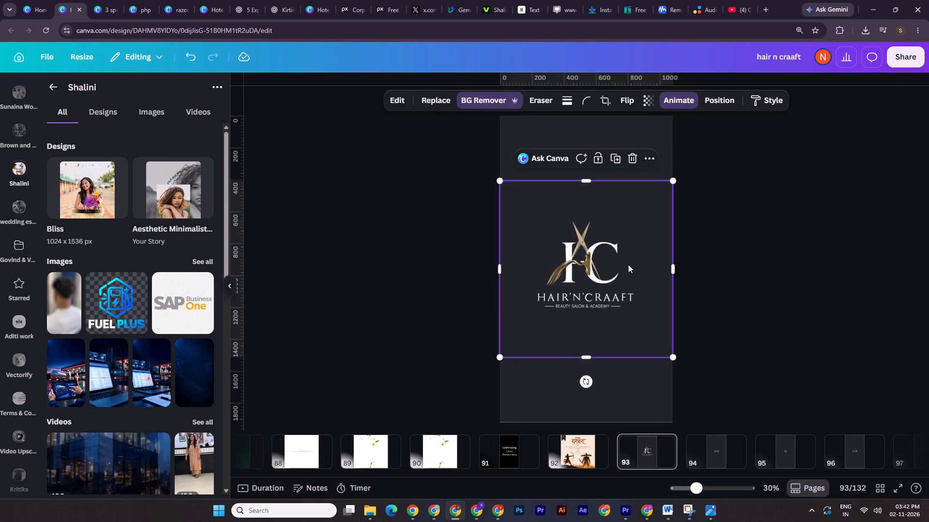
drag(718, 476, 802, 476)
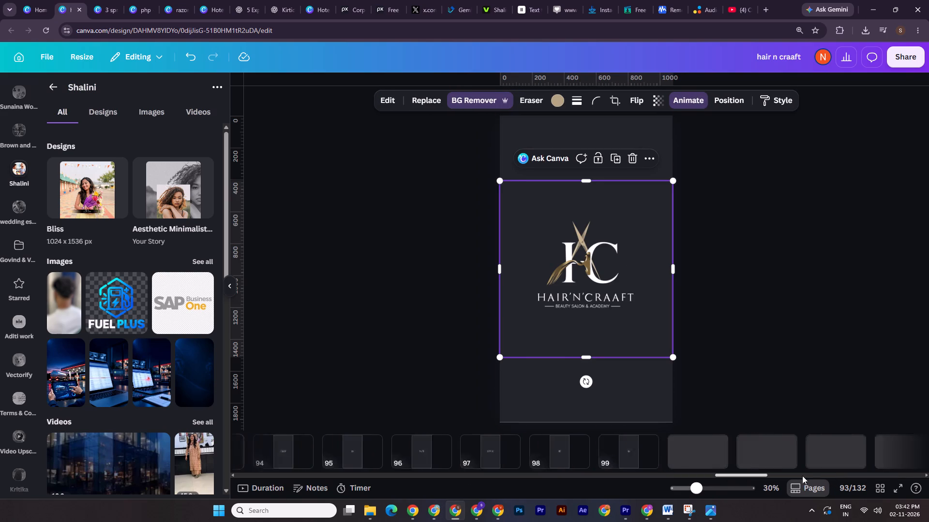
drag(802, 476, 922, 472)
click(823, 460)
key(ctrl+v)
double_click(795, 308)
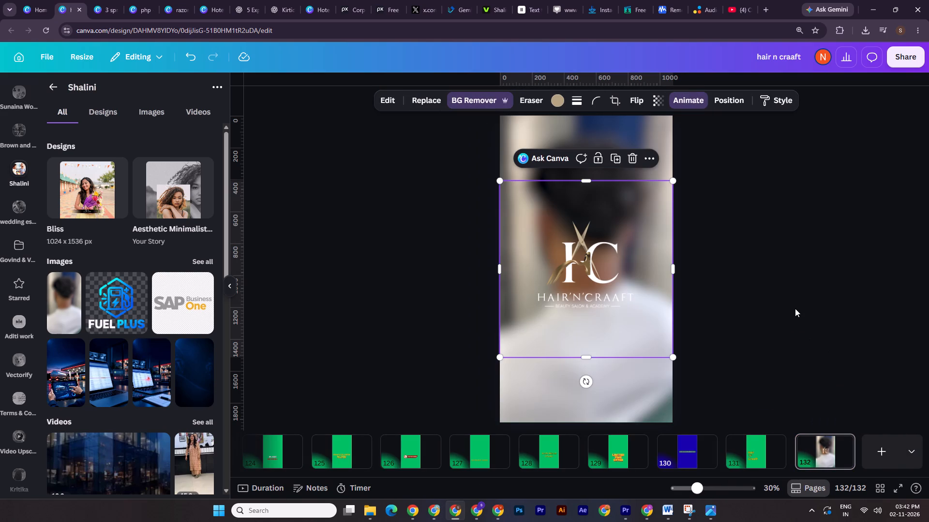
Duplicate page 132 and replace the white logo on the copy with the dark Hair'N'Craaft logo copied from page 78.
drag(876, 475, 772, 475)
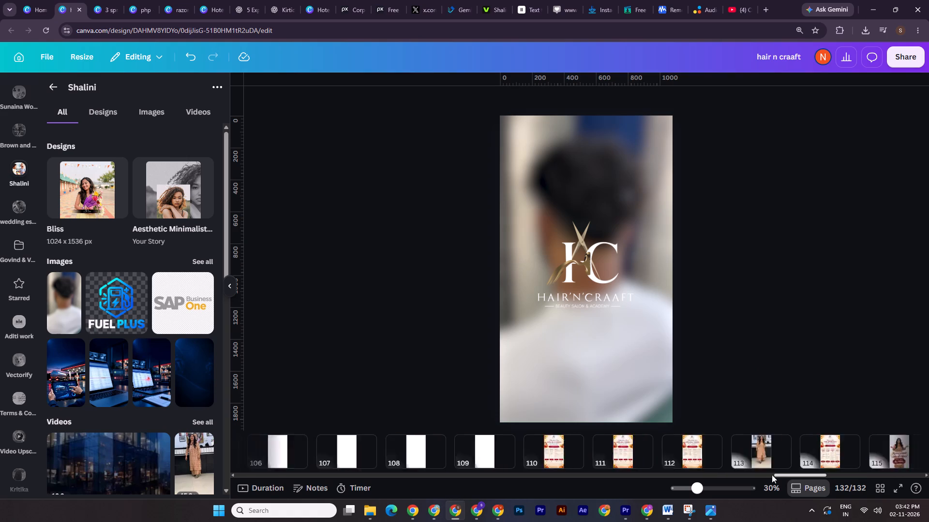
drag(772, 475, 697, 475)
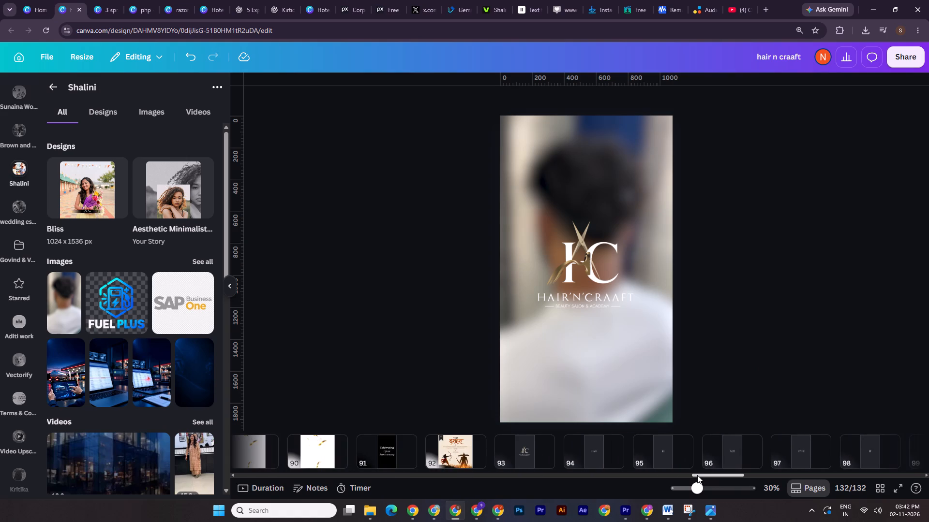
drag(697, 475, 637, 481)
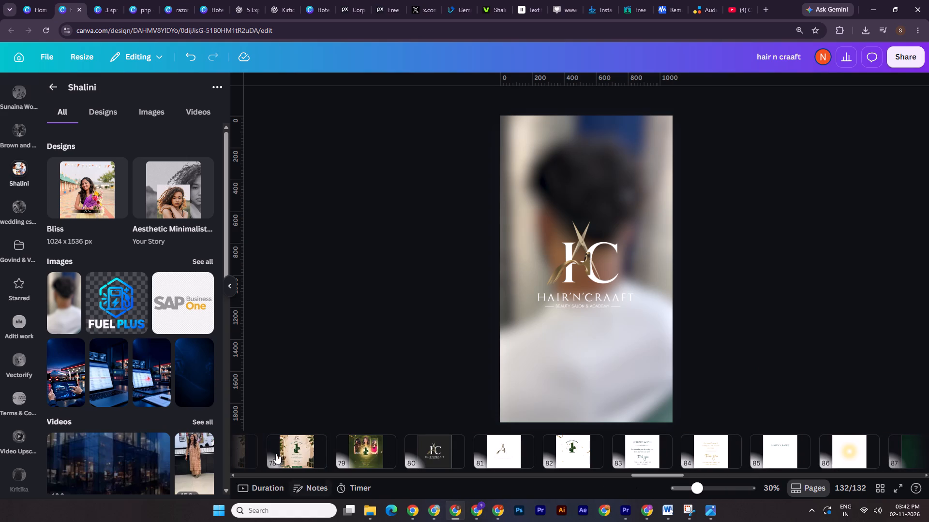
click(304, 449)
click(594, 150)
key(ctrl+c)
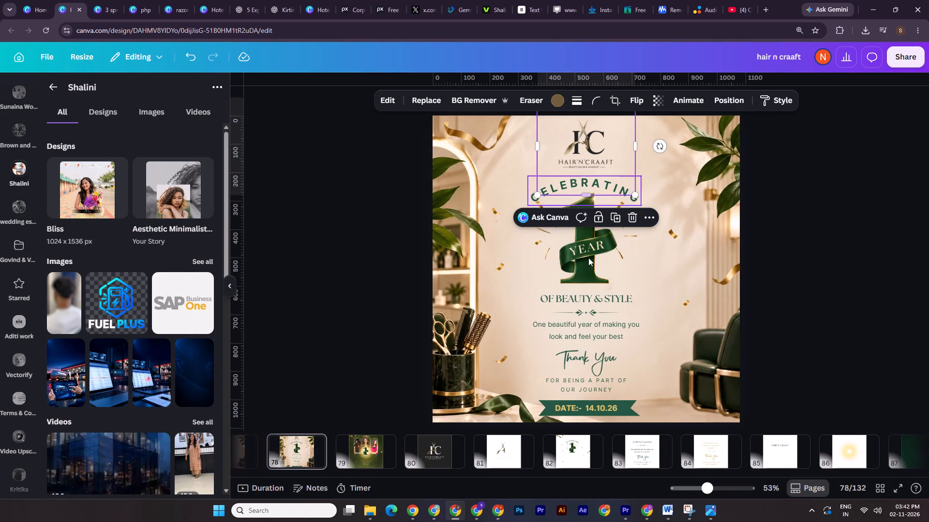
drag(676, 473, 924, 456)
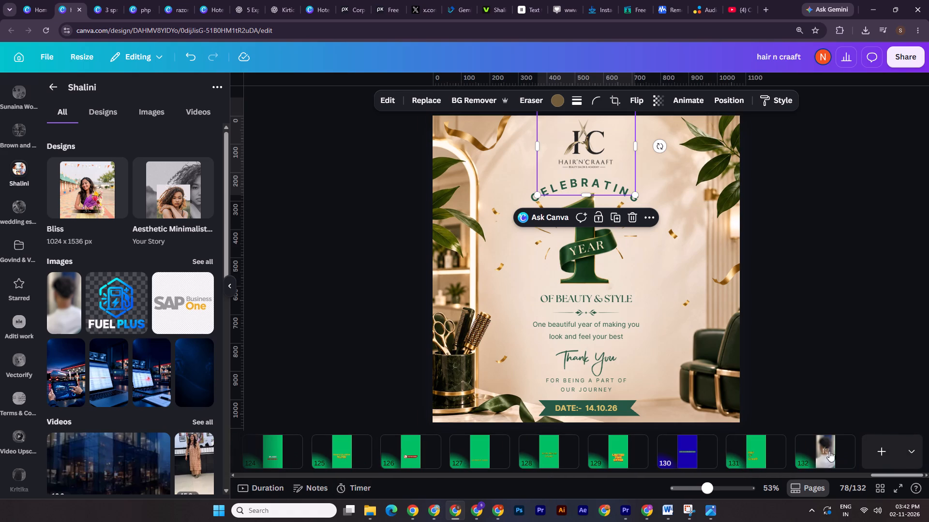
click(824, 448)
right_click(806, 448)
click(831, 248)
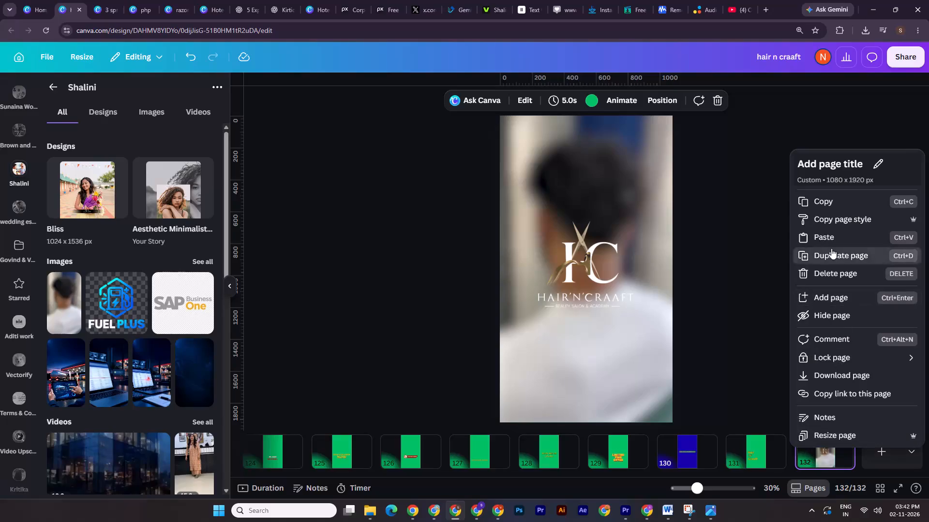
drag(596, 278, 881, 278)
key(ctrl+v)
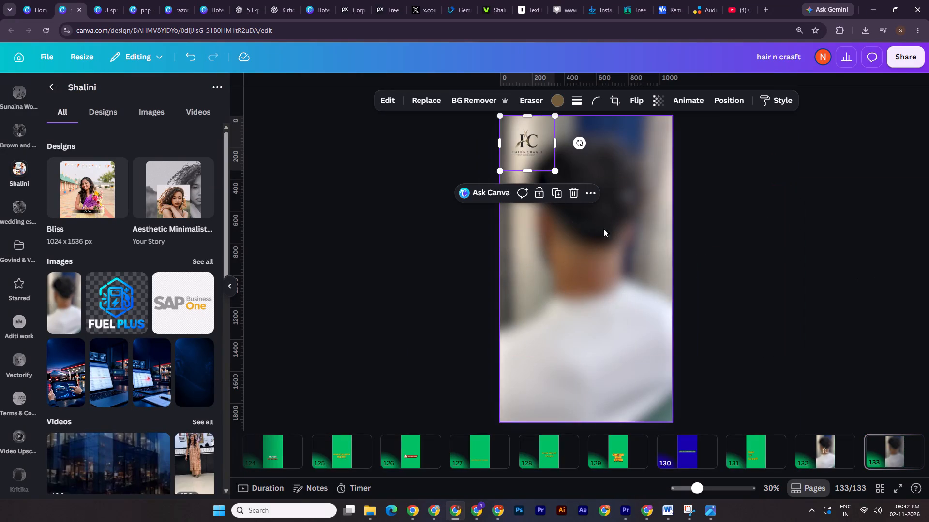
Enlarge the dark logo on page 133 to about 920 px square and centre it on the page.
drag(556, 173, 662, 251)
drag(597, 203, 615, 283)
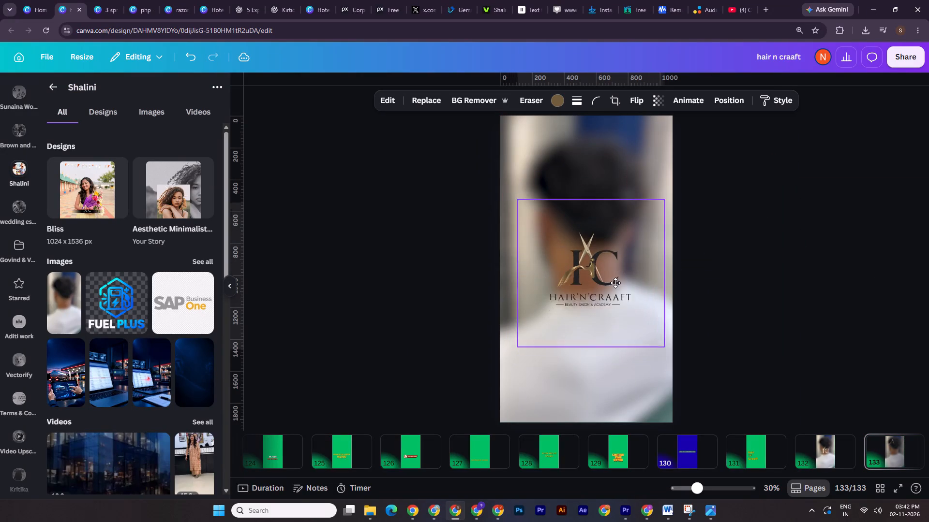
drag(615, 283, 614, 284)
click(739, 100)
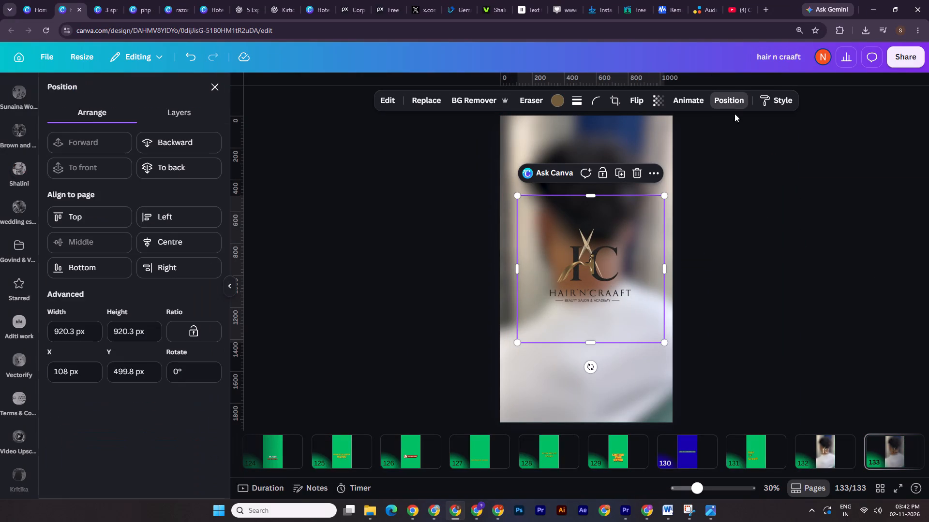
click(186, 227)
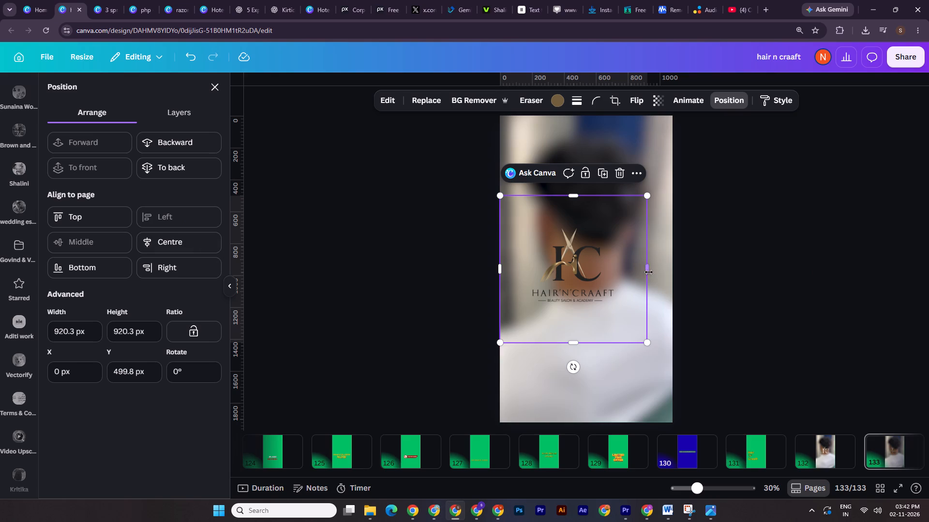
click(156, 250)
triple_click(755, 307)
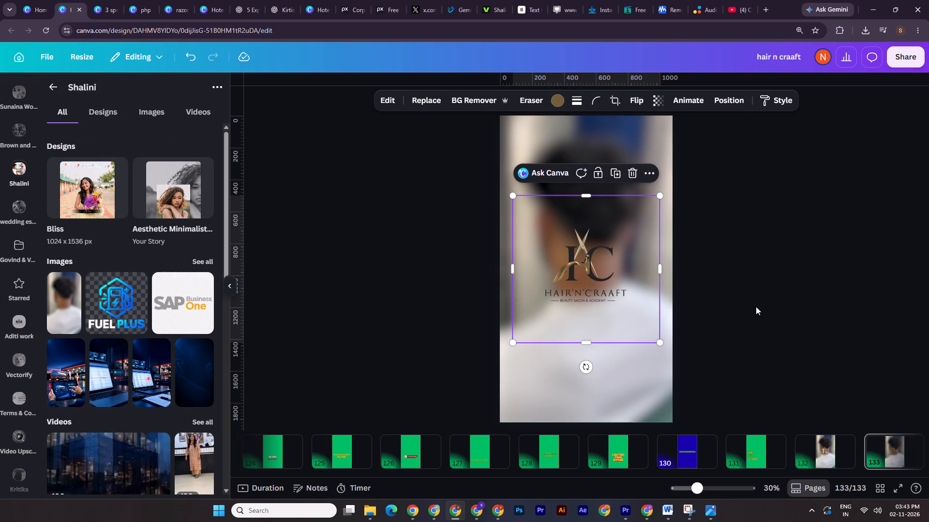
Compare the white-logo page 132 with the dark-logo page 133, and move the dark logo off page 133.
click(812, 452)
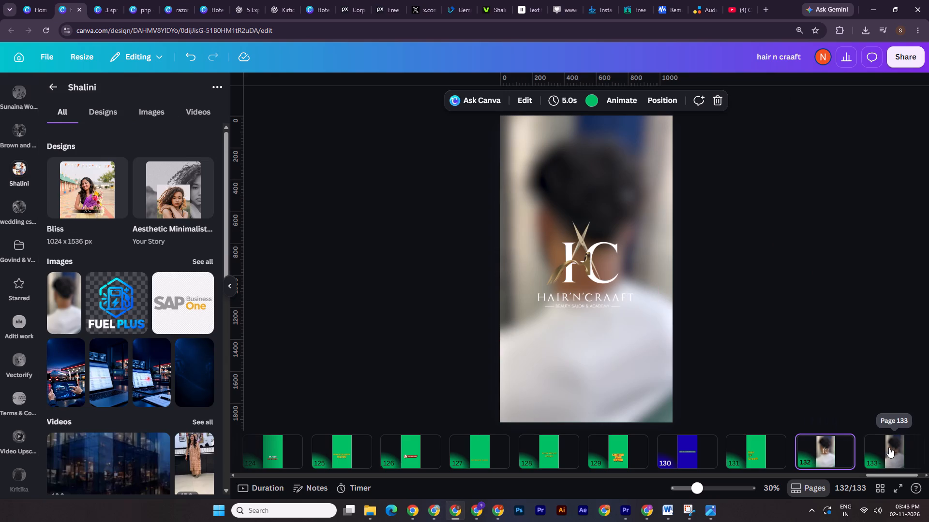
click(884, 442)
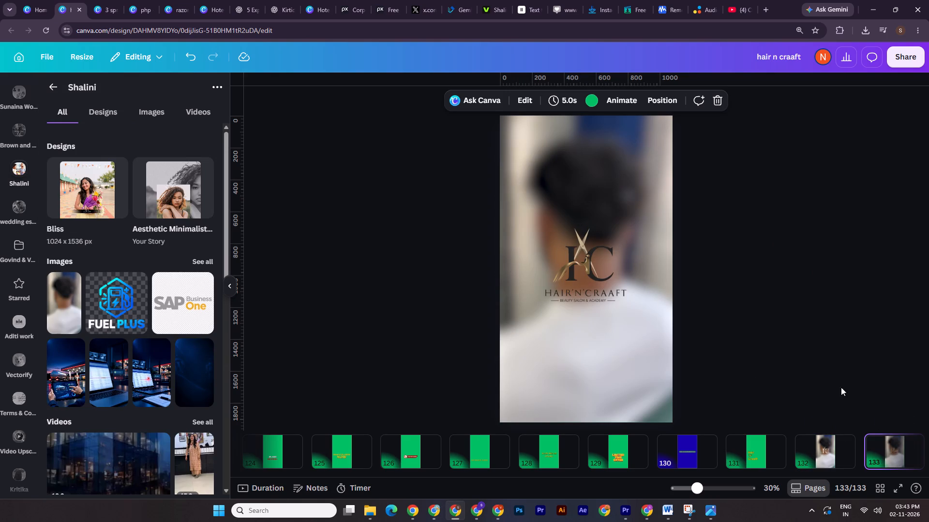
drag(583, 256, 928, 239)
On page 132, search the element graphics for "shadow" and add a round, soft black shadow.
click(829, 449)
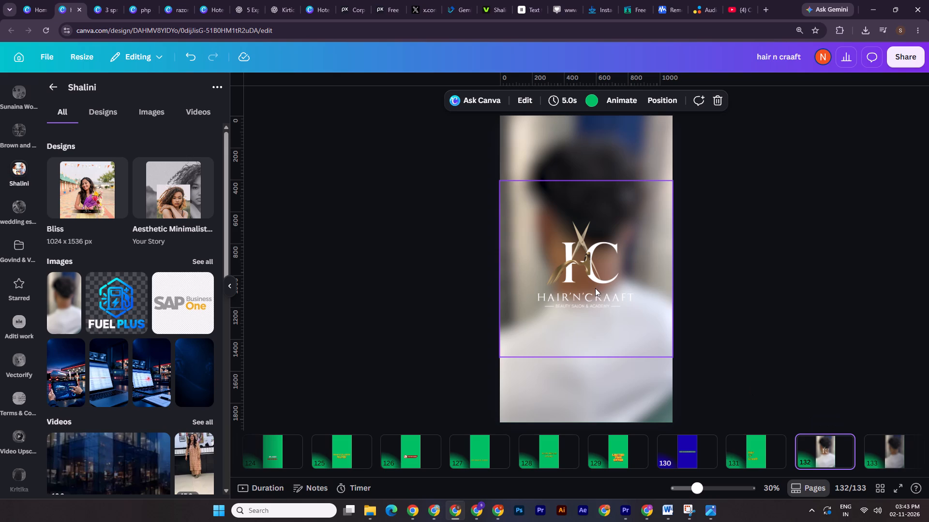
click(572, 298)
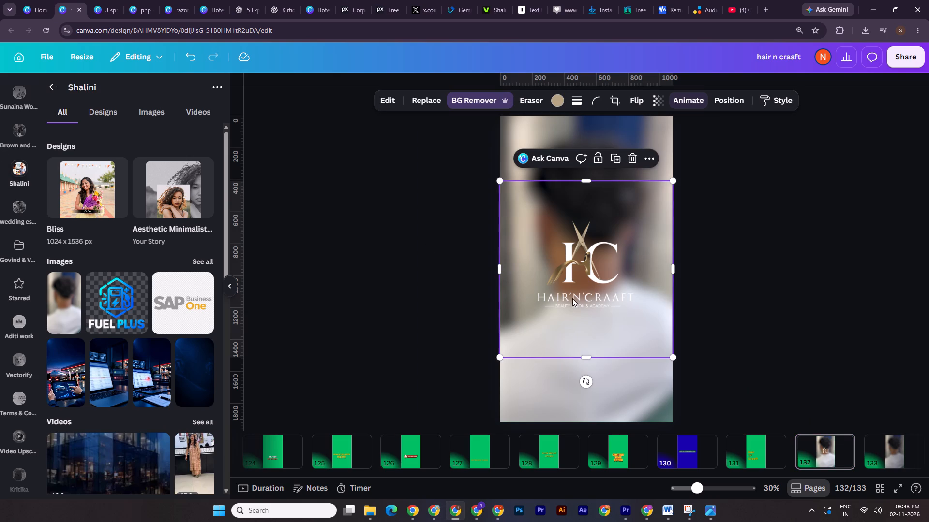
click(747, 100)
click(696, 214)
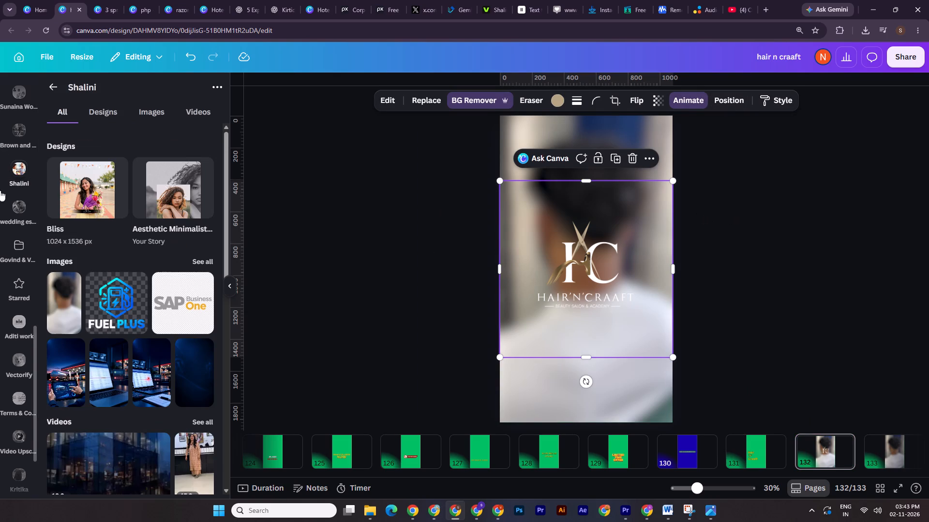
scroll(1, 159, up, 20)
scroll(1, 159, up, 3)
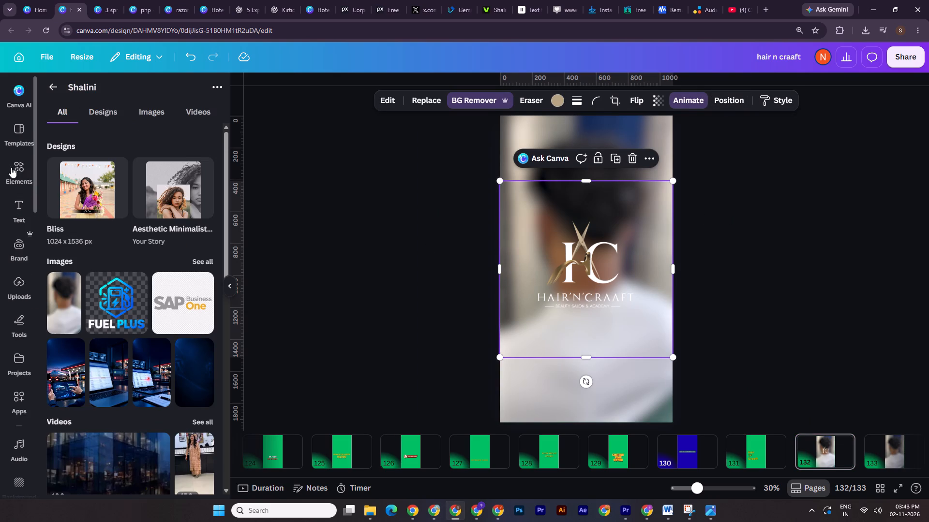
click(11, 167)
click(81, 95)
text(shadow)
key(Return)
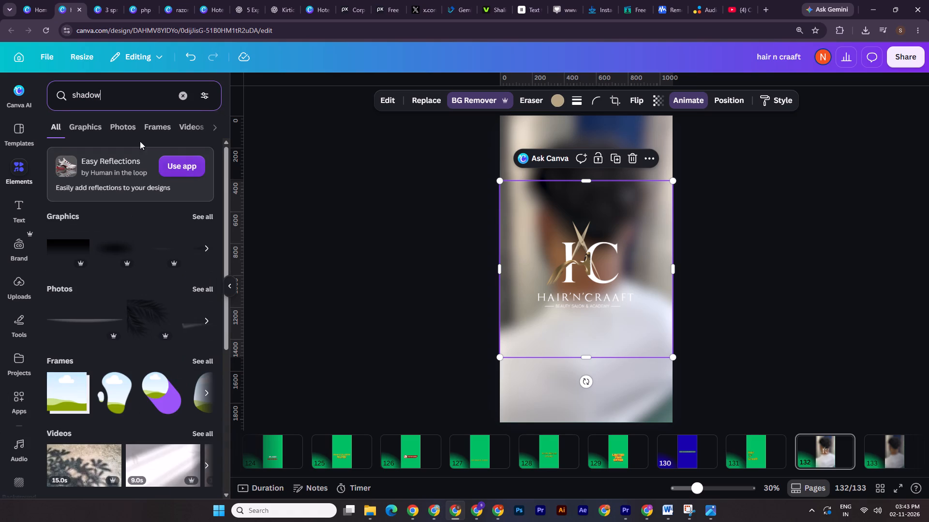
click(91, 128)
scroll(180, 451, down, 5)
scroll(183, 450, up, 3)
scroll(183, 450, down, 4)
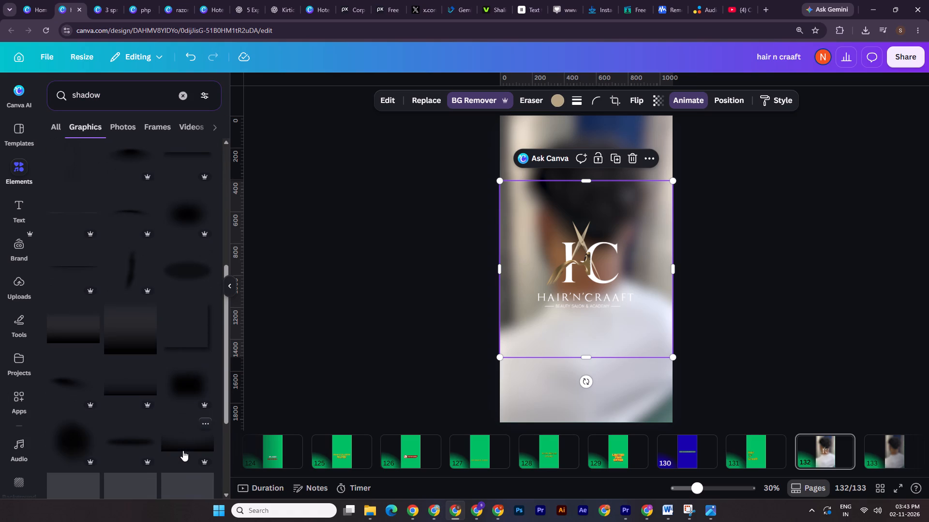
click(86, 447)
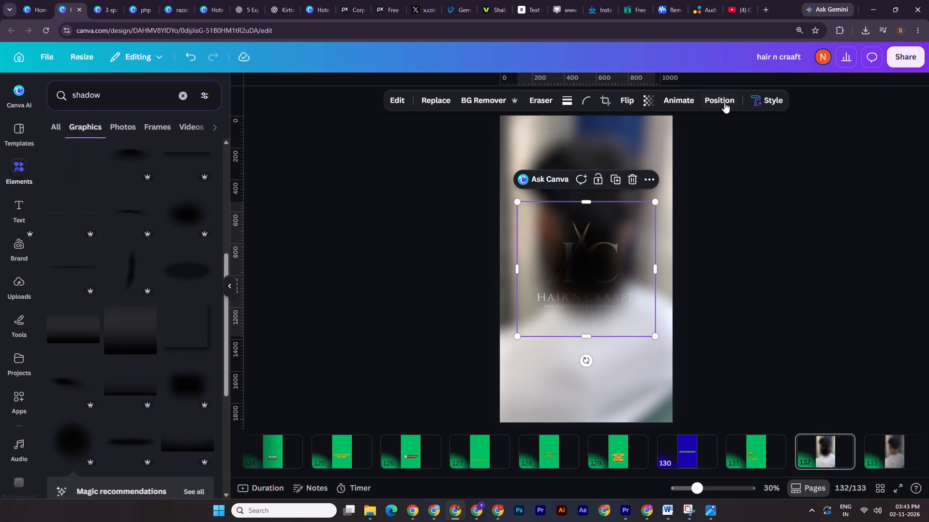
Move the shadow layer on page 132 beneath the Hair'N'Craaft logo and above the blurred still.
click(724, 103)
click(168, 109)
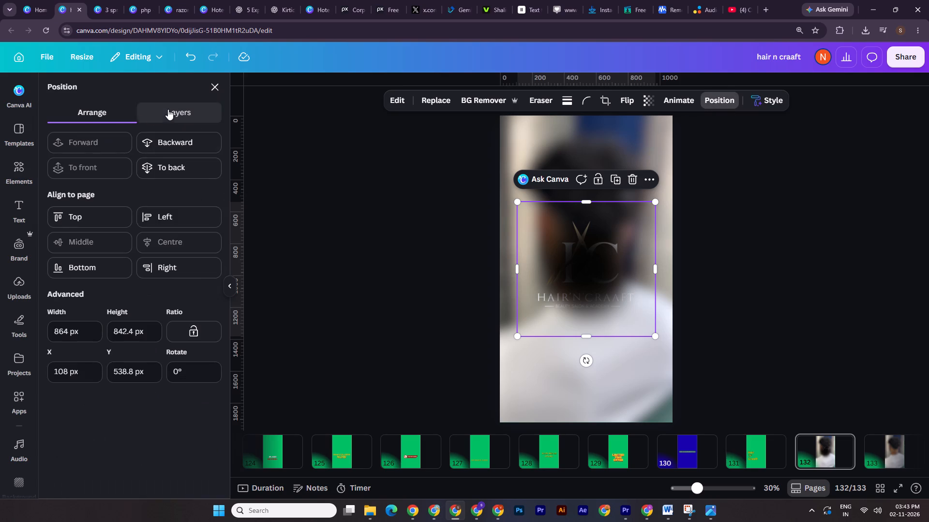
drag(143, 185, 149, 197)
drag(149, 180, 158, 192)
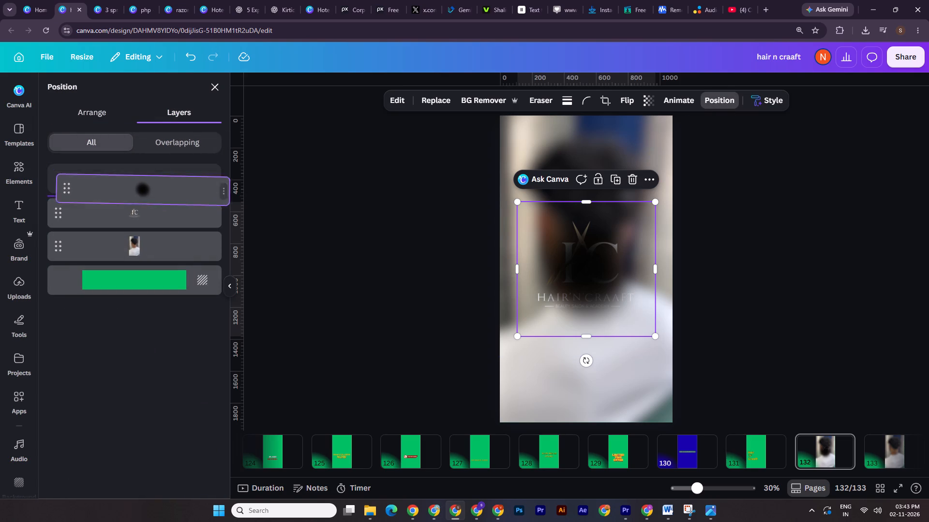
drag(158, 192, 160, 228)
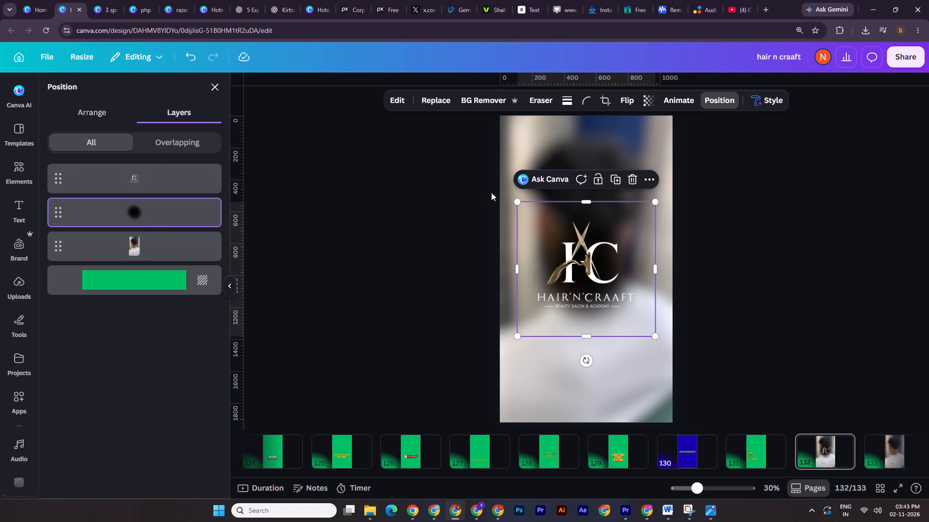
Set the shadow's transparency value to 40.
click(646, 101)
drag(674, 145, 647, 147)
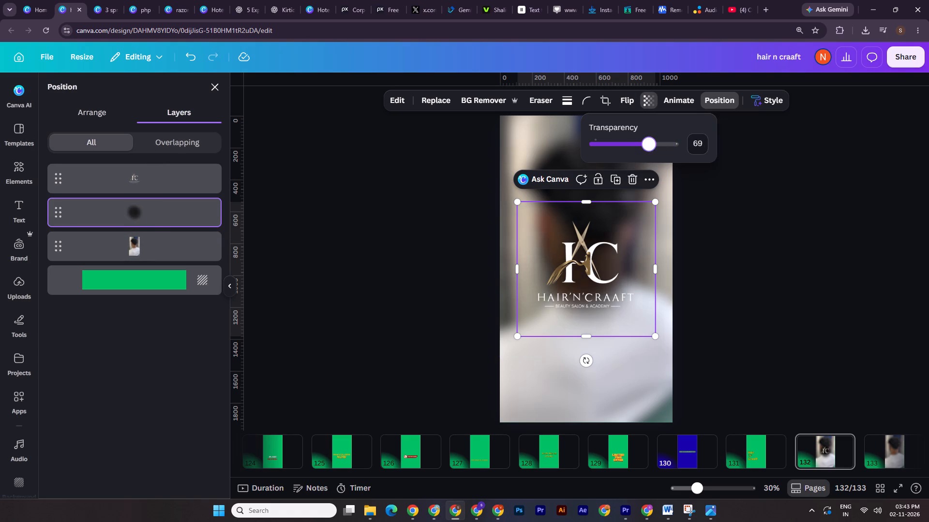
drag(647, 147, 626, 153)
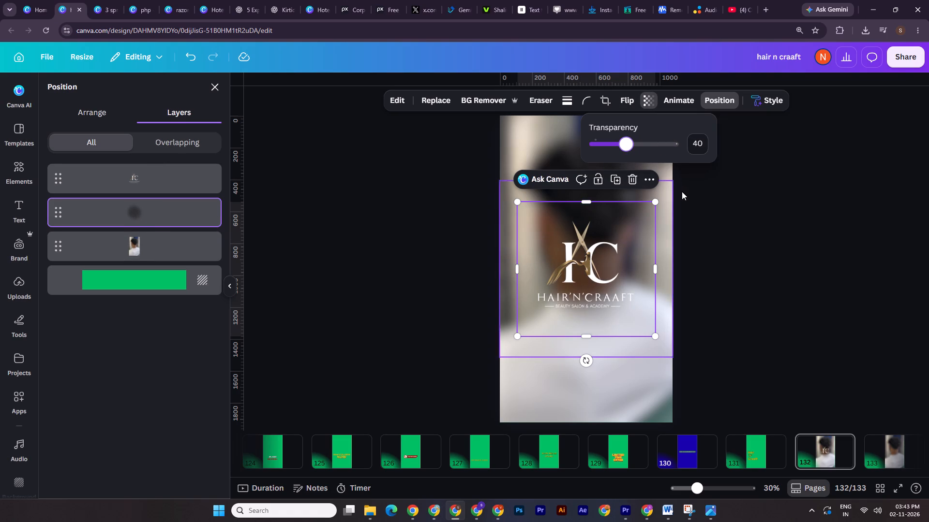
Enlarge the shadow around its centre until it extends past both page sides, and shift it slightly downward behind the logo.
click(177, 214)
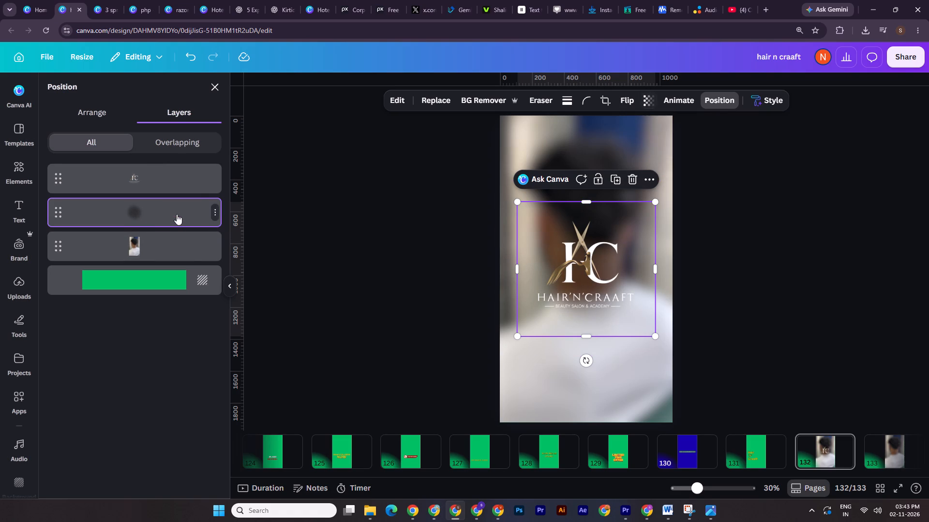
drag(654, 337, 685, 367)
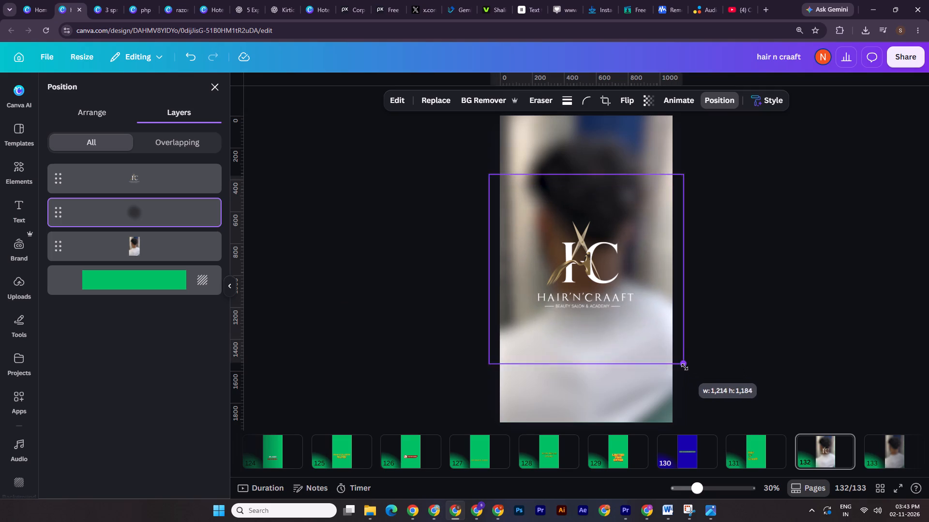
drag(685, 367, 687, 368)
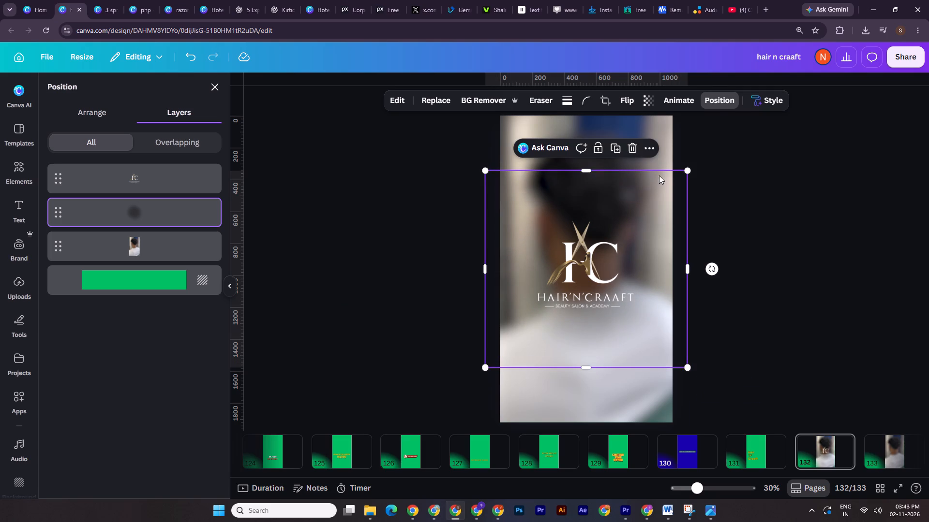
shift+click(659, 174)
shift+drag(661, 176, 662, 181)
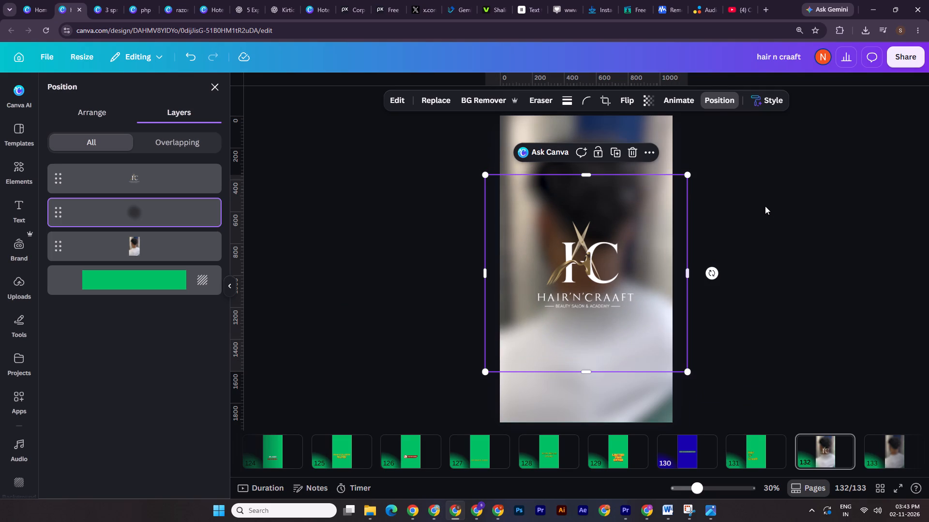
click(96, 107)
click(874, 273)
double_click(870, 271)
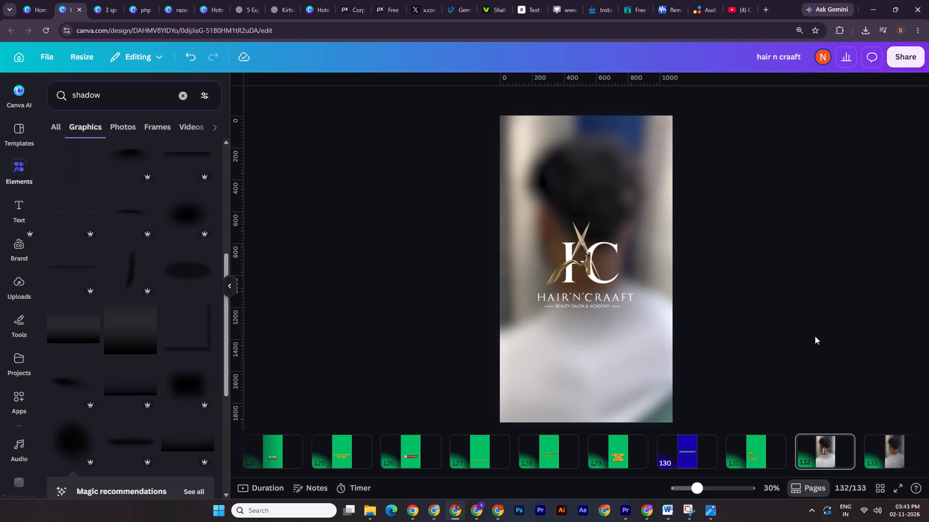
Select the white logo on page 132 and preview its Breathe animation.
drag(687, 489, 696, 493)
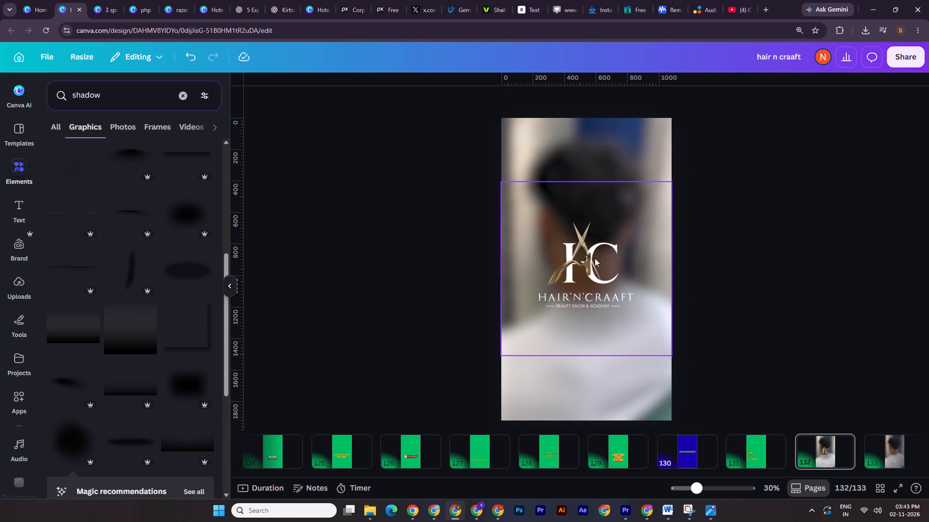
click(592, 261)
click(684, 101)
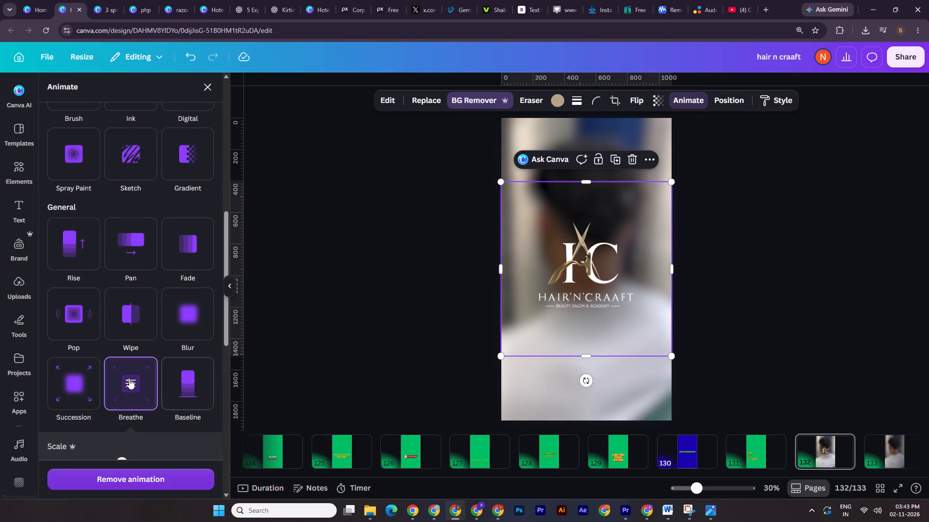
click(129, 378)
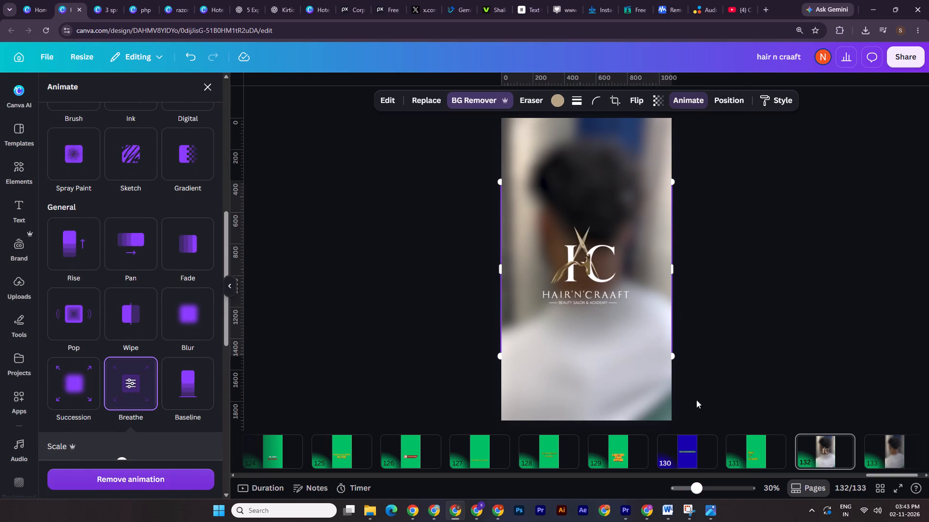
double_click(826, 292)
Delete the blurred still from page 132, leaving the logo and shadow on the green background.
click(898, 474)
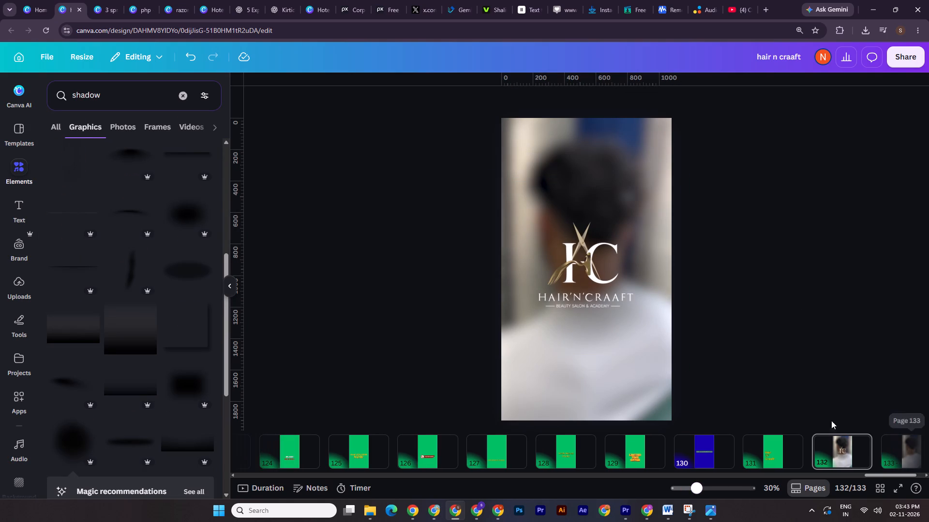
click(609, 130)
key(Delete)
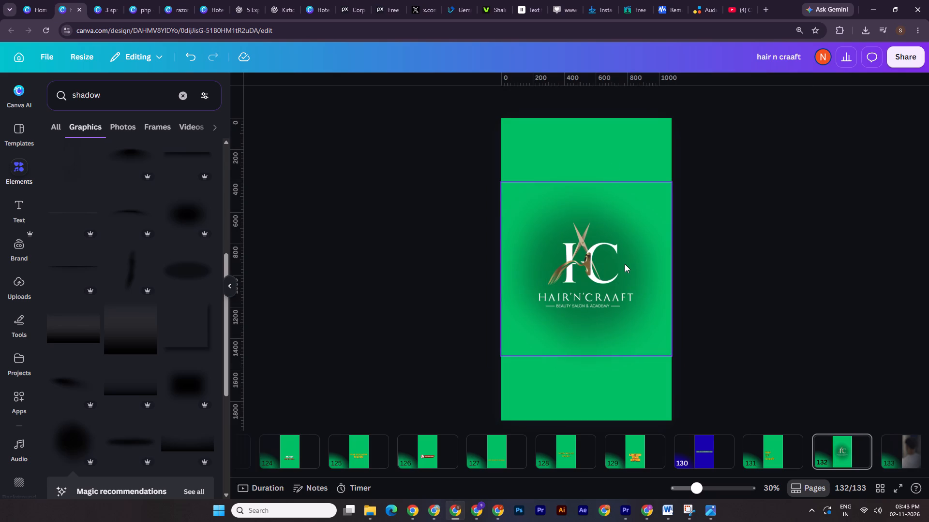
Download page 132 with the logo and shadow on green as an MP4 video.
double_click(863, 256)
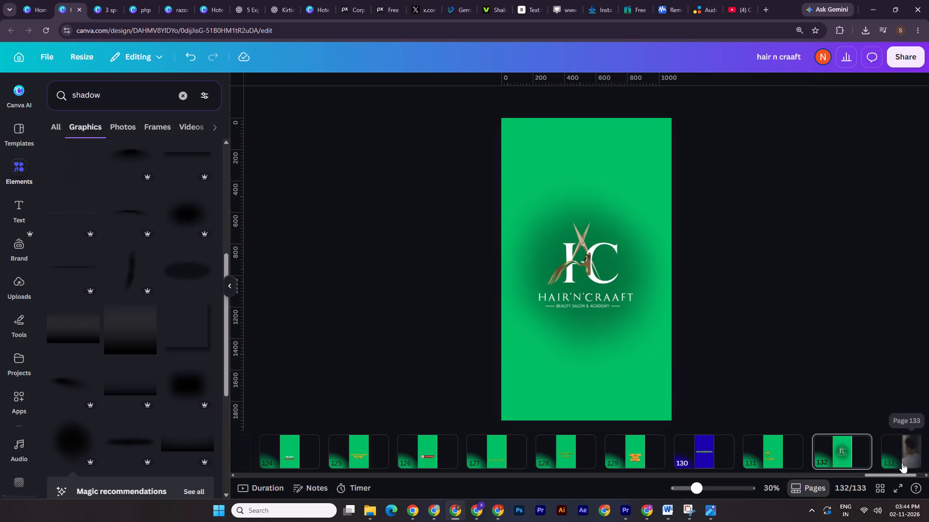
click(902, 451)
click(842, 447)
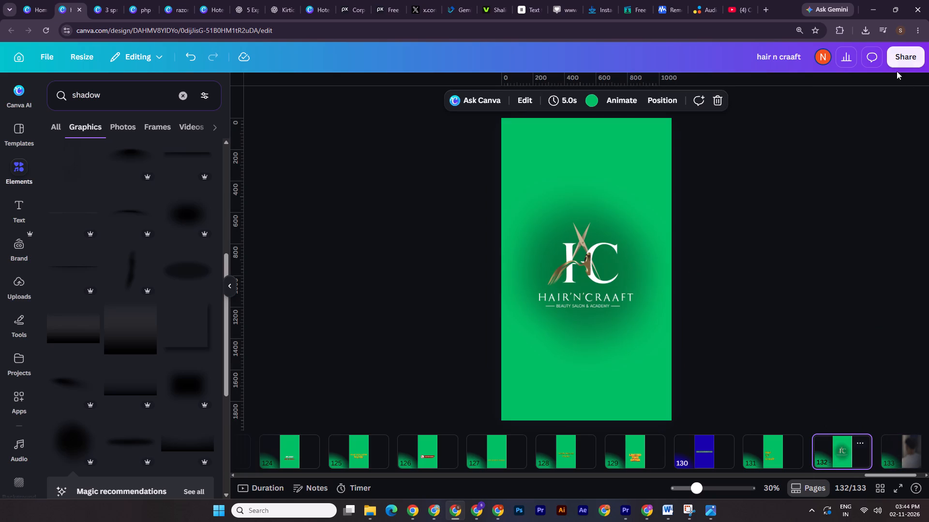
click(901, 60)
click(742, 291)
click(840, 219)
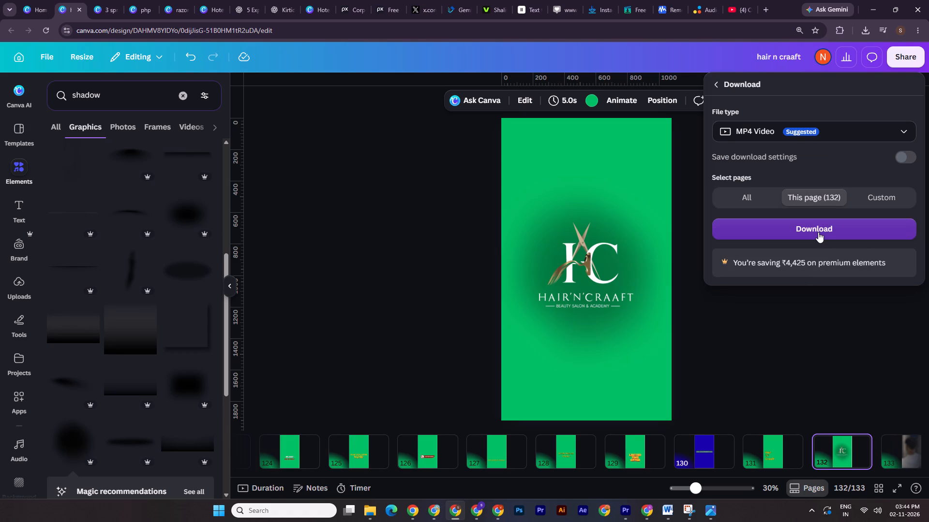
click(818, 232)
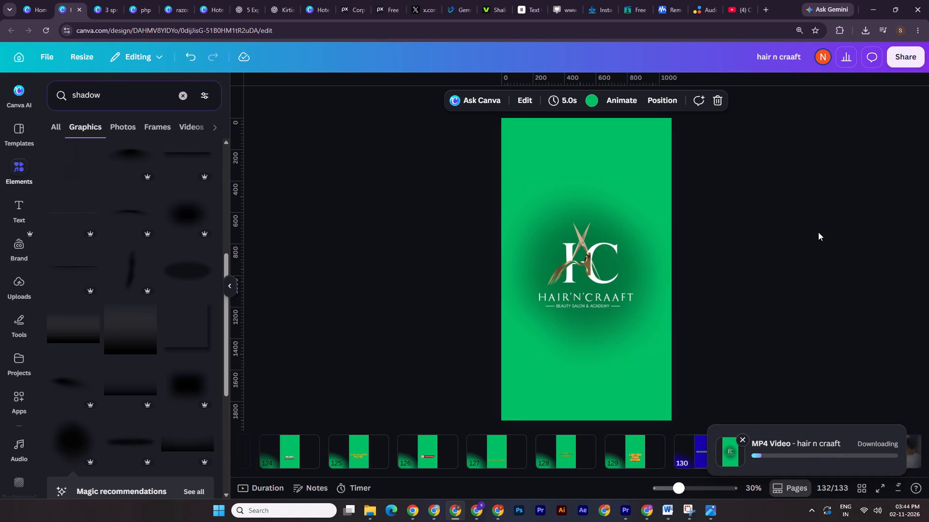
In File Explorer's Downloads folder, rename the newly downloaded logo video as "hair n craaft (2)_1".
click(366, 507)
click(380, 507)
click(284, 466)
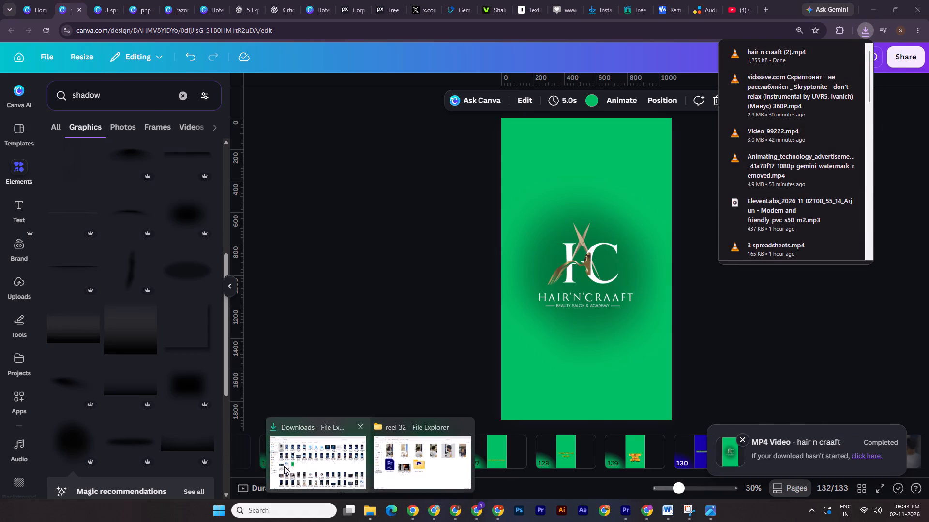
click(228, 290)
click(220, 295)
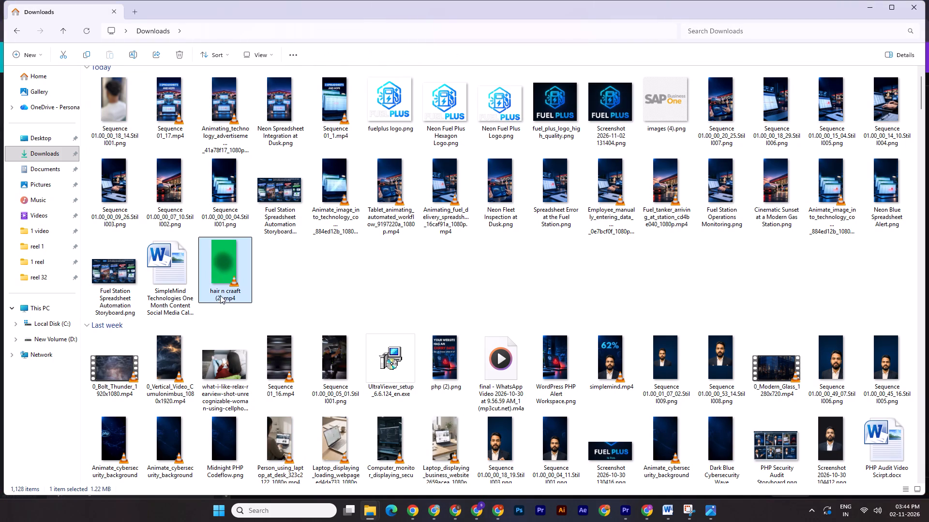
click(220, 298)
key(Right)
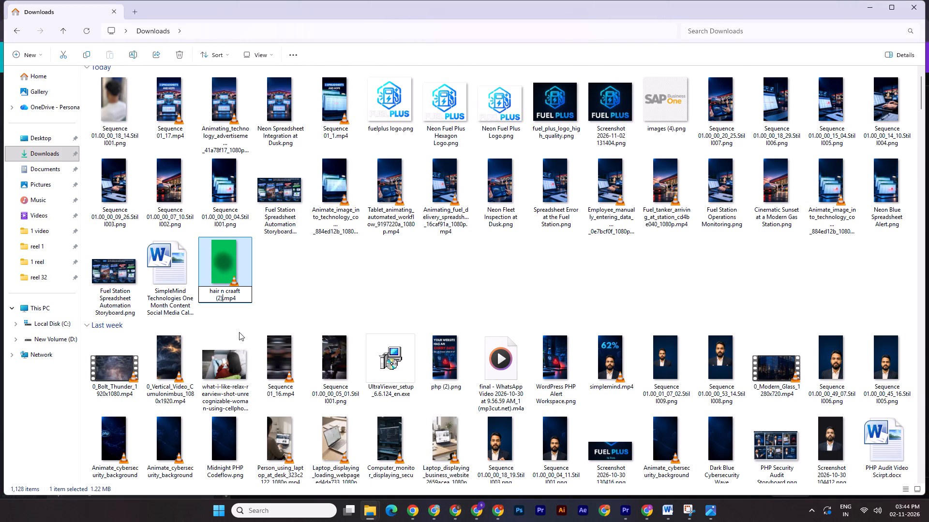
text(_1)
key(Return)
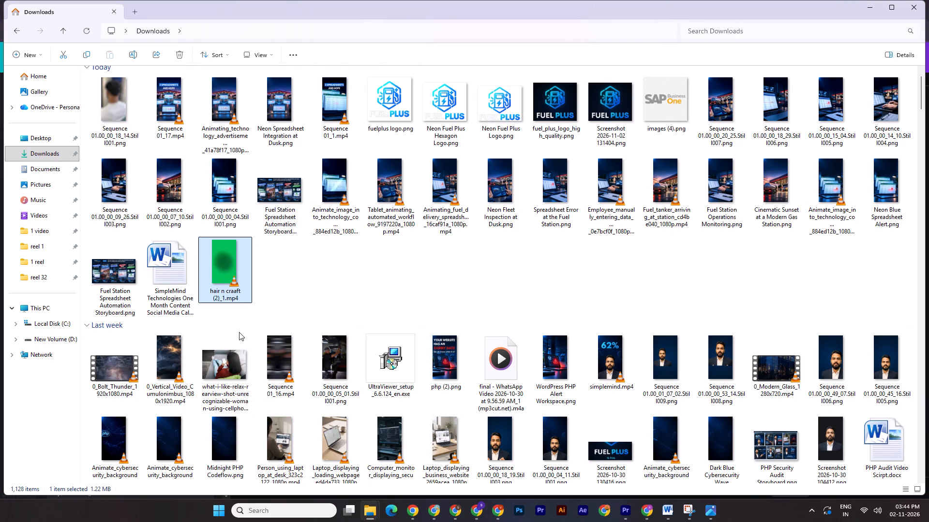
Move the renamed logo video from Downloads into the reel 32 folder.
key(ctrl+x)
click(369, 514)
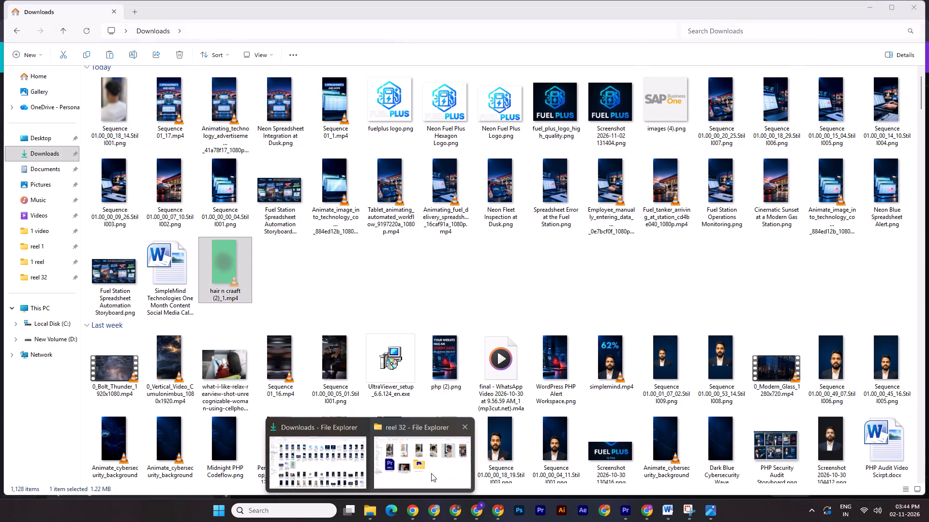
click(431, 473)
click(468, 407)
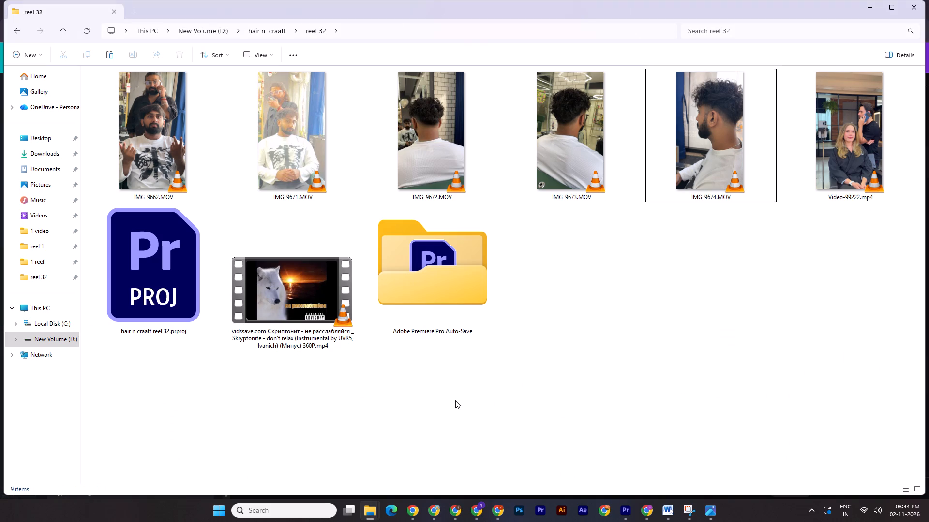
key(ctrl+v)
Bring the logo video into Premiere Pro's Sequence 01 on track V4, starting at 00:00:18:03 over the blurred ending.
drag(591, 265, 622, 377)
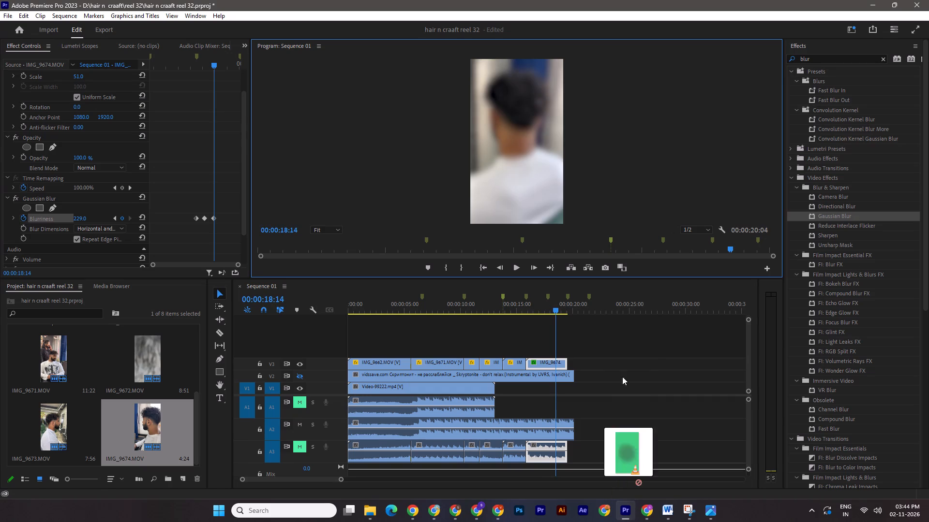
drag(622, 377, 577, 344)
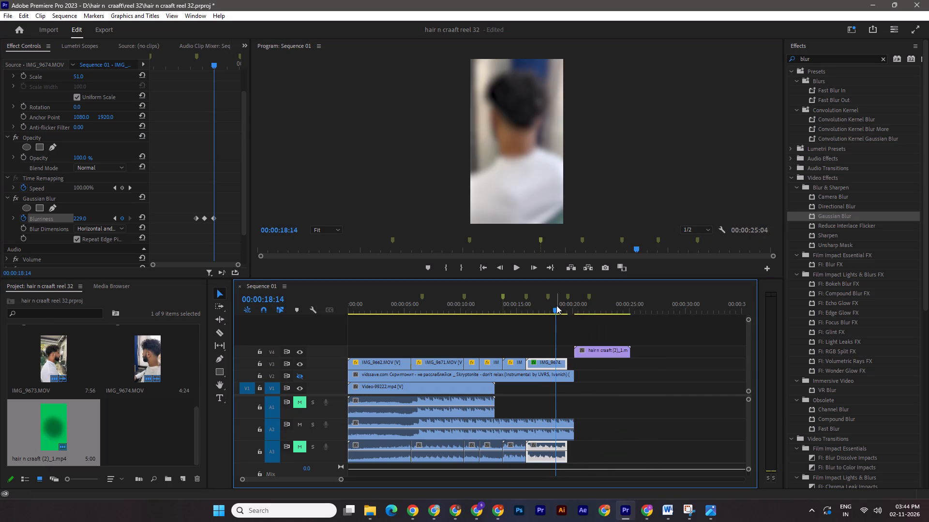
drag(556, 305, 549, 307)
shift+drag(199, 62, 204, 62)
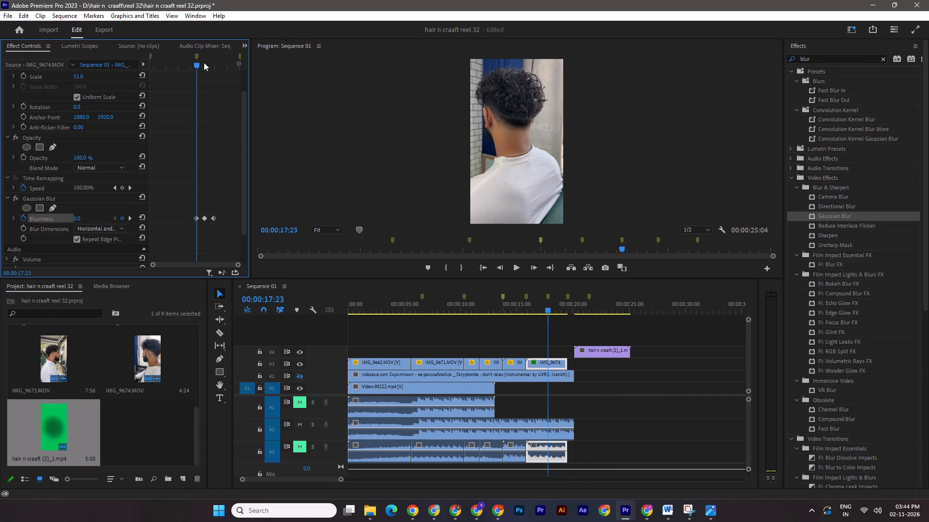
shift+drag(204, 62, 207, 62)
drag(605, 353, 584, 351)
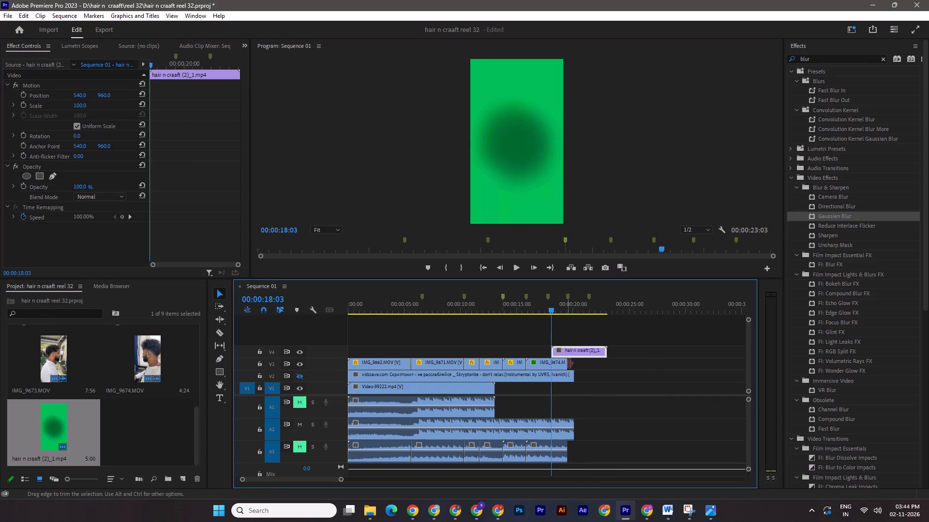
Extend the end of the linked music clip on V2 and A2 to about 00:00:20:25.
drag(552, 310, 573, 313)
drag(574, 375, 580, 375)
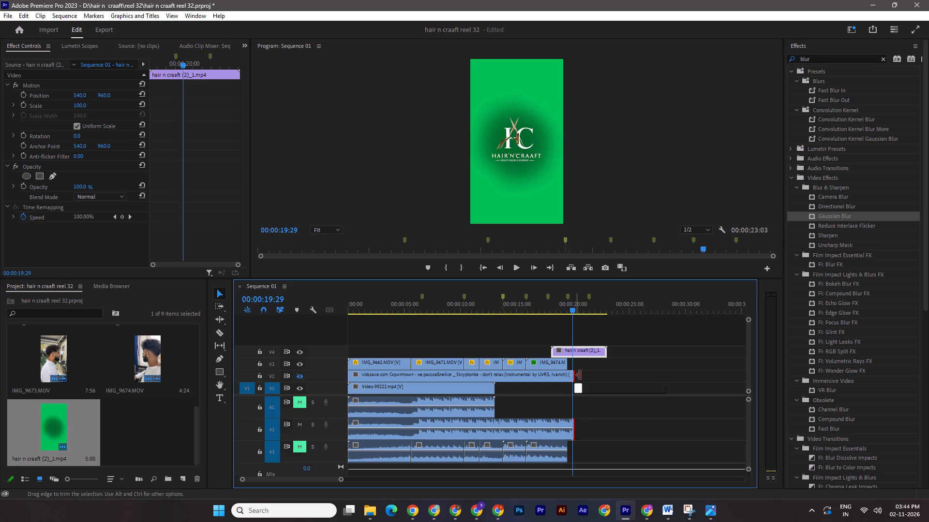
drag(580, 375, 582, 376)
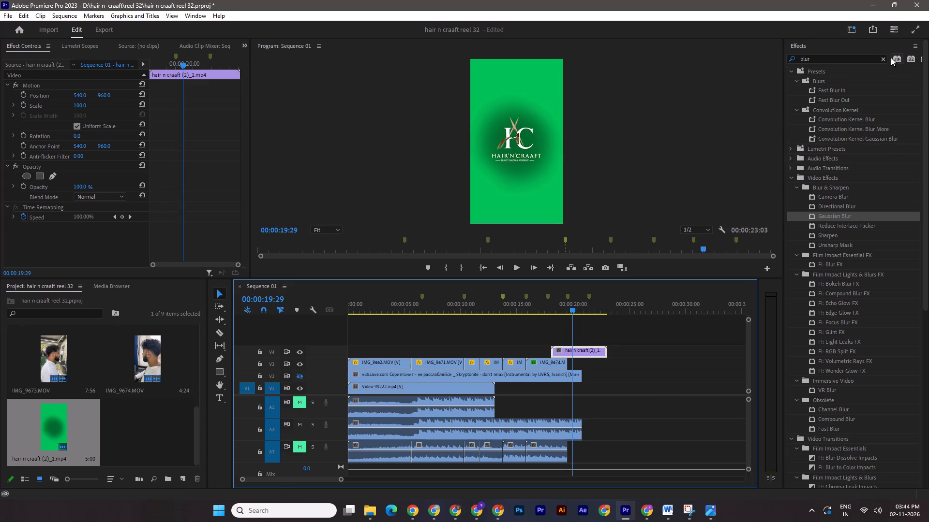
Apply Ultra Key to the logo clip on V4 and sample its green background as the key color.
click(884, 58)
click(843, 60)
text(ultr)
drag(835, 130, 614, 304)
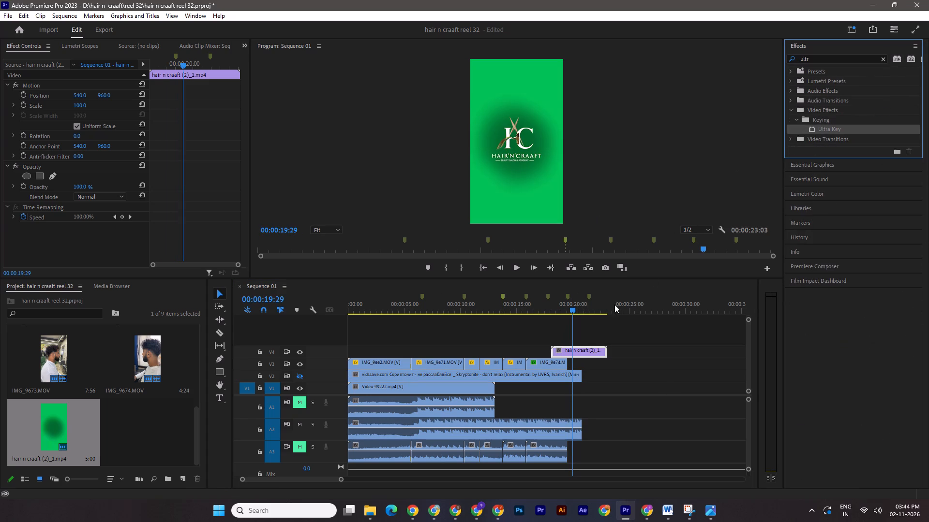
drag(614, 304, 587, 351)
scroll(102, 226, down, 3)
click(84, 241)
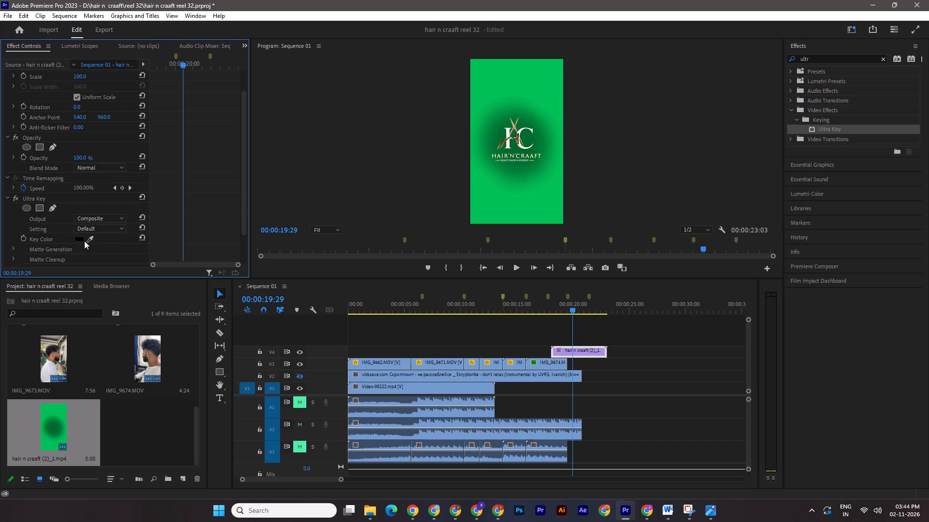
click(90, 239)
click(547, 70)
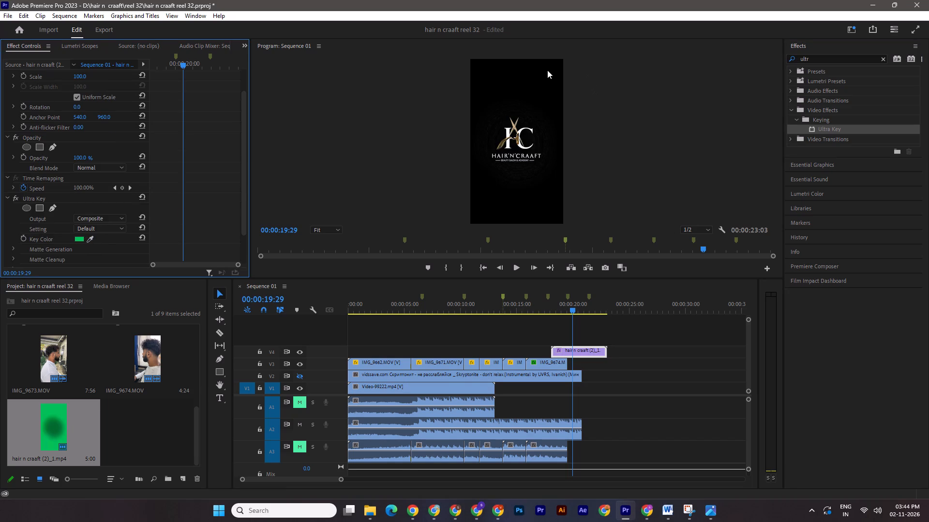
Align the ends of the IMG_9674 clip, the logo clip and the music at 00:00:19:29, and save the project.
drag(564, 362, 577, 363)
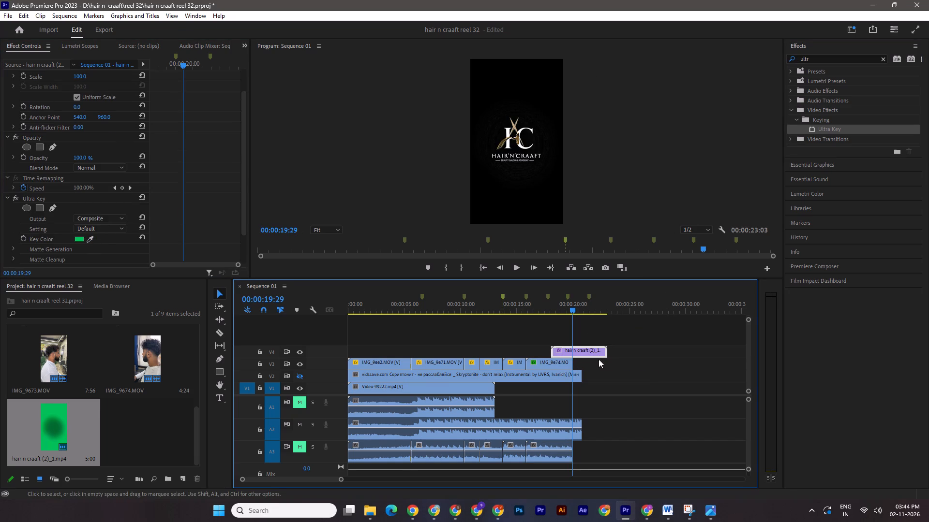
click(573, 307)
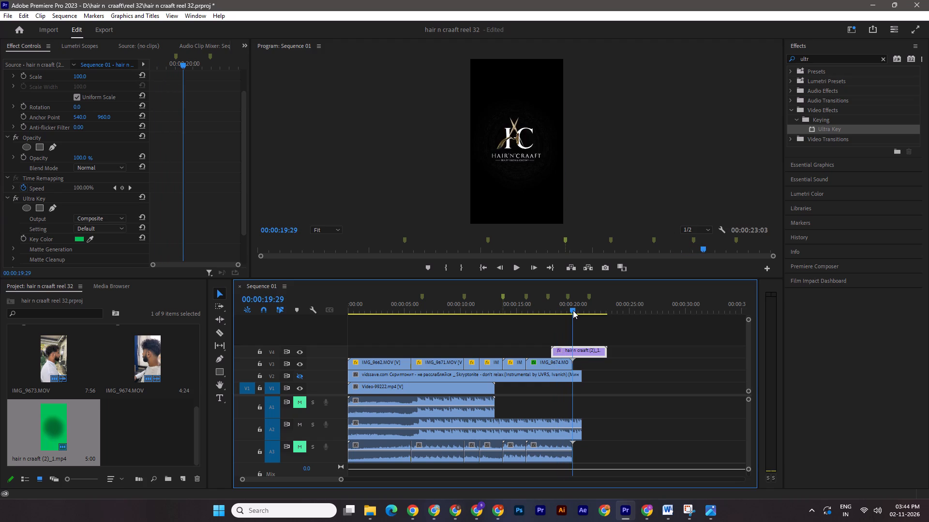
drag(609, 353, 574, 353)
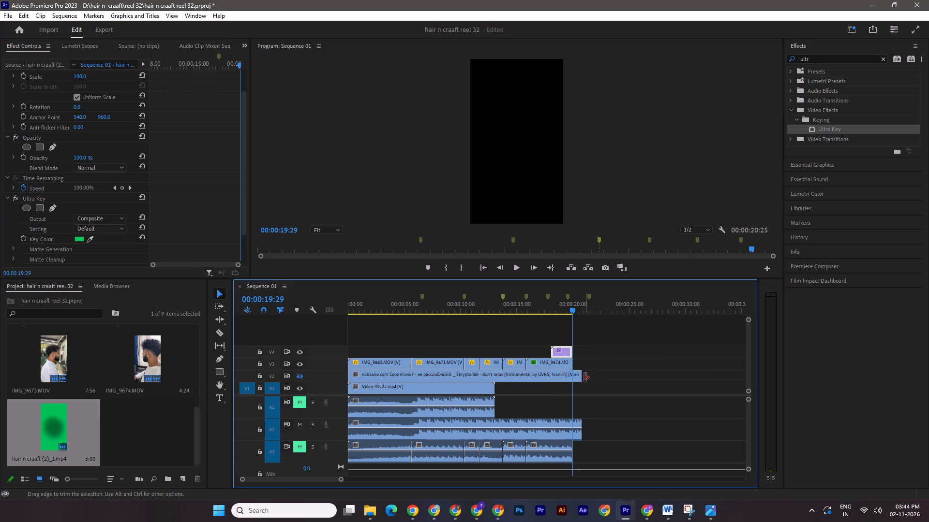
drag(584, 377, 574, 377)
key(ctrl+s)
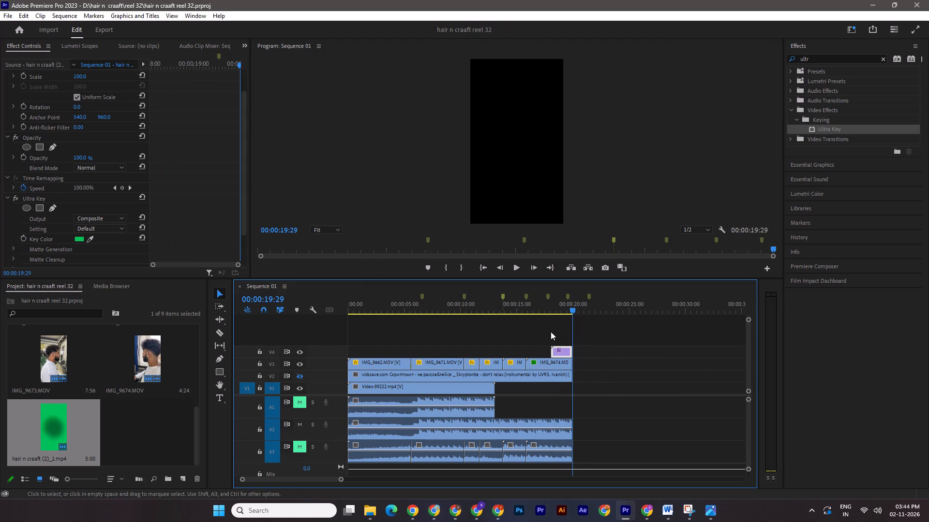
Save the project and play the reel from its start through the logo ending to review it.
drag(575, 305, 272, 316)
key(ctrl+s)
key(space)
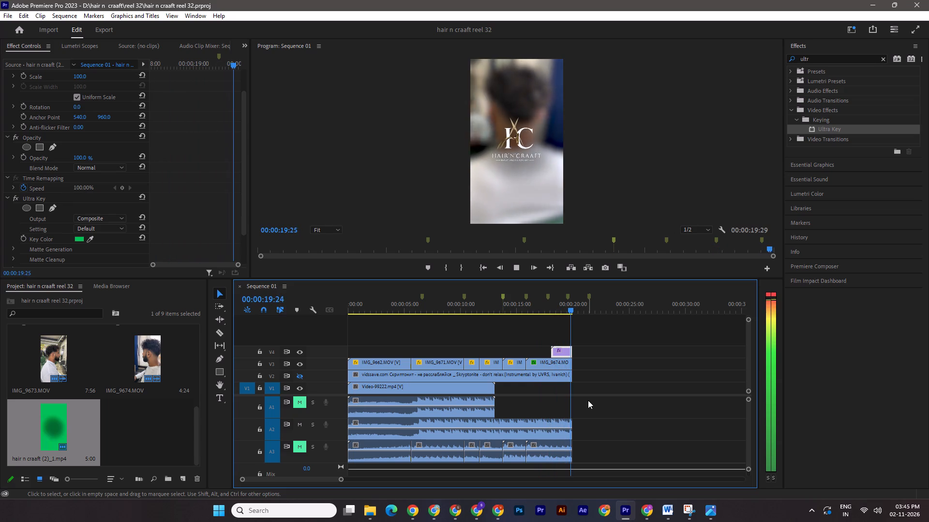
Extend the IMG_9674 clip on V3 and the logo clip on V4 to end at 00:00:20:07.
drag(342, 480, 331, 479)
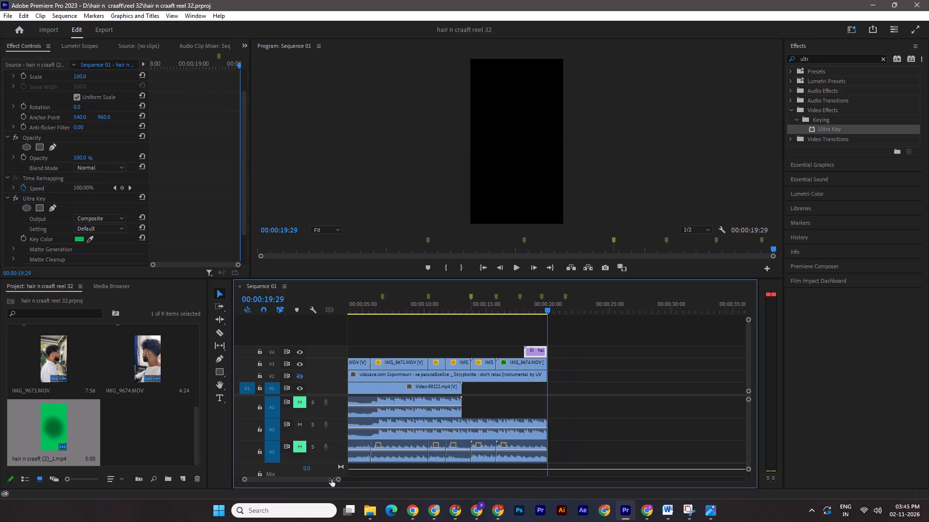
drag(331, 479, 317, 476)
drag(543, 365, 581, 361)
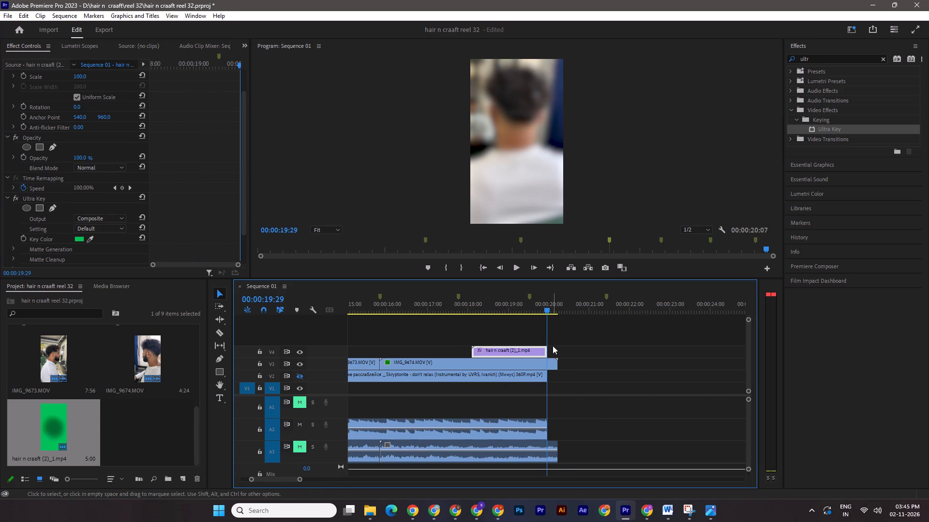
drag(546, 350, 555, 350)
Play back the logo ending from near the start of the logo clip to review its timing.
key(space)
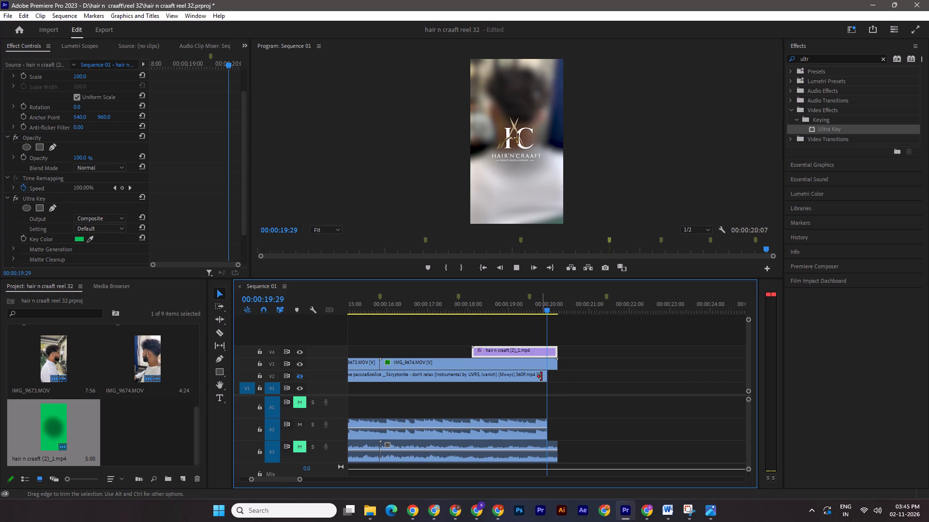
drag(547, 305, 481, 312)
key(space)
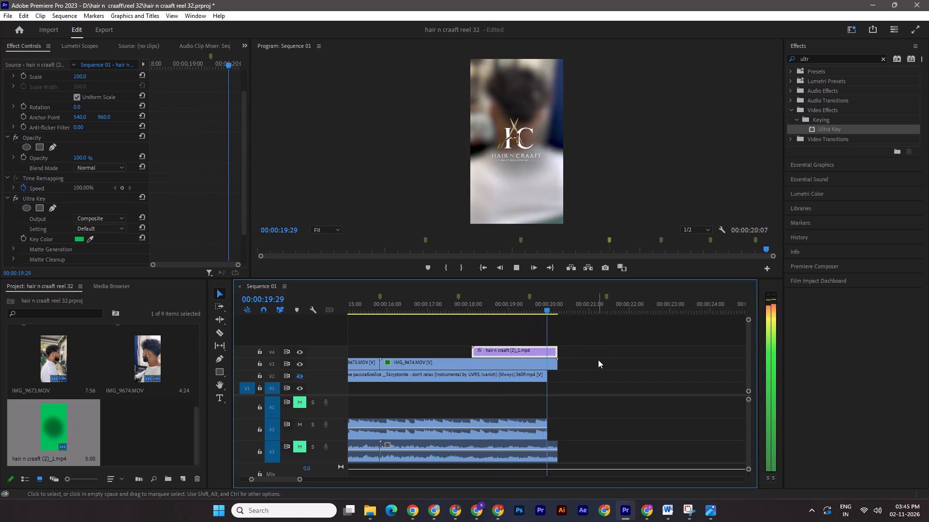
key(space)
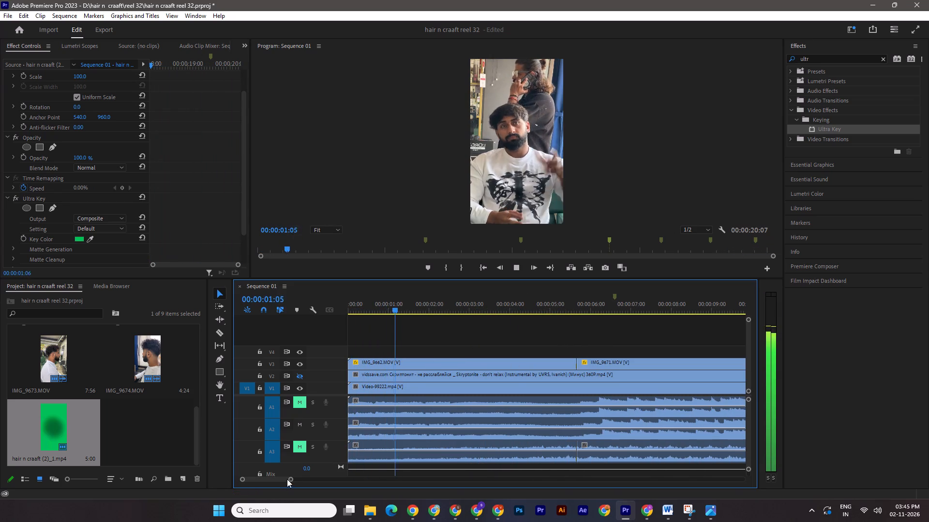
Extend the music clip to the end of the logo clip at 00:00:20:07 and save the project.
drag(289, 478, 369, 484)
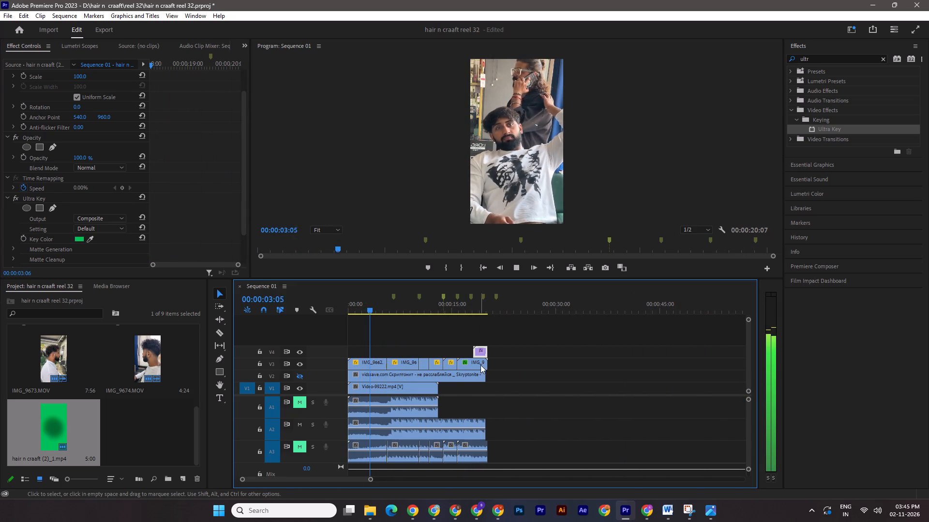
drag(485, 365, 504, 364)
click(487, 377)
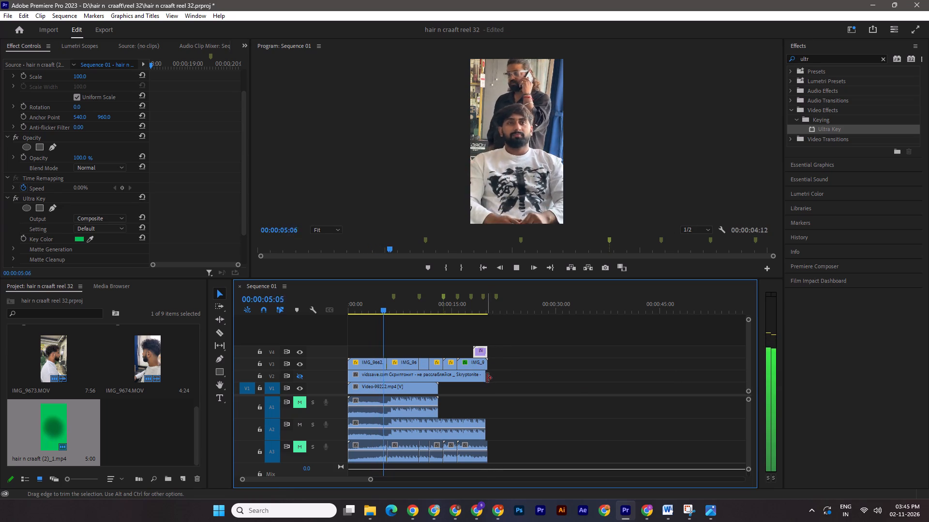
key(ctrl+s)
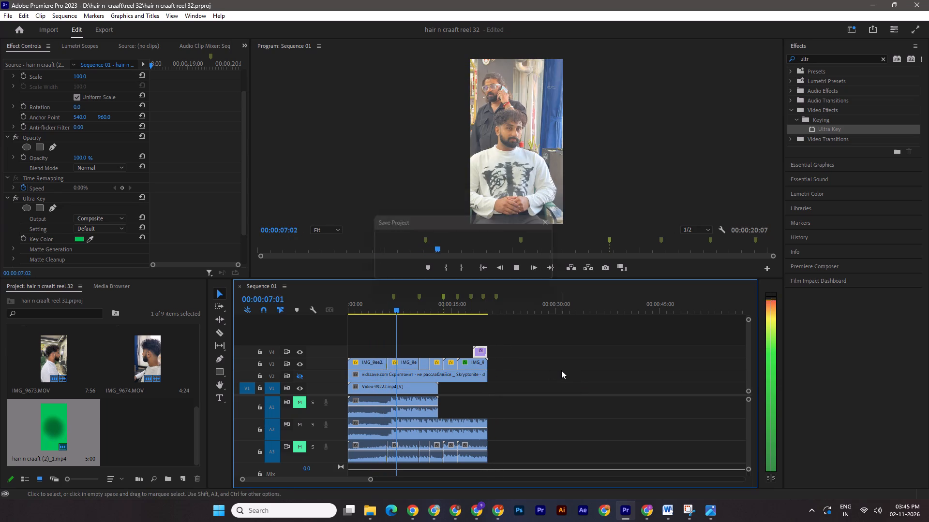
Play the finished reel through its logo ending, return to the start and scrub through to the end.
key(space)
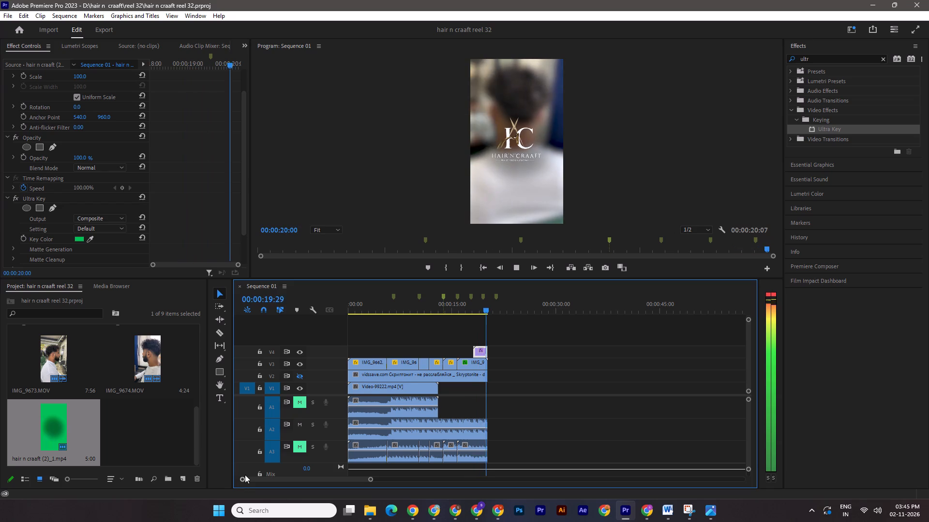
drag(364, 301, 323, 306)
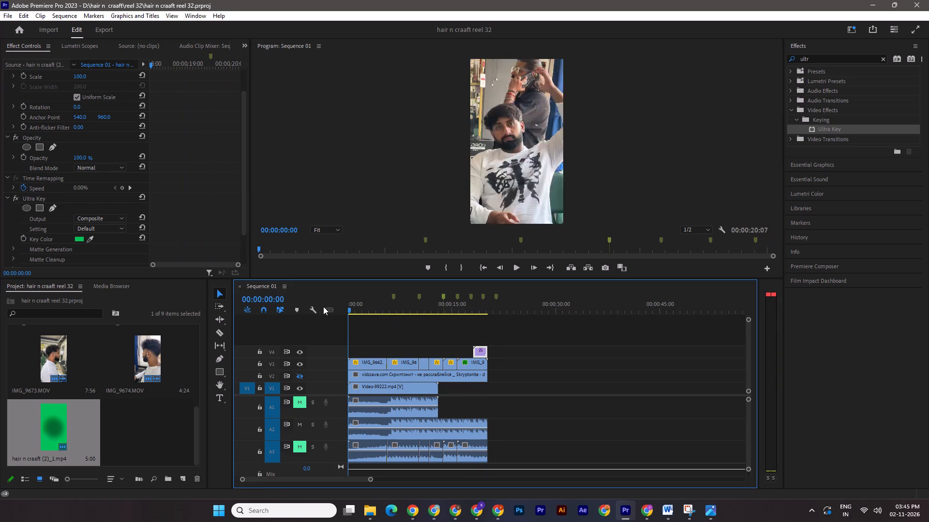
drag(323, 306, 489, 312)
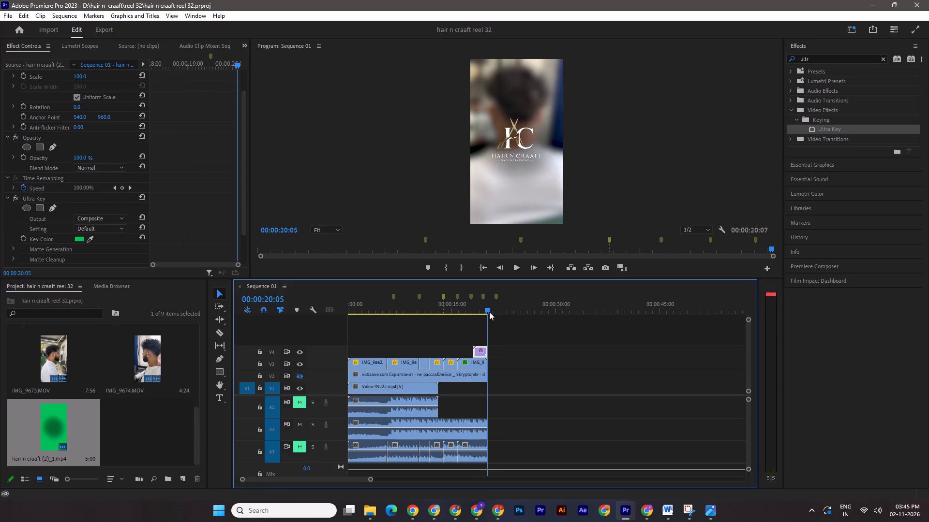
Return to the start of the sequence and apply the Lumetri Color effect to the IMG_9662 clip on V3.
drag(489, 312, 321, 331)
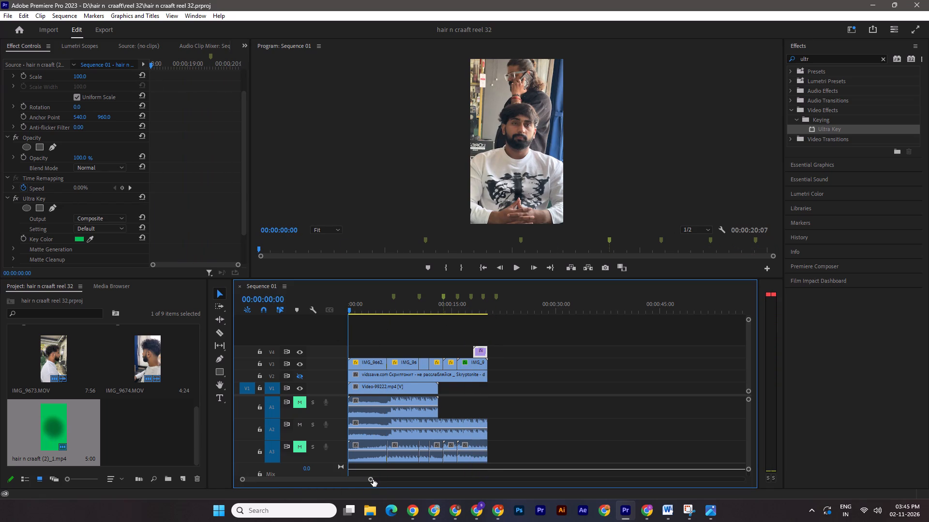
drag(371, 479, 353, 482)
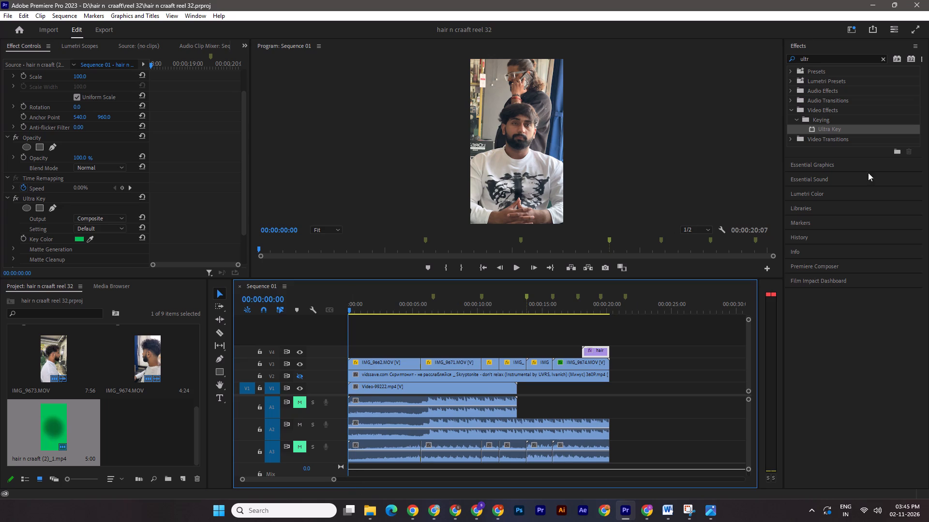
drag(812, 61, 778, 64)
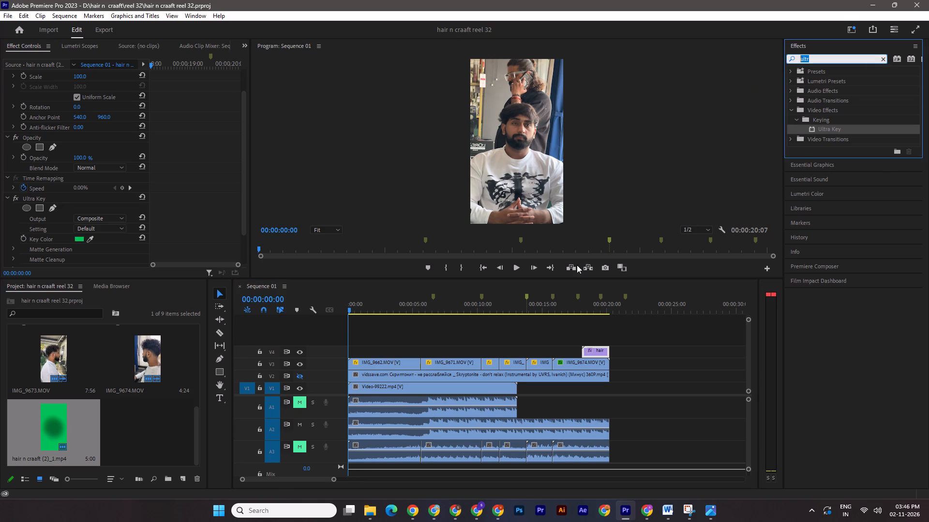
text(color)
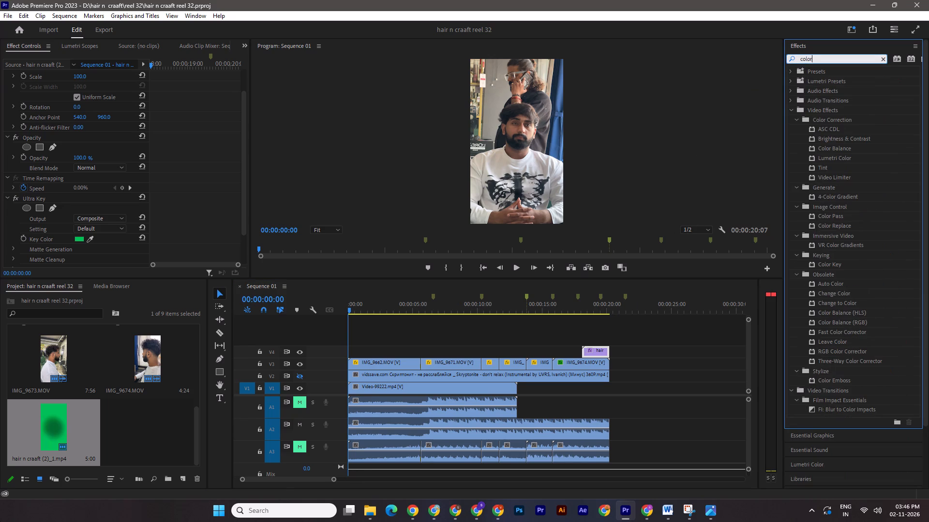
click(835, 157)
drag(838, 157, 366, 367)
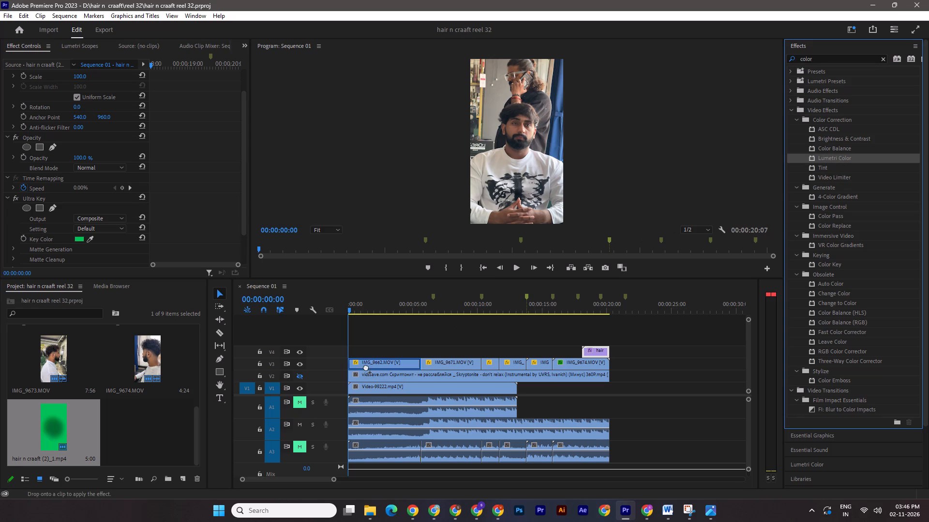
drag(366, 367, 368, 363)
In the clip's Lumetri Basic Correction, set Contrast to 15 and Highlights to 15, comparing each with the image before the change.
scroll(90, 236, down, 16)
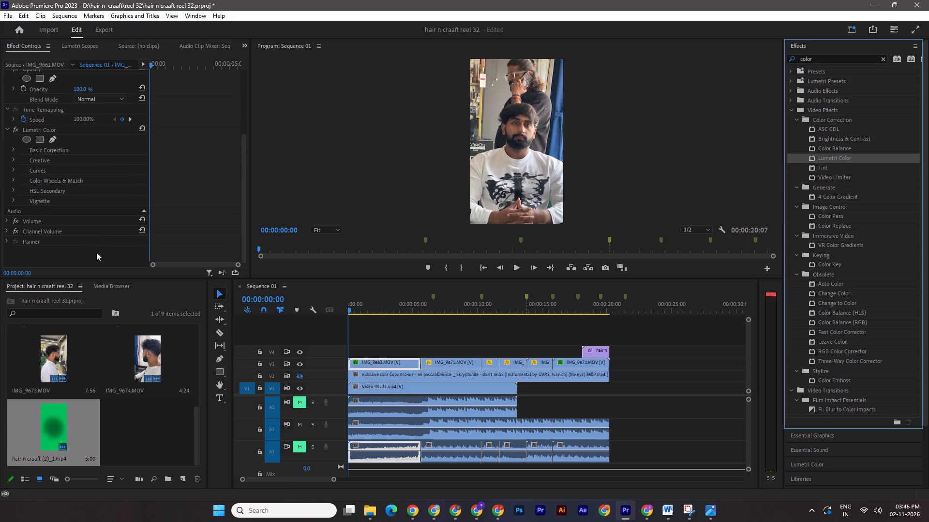
click(15, 146)
scroll(110, 224, down, 7)
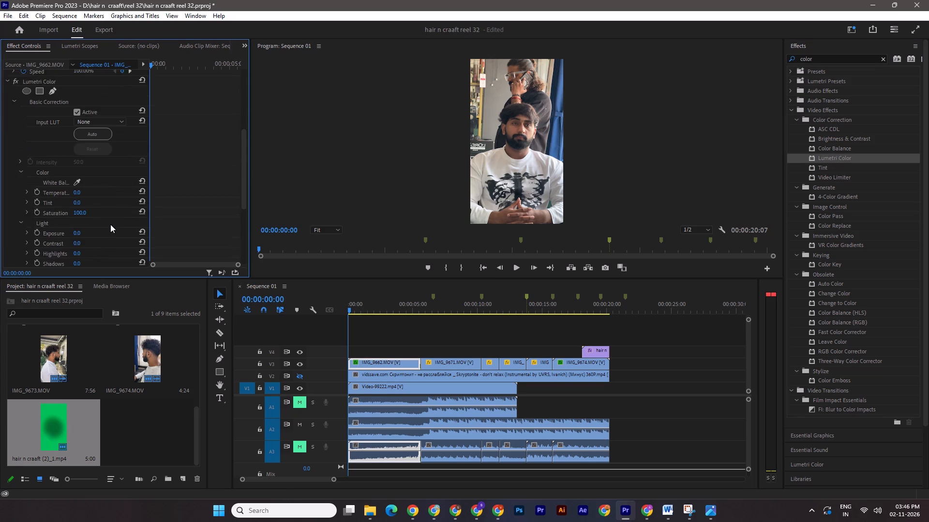
scroll(110, 224, down, 3)
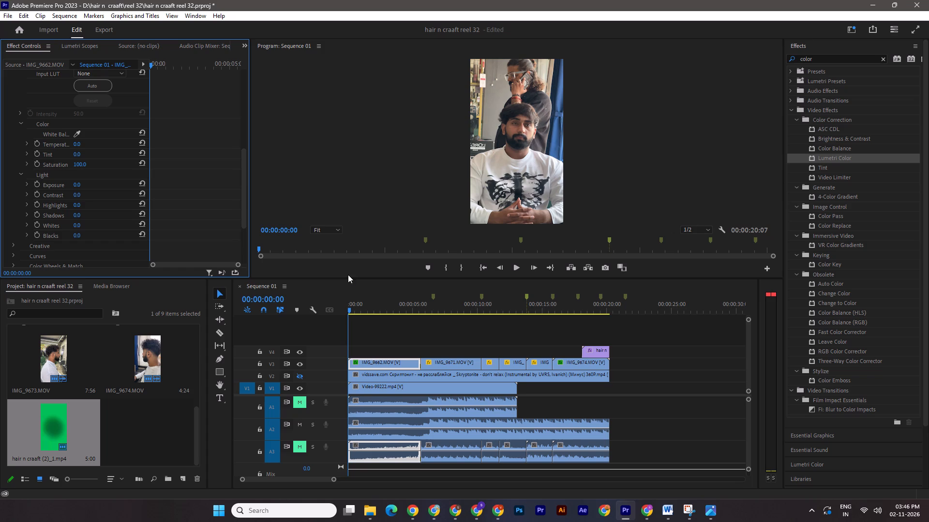
drag(350, 278, 347, 333)
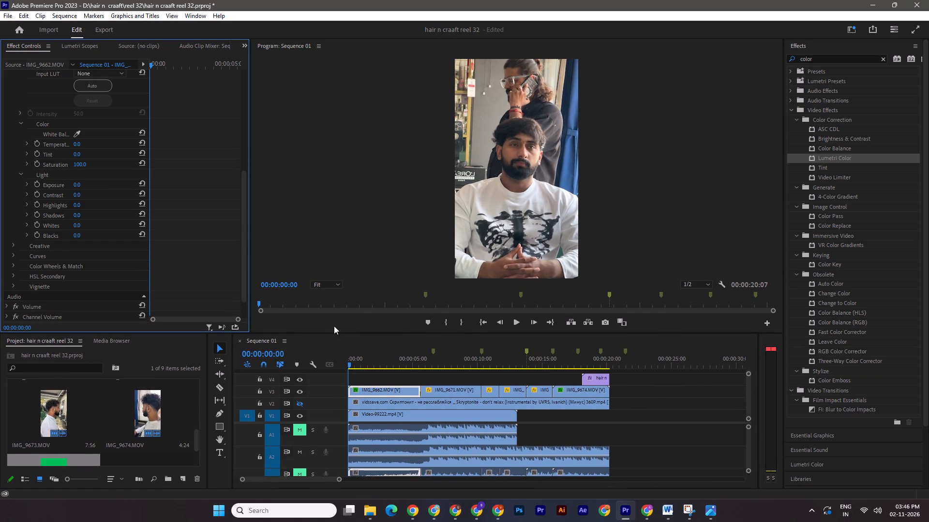
drag(76, 196, 100, 196)
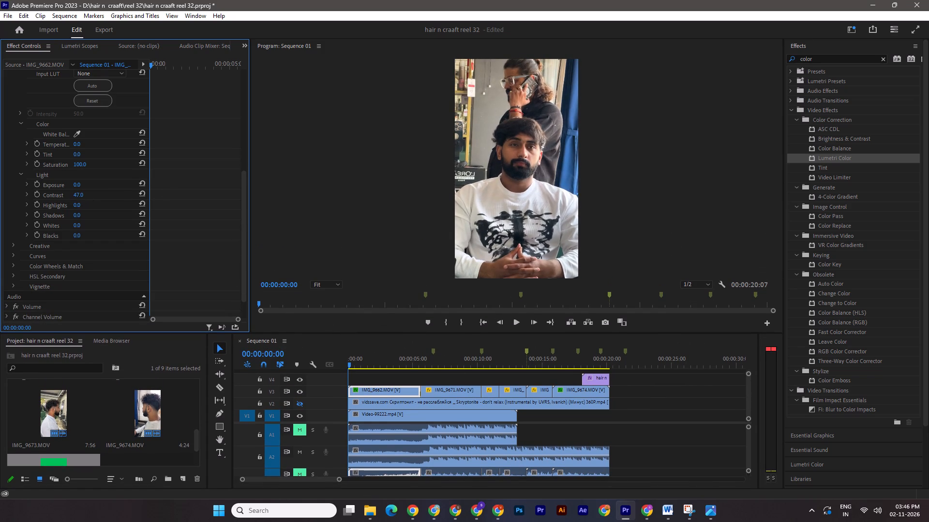
drag(100, 196, 83, 195)
key(ctrl+z)
key(ctrl+shift+z)
drag(74, 206, 80, 205)
key(ctrl+z)
key(ctrl+shift+z)
Set Shadows to -11, Whites to 3 and Blacks to -8 in Basic Correction, comparing each with the image before the change.
drag(77, 216, 71, 215)
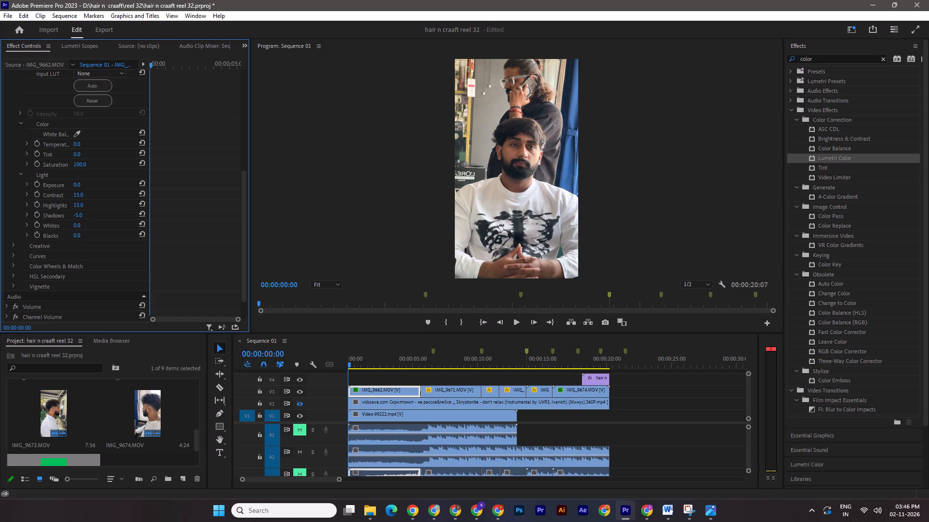
drag(71, 215, 68, 215)
key(ctrl+z)
key(ctrl+shift+z)
drag(75, 226, 85, 226)
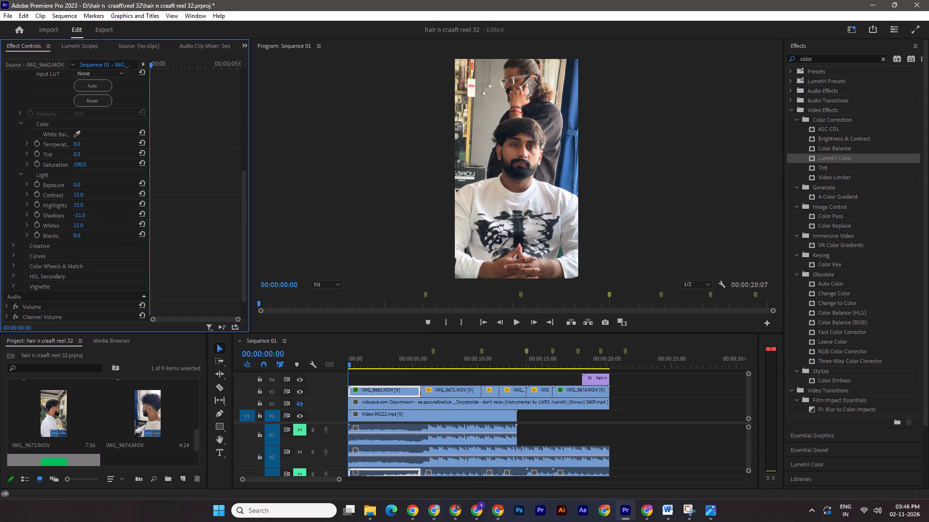
drag(85, 226, 81, 226)
key(ctrl+z)
key(ctrl+shift+z)
drag(77, 233, 73, 233)
key(ctrl+z)
key(ctrl+shift+z)
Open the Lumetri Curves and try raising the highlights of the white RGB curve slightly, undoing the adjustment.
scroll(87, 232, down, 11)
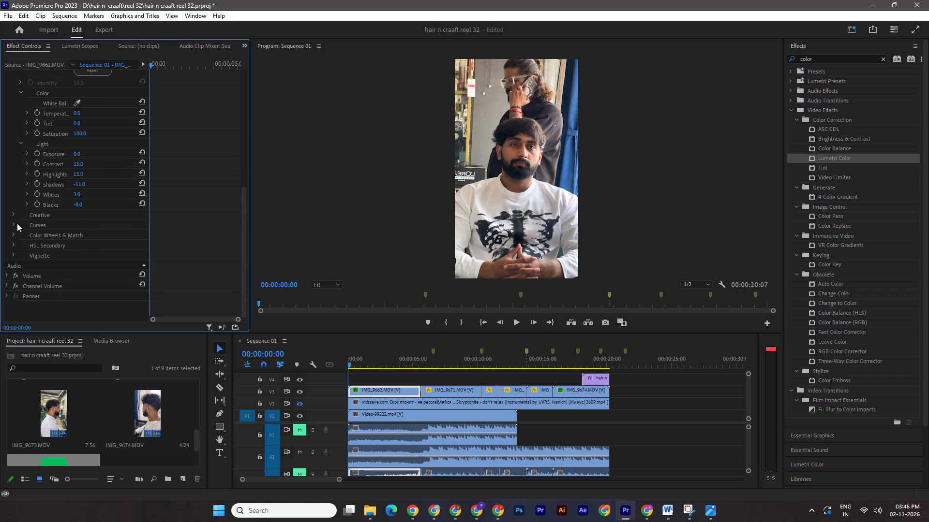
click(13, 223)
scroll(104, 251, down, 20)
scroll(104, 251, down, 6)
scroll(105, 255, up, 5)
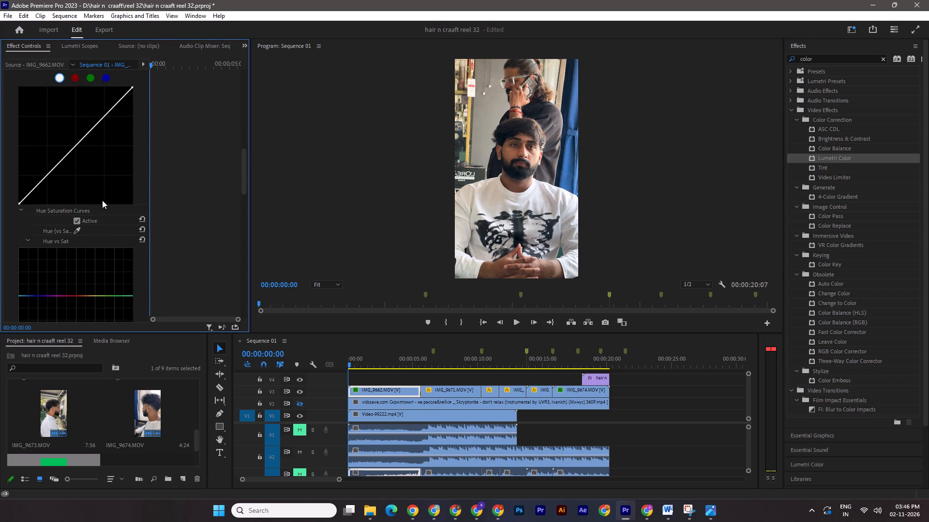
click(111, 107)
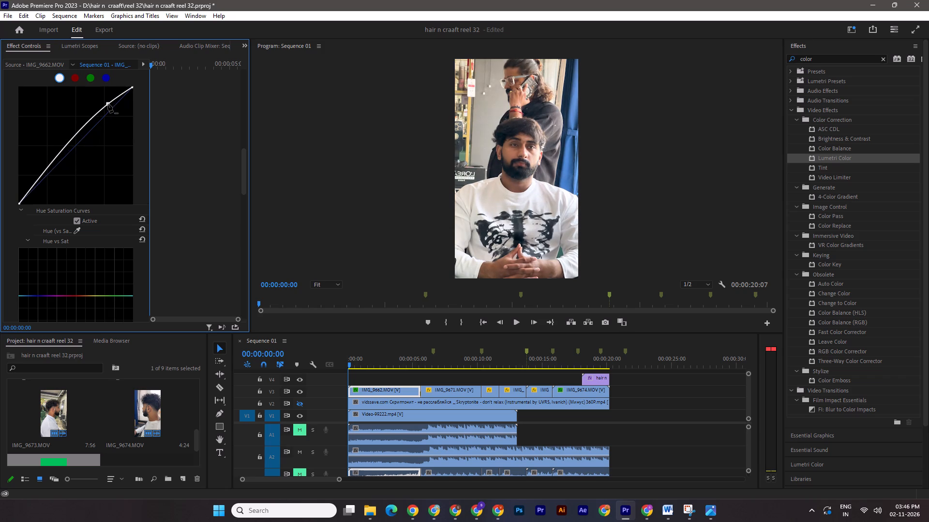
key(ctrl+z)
Add a control point in the yellow range of the Hue vs Sat curve, keeping it near the middle line.
scroll(109, 209, down, 5)
drag(95, 247, 99, 241)
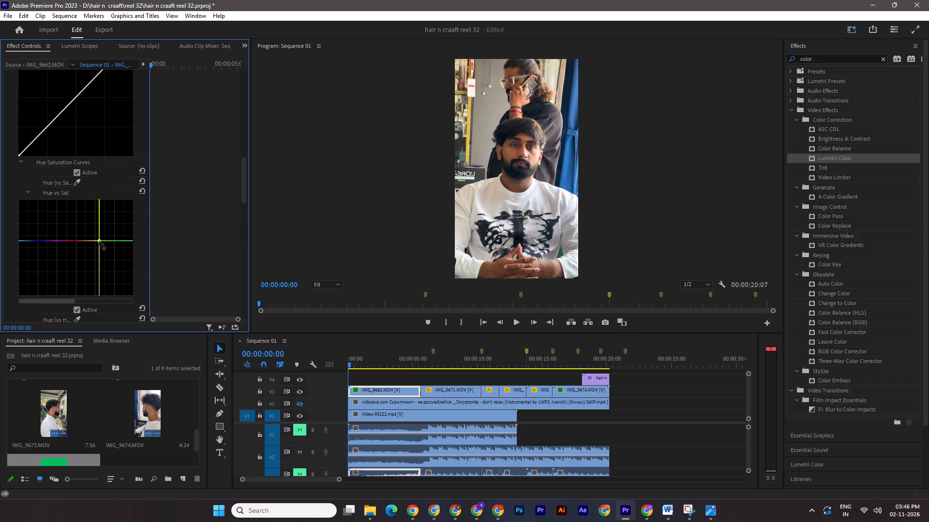
drag(99, 241, 103, 242)
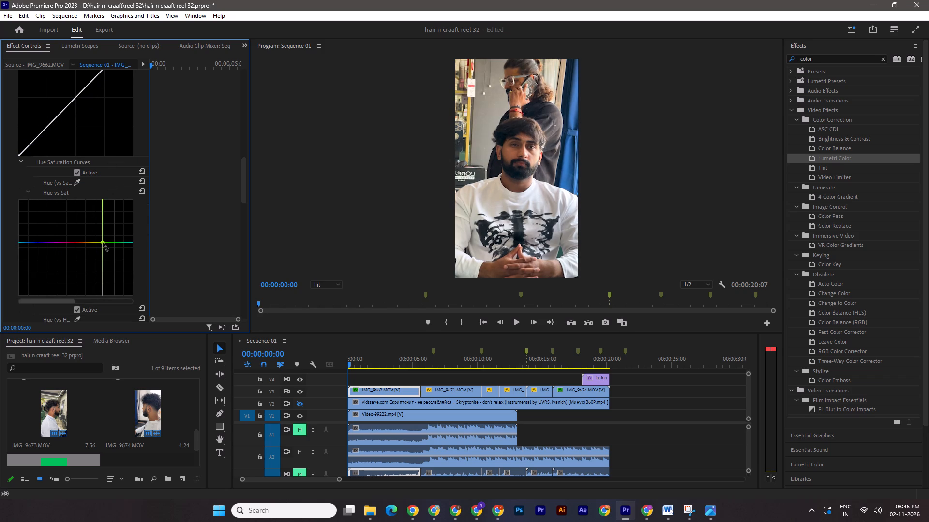
drag(103, 242, 101, 242)
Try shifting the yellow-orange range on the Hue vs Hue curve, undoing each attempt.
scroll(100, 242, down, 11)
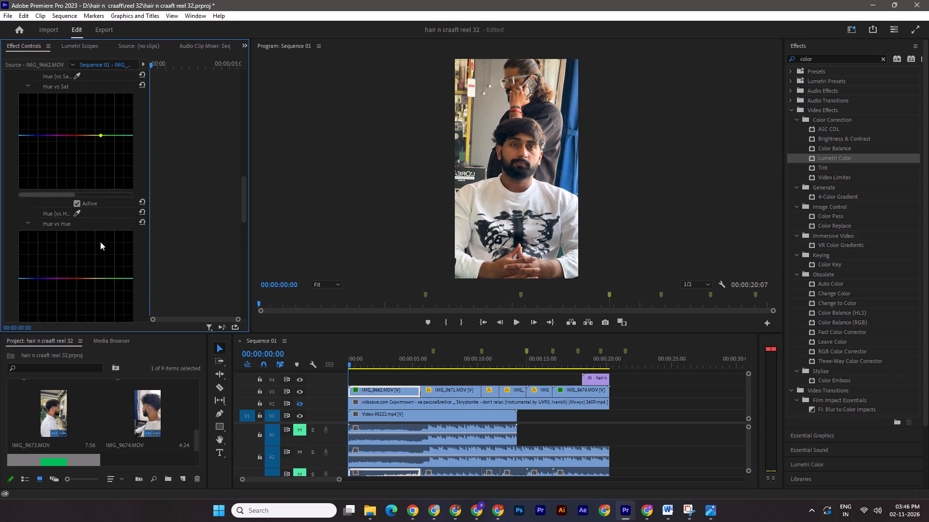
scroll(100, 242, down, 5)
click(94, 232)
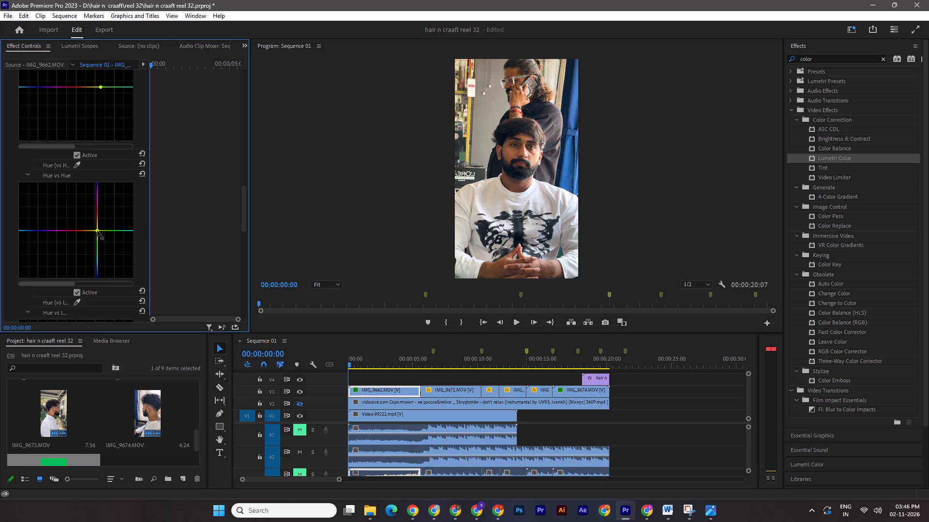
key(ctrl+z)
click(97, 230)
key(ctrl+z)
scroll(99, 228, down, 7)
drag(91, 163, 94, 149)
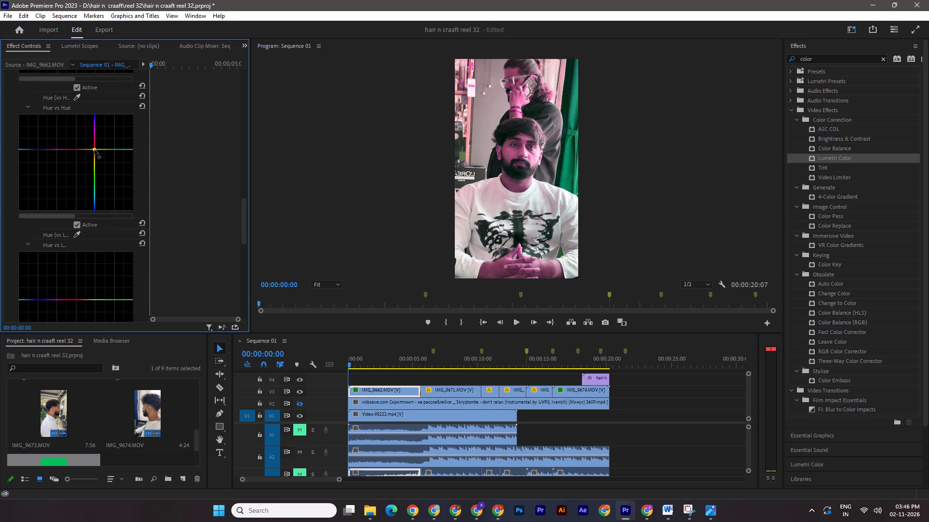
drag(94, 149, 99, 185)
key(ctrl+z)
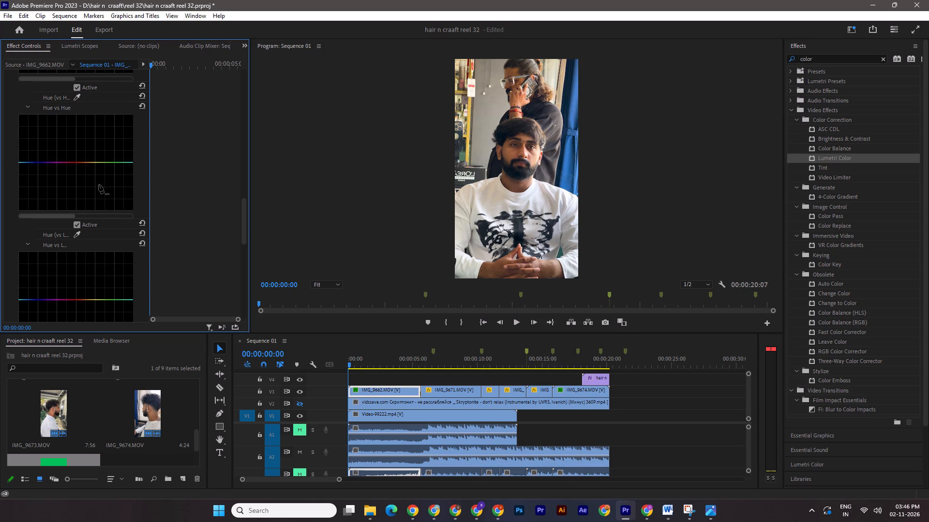
Save the project.
key(ctrl+a)
key(ctrl+s)
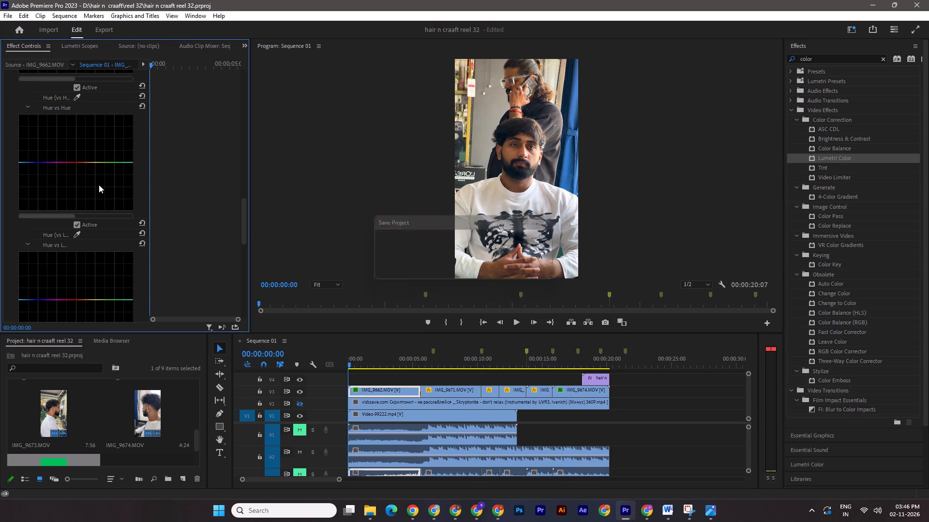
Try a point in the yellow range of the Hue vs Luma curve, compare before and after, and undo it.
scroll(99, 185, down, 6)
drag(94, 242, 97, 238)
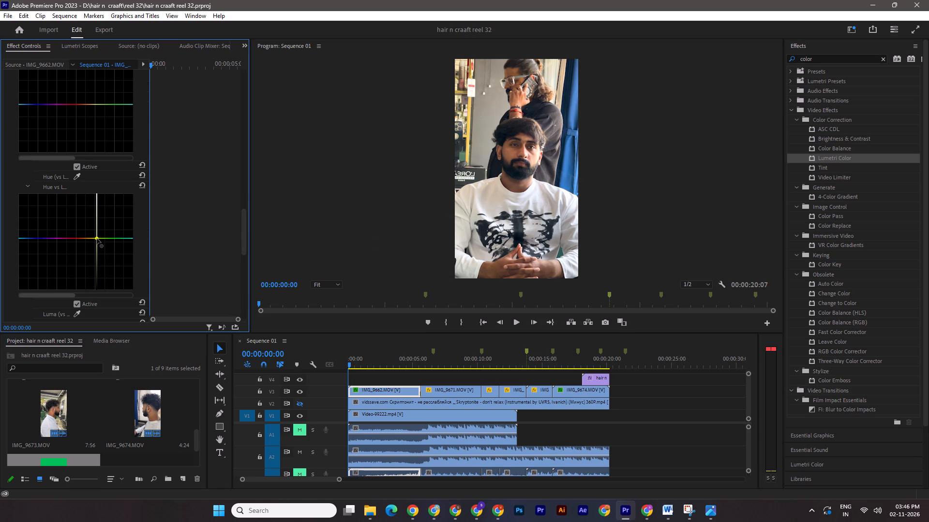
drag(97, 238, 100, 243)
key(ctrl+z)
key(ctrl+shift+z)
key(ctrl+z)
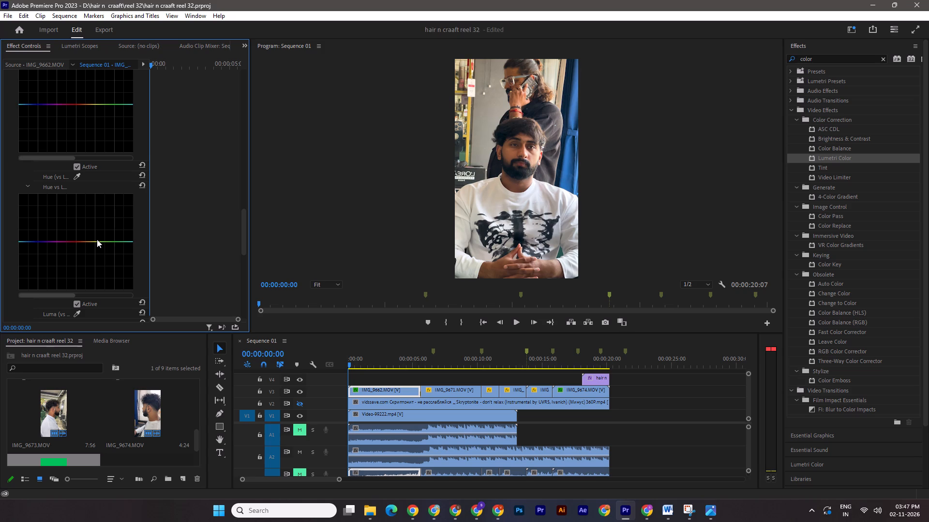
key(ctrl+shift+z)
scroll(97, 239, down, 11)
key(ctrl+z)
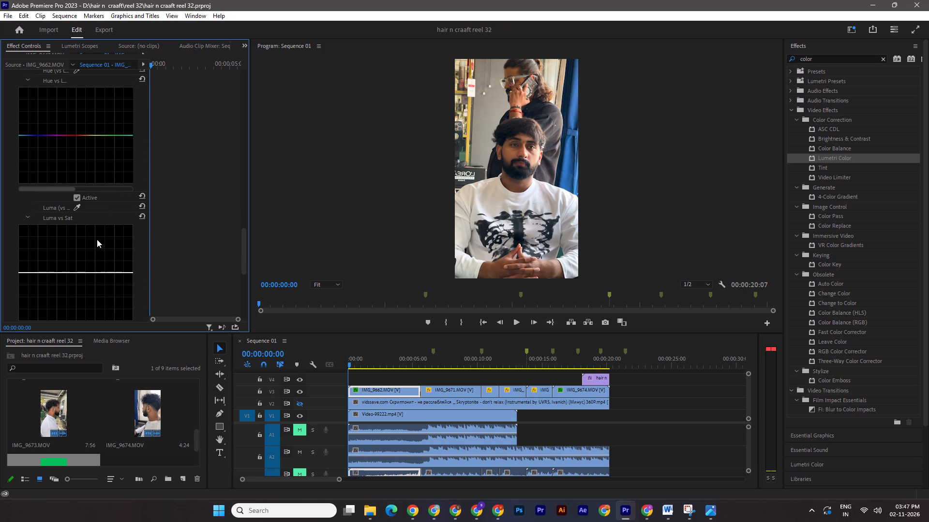
Add a point in the brighter part of the Luma vs Sat curve near the middle line, compare it, and save the project.
click(99, 273)
key(ctrl+z)
key(ctrl+shift+z)
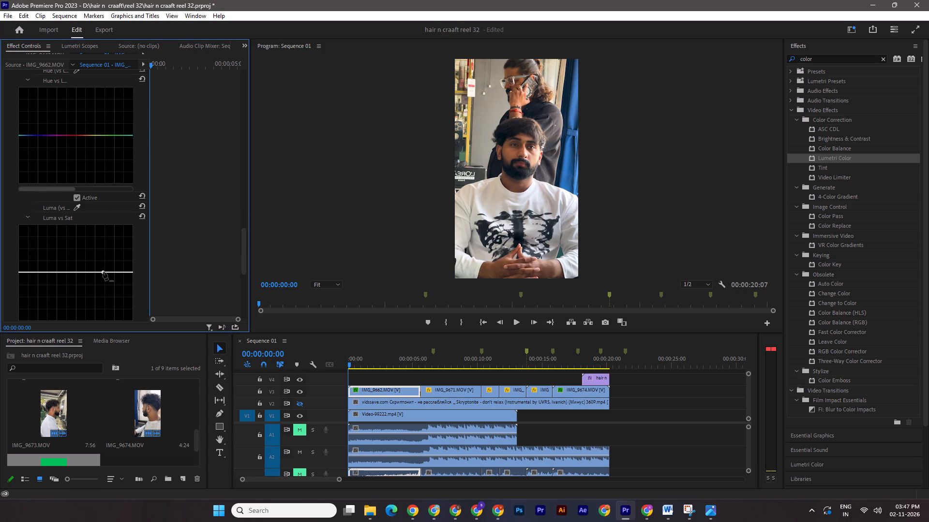
key(ctrl+s)
Add a point in the higher-saturation part of the Sat vs Sat curve near the middle line, compare it, and save the project.
scroll(107, 274, down, 19)
click(103, 226)
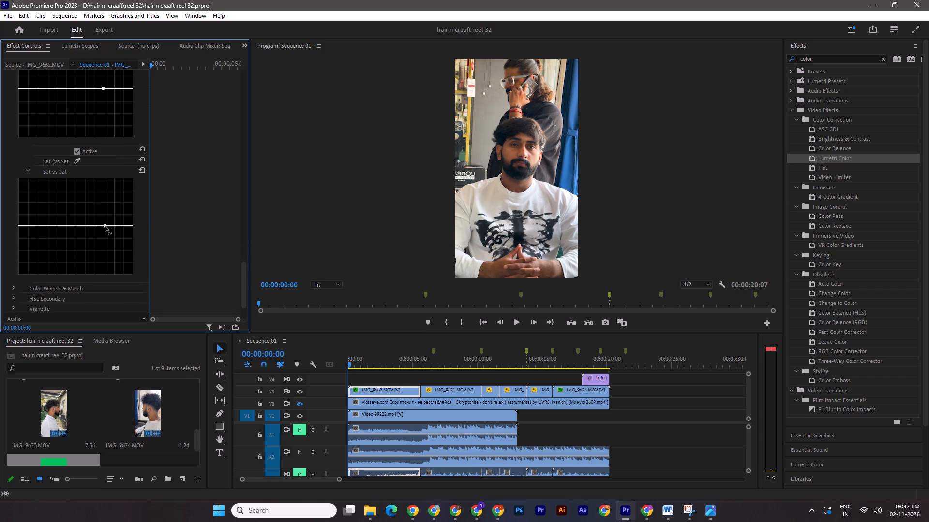
key(ctrl+z)
key(ctrl+shift+z)
key(ctrl+s)
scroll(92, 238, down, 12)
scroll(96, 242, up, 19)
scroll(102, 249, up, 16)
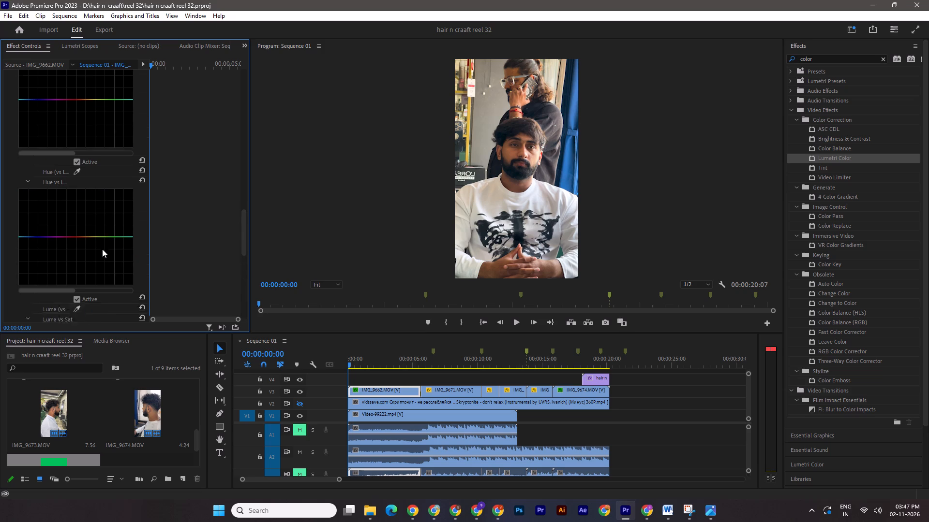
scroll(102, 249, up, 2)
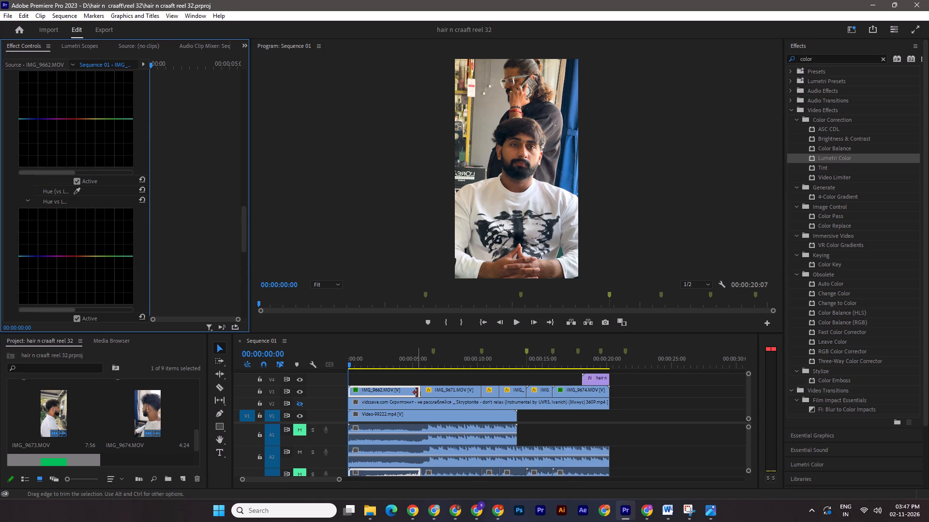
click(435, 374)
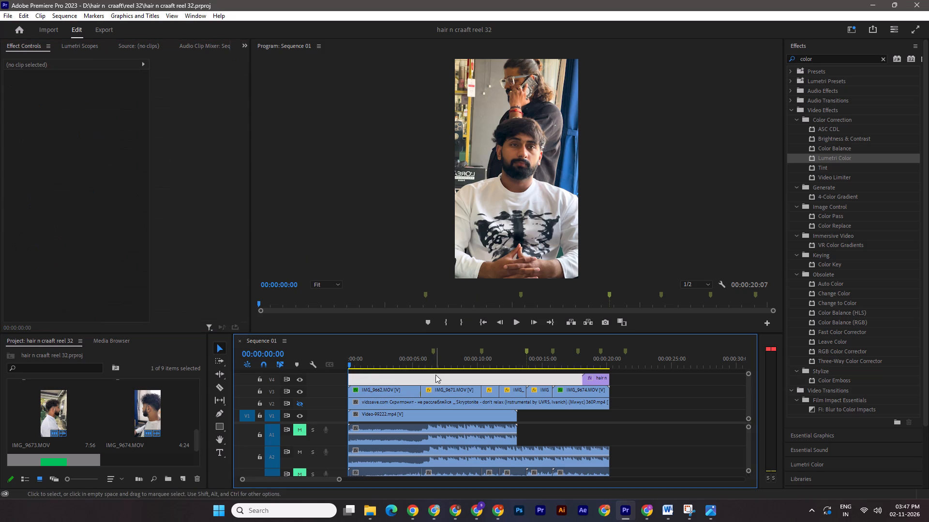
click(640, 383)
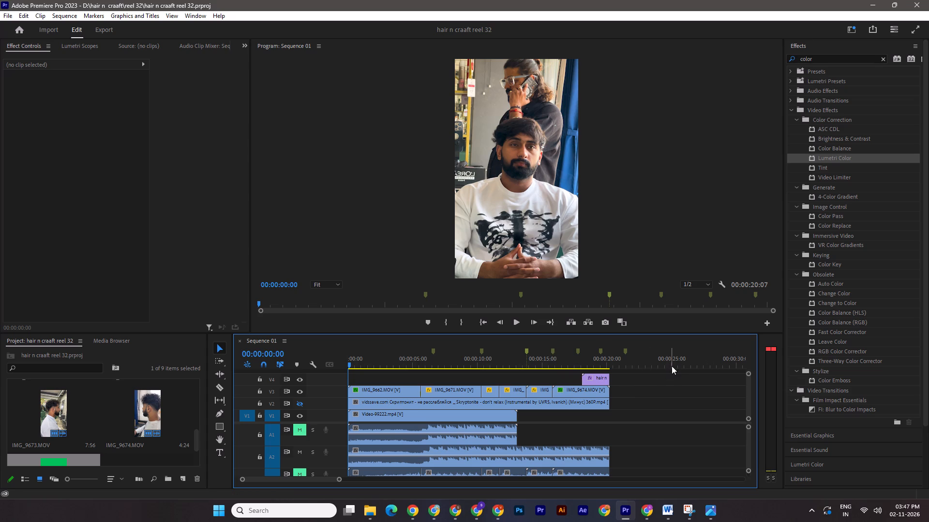
Scrub through the sequence to review the graded opening clip, its blurry transition into the second clip, and the sequence end.
click(433, 356)
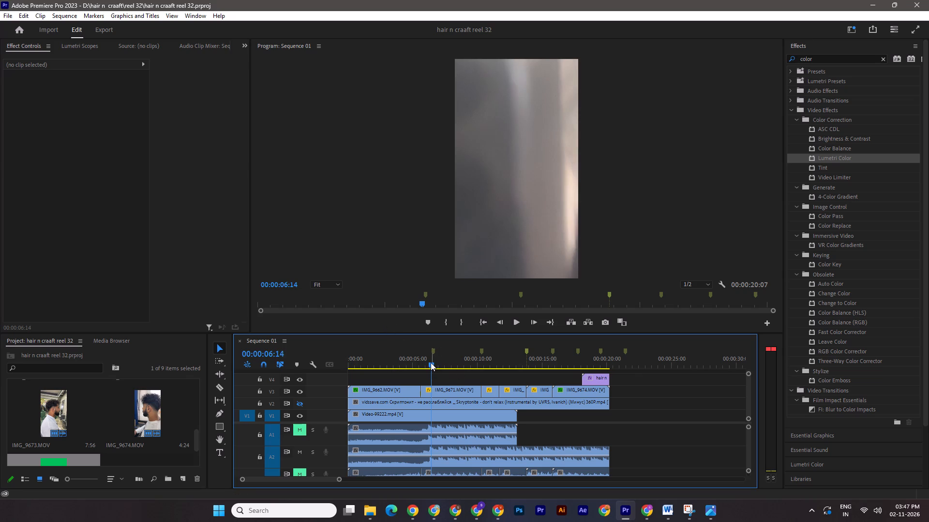
drag(431, 362, 432, 363)
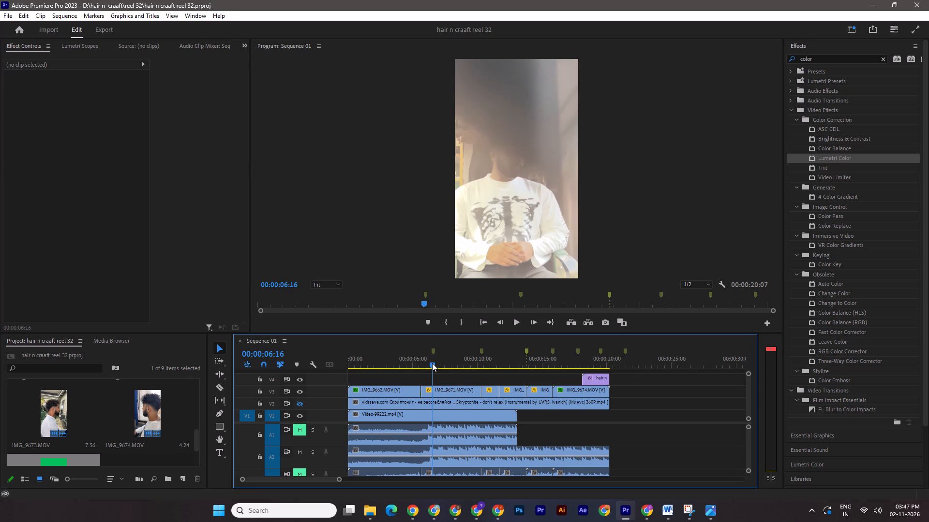
drag(432, 363, 423, 362)
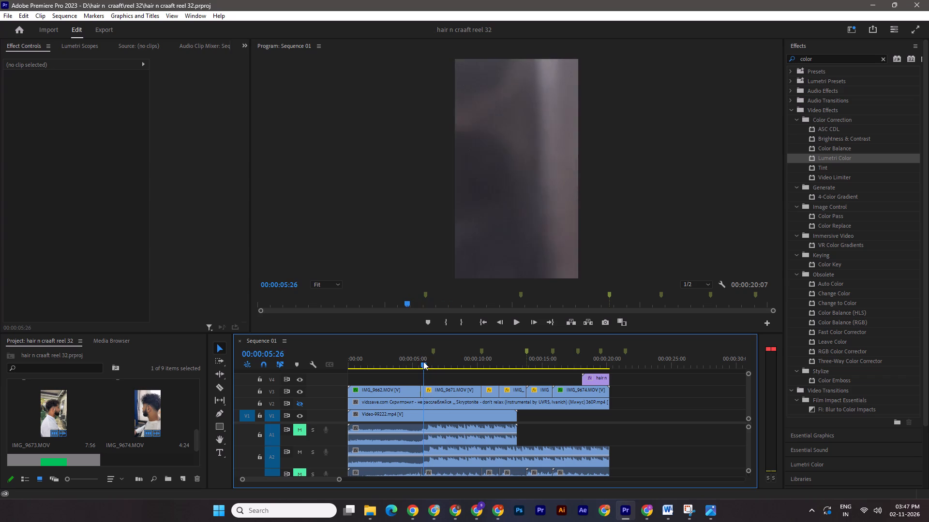
drag(423, 362, 420, 361)
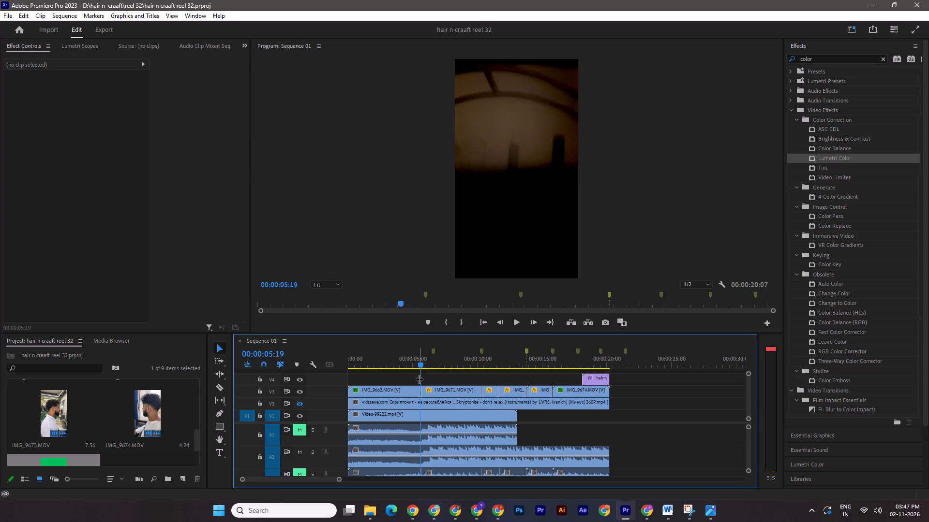
click(374, 356)
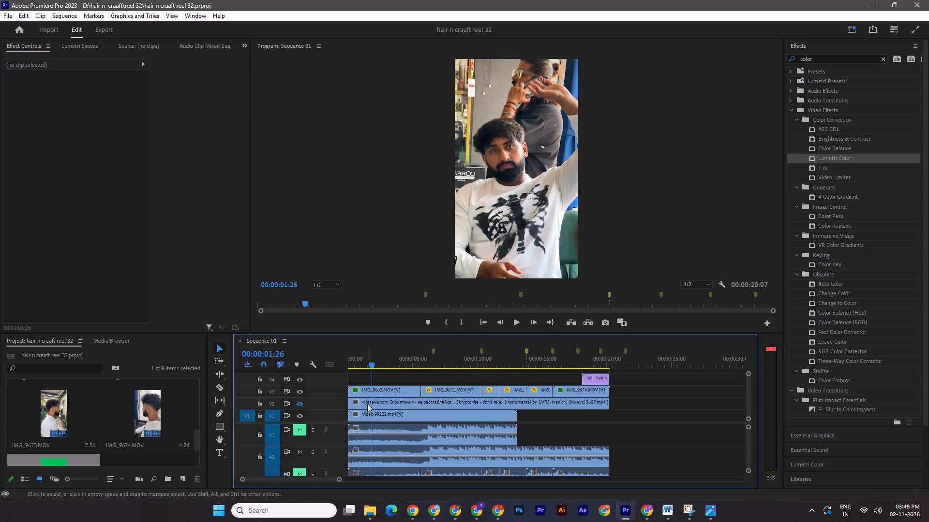
drag(371, 362, 348, 357)
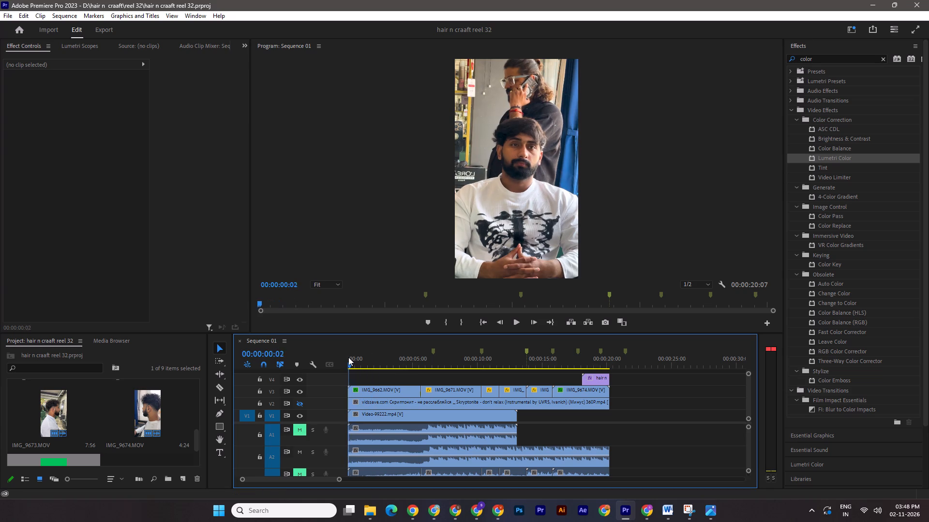
drag(348, 357, 349, 357)
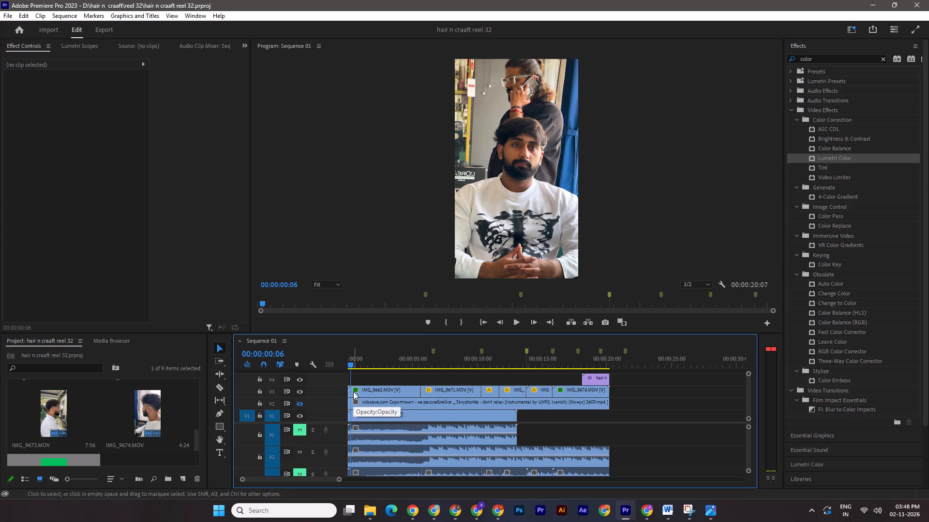
click(619, 367)
drag(618, 363, 626, 363)
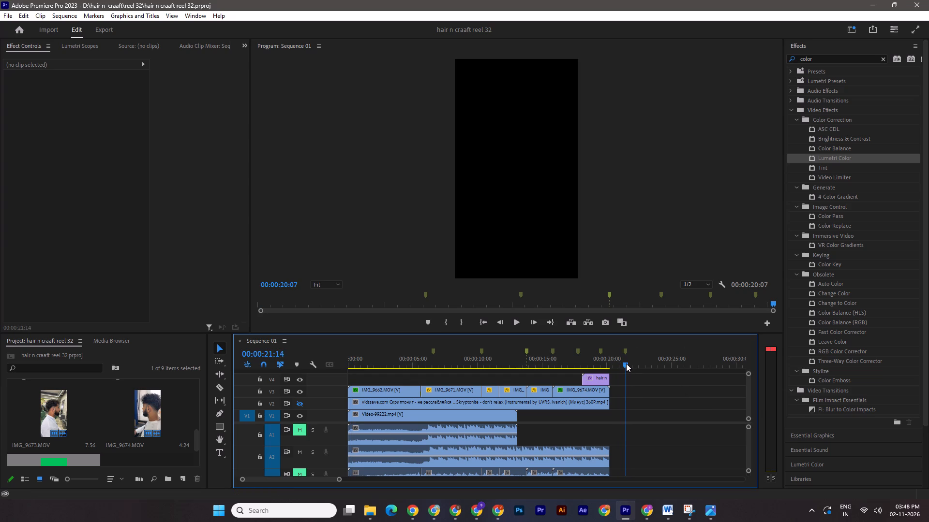
drag(626, 363, 341, 391)
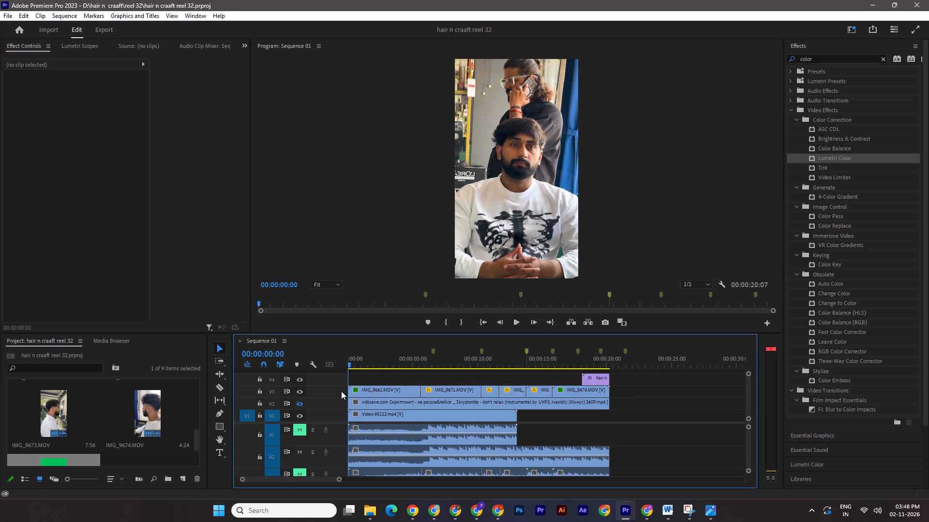
On the IMG_9662 clip, shift the yellow Hue vs Sat point slightly toward orange and lower, compare before and after, and save the project.
drag(351, 363, 388, 367)
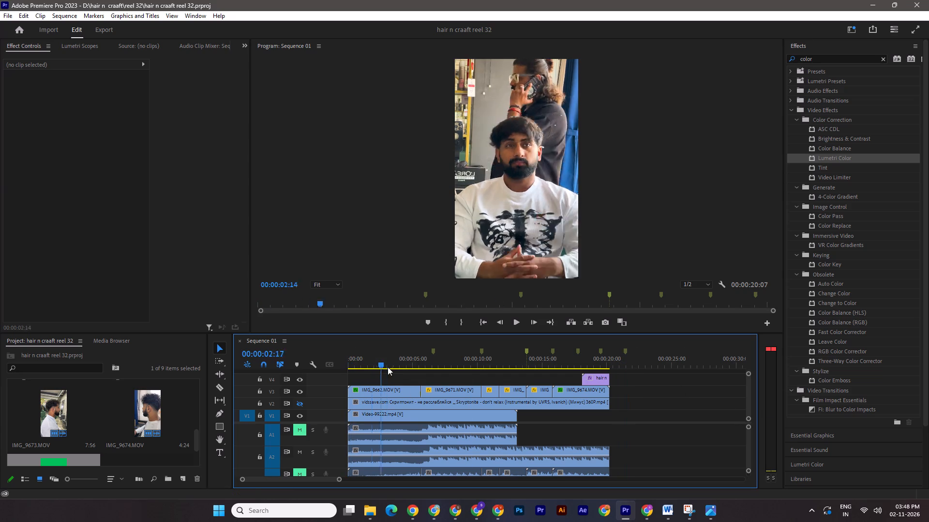
drag(388, 367, 407, 371)
click(407, 391)
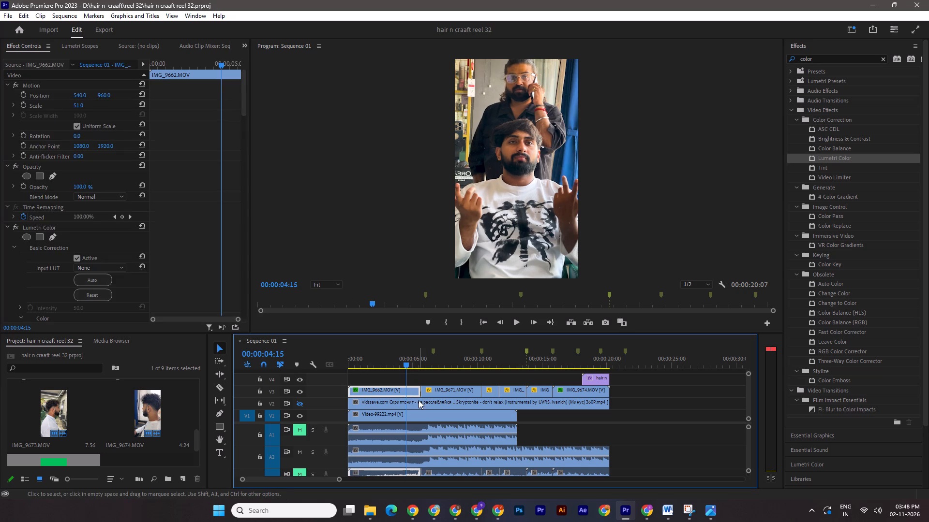
scroll(97, 215, down, 20)
scroll(97, 215, down, 6)
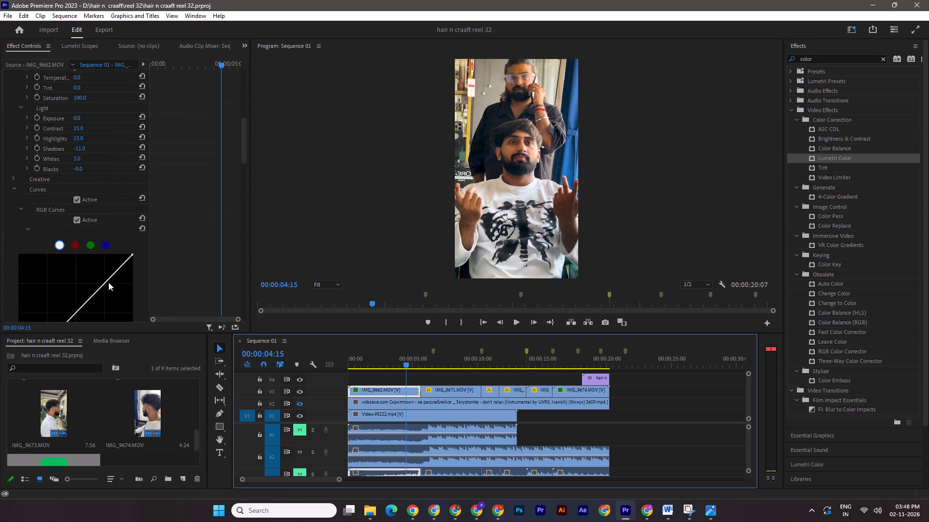
scroll(108, 282, down, 20)
scroll(108, 282, down, 3)
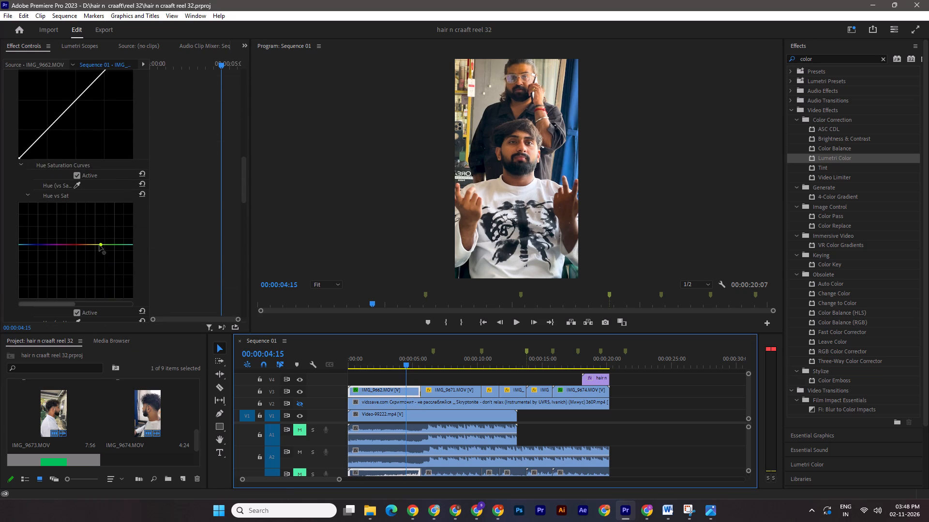
drag(101, 245, 94, 249)
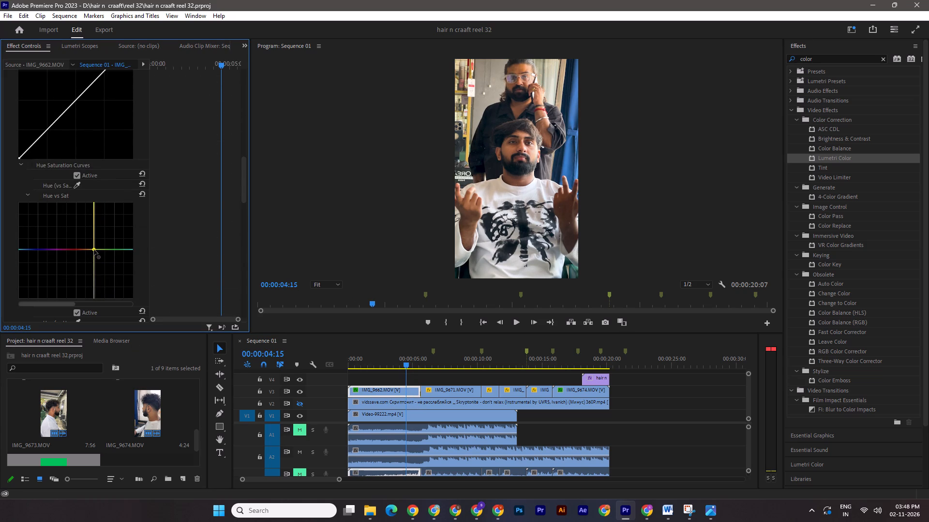
drag(94, 249, 95, 248)
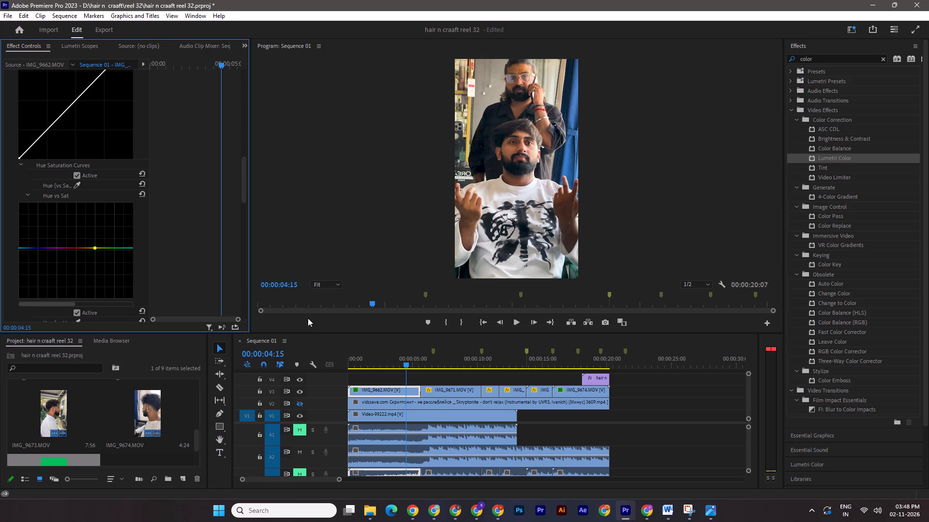
key(ctrl+z)
key(ctrl+shift+z)
key(ctrl+z)
key(ctrl+shift+z)
key(ctrl+s)
Copy the Lumetri Color effect from the IMG_9662 clip, paste it onto the IMG_9671 clip, and compare the graded result.
scroll(128, 261, up, 20)
scroll(128, 261, up, 2)
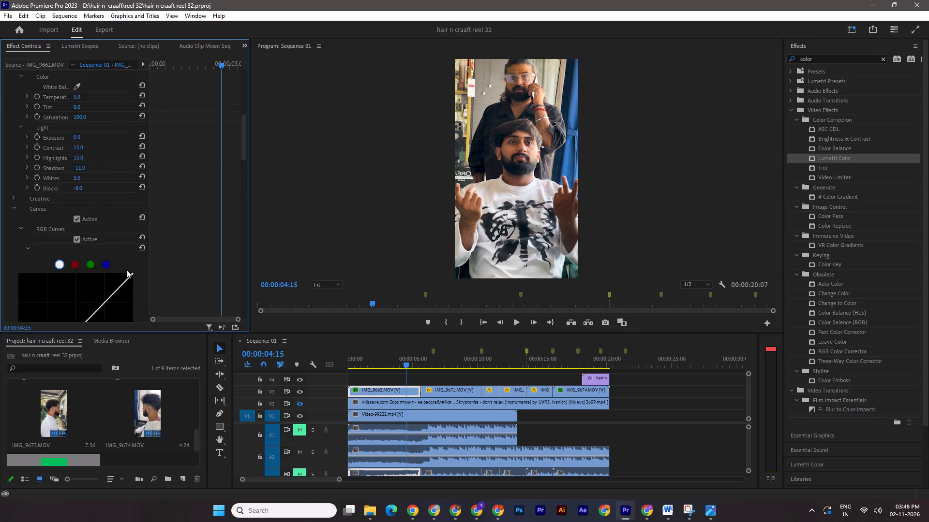
scroll(126, 270, up, 20)
scroll(126, 270, up, 3)
click(48, 189)
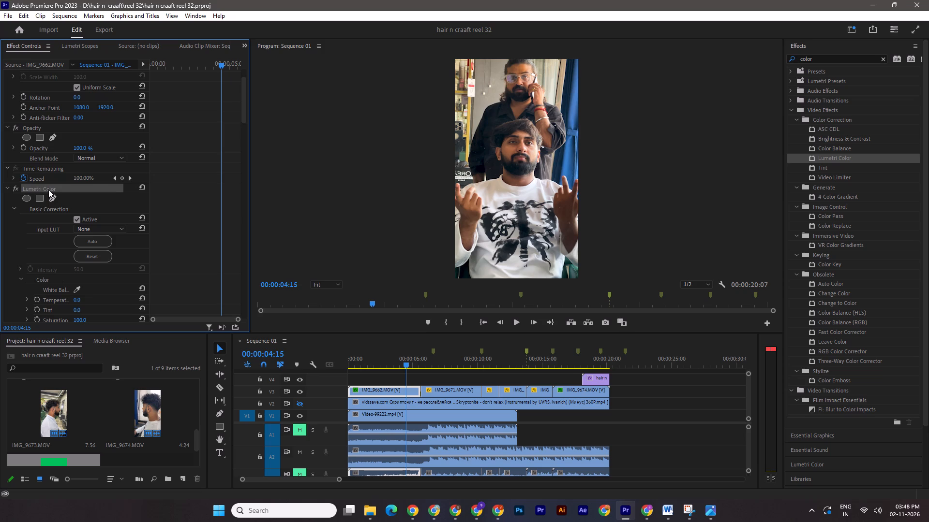
key(ctrl+c)
drag(406, 359, 429, 366)
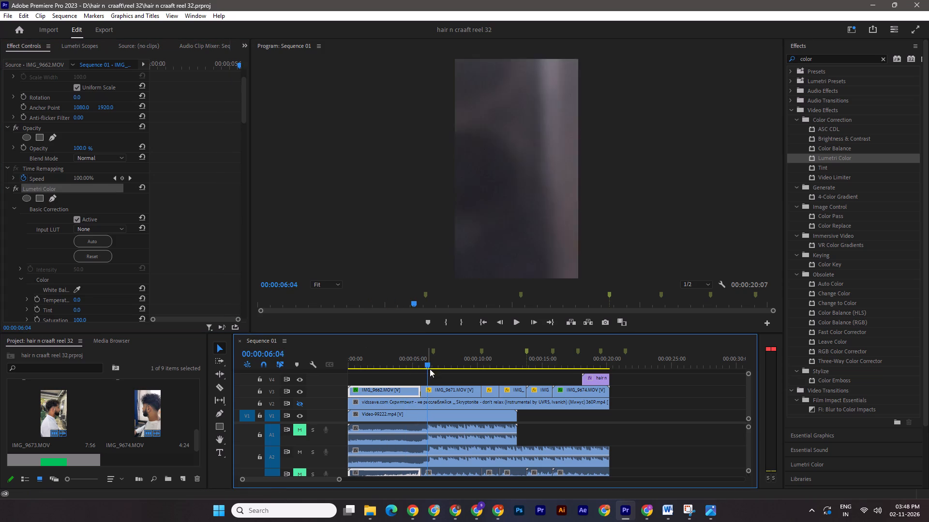
drag(429, 365, 456, 371)
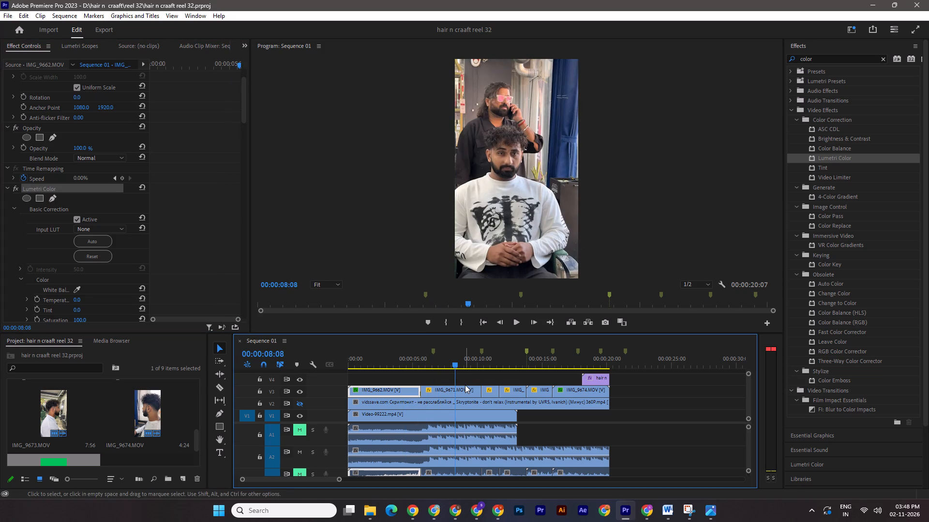
click(465, 385)
click(464, 390)
key(ctrl+v)
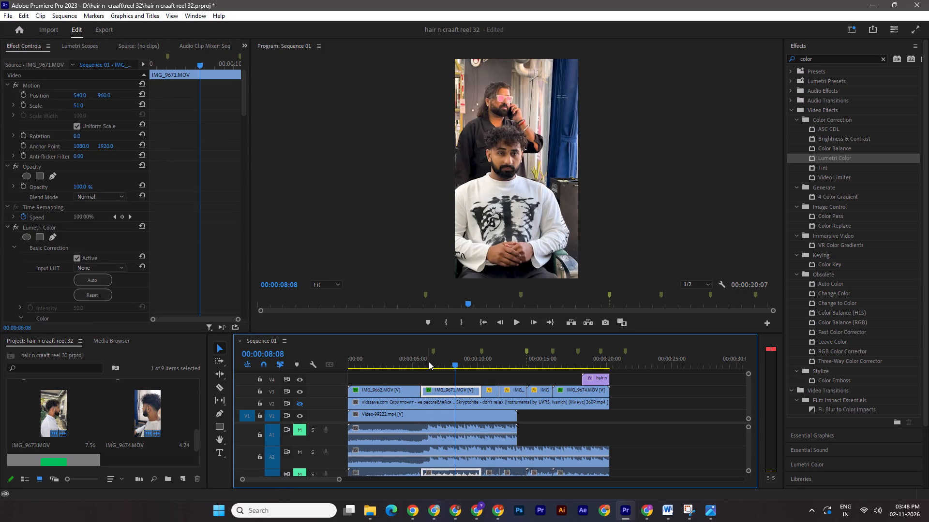
key(ctrl+z)
key(ctrl+shift+z)
drag(456, 364, 449, 365)
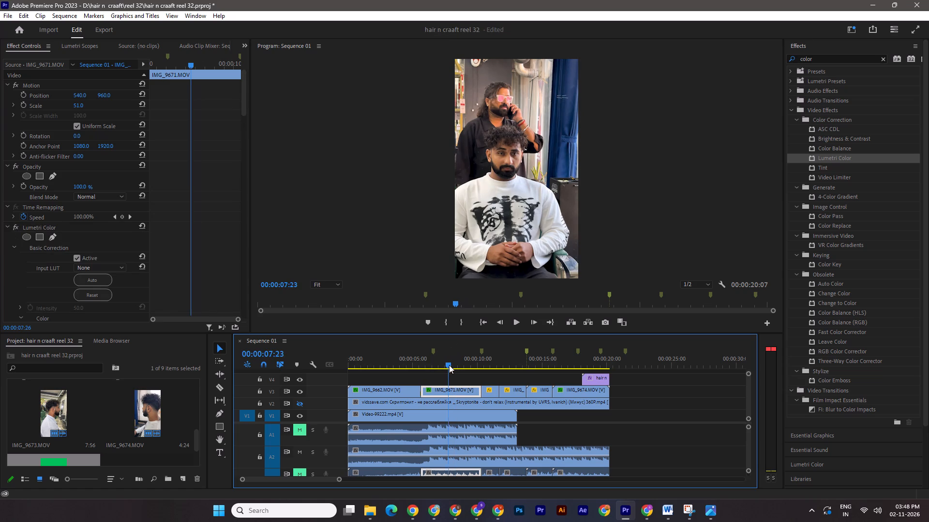
drag(449, 365, 435, 367)
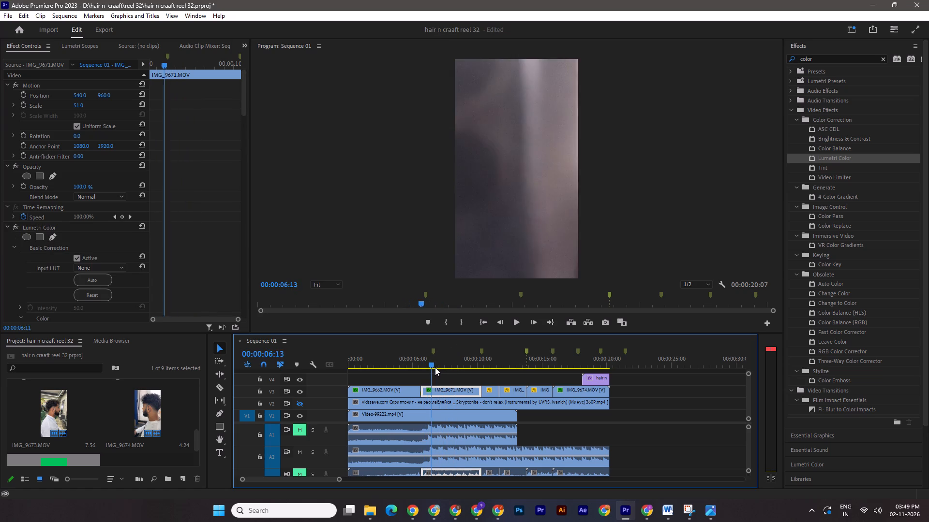
drag(435, 367, 473, 373)
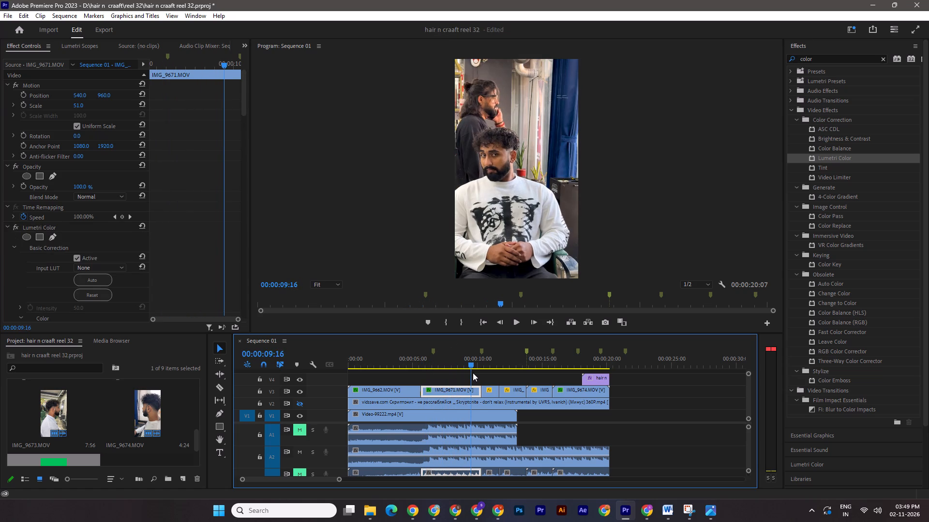
Paste the copied Lumetri Color effect onto both IMG_9672 clips.
drag(473, 373, 488, 374)
click(491, 391)
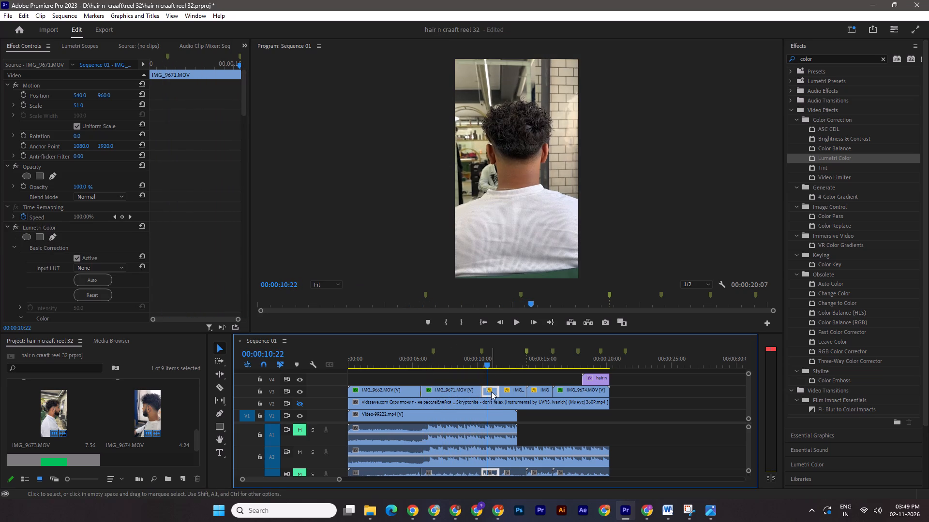
key(ctrl+v)
drag(486, 365, 484, 365)
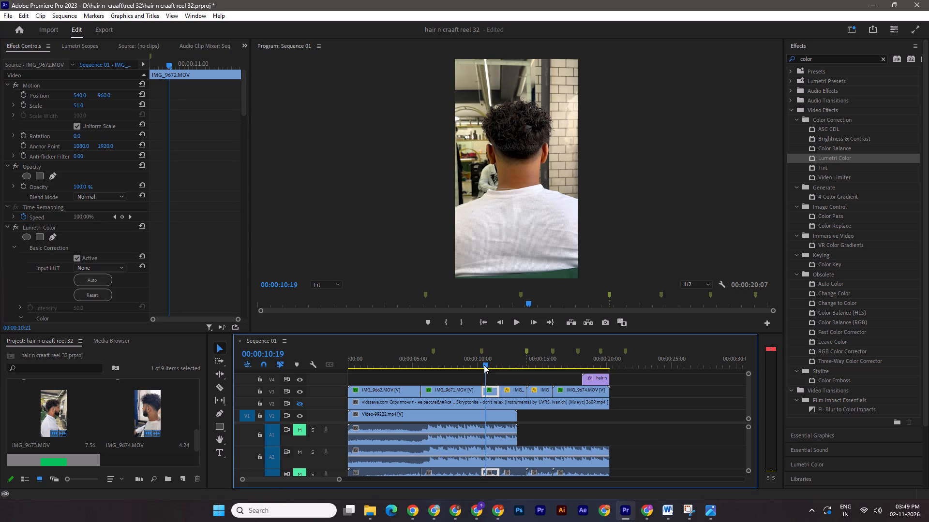
drag(484, 365, 506, 369)
click(518, 391)
key(ctrl+v)
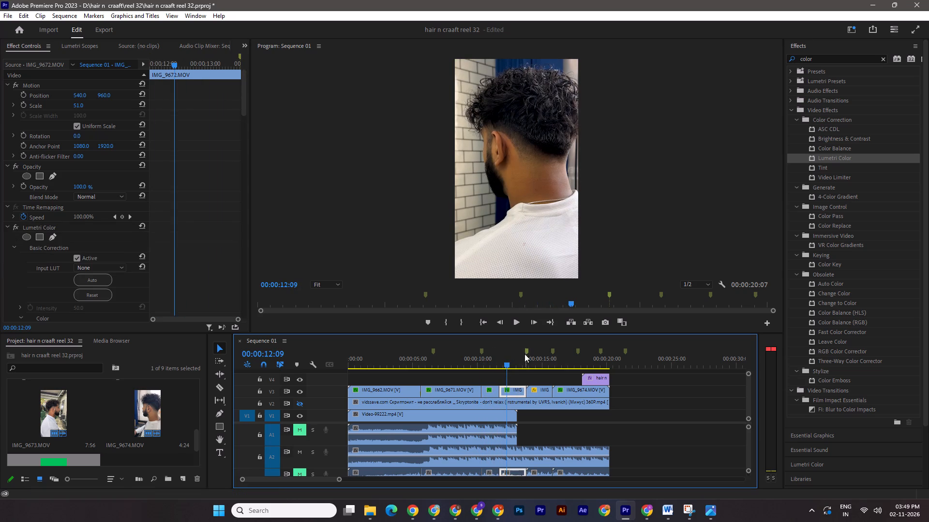
Paste the copied Lumetri Color effect onto the IMG_9673 clip and the final IMG_9674 clip.
drag(505, 364, 532, 369)
click(538, 389)
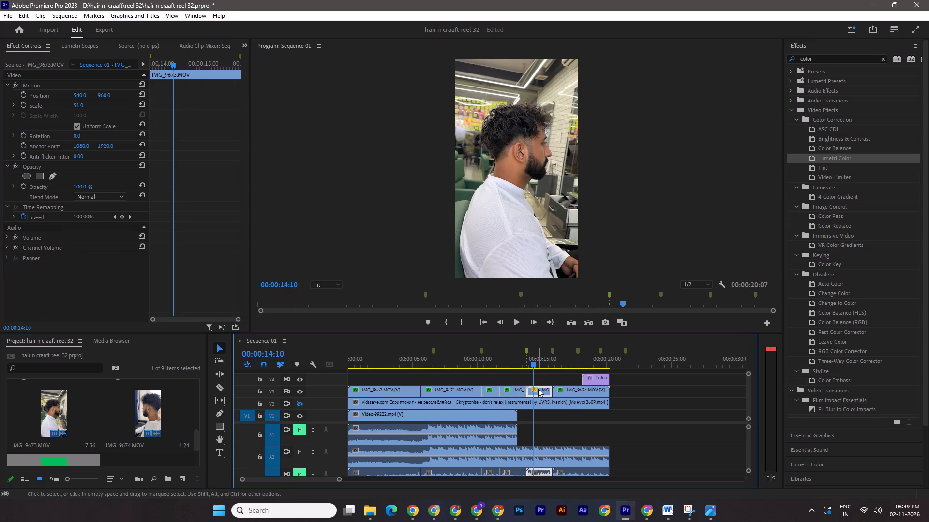
key(ctrl+v)
drag(532, 362, 548, 364)
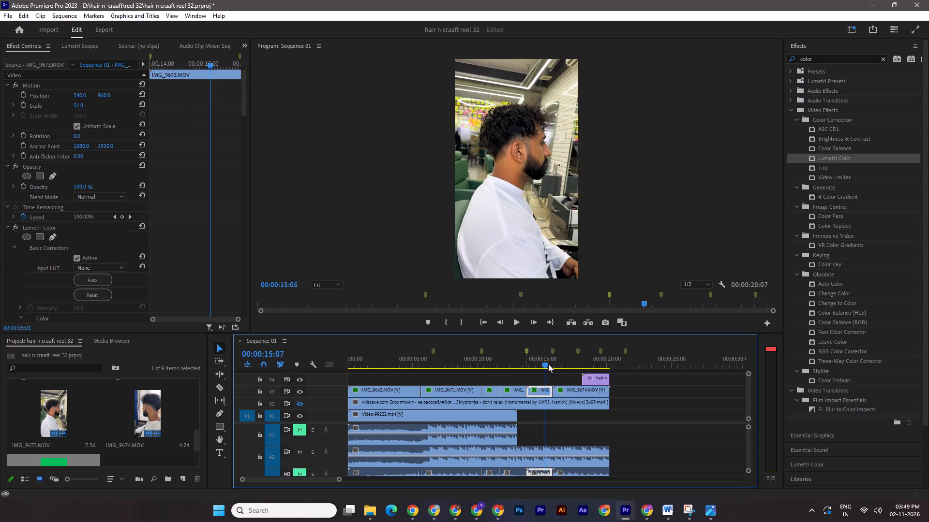
drag(548, 364, 563, 367)
click(569, 395)
key(ctrl+v)
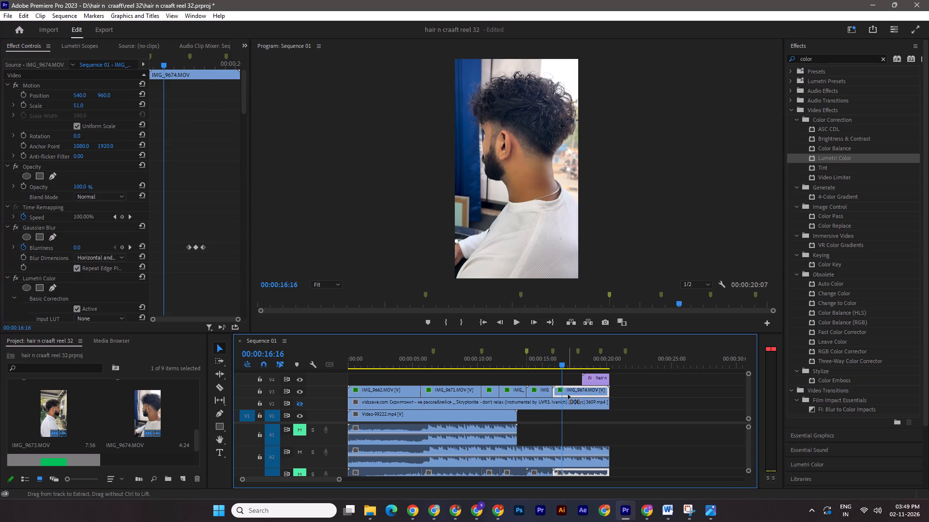
Save the graded project and scrub the sequence back to its start at 00:00:00:00.
key(ctrl+s)
drag(561, 365, 473, 361)
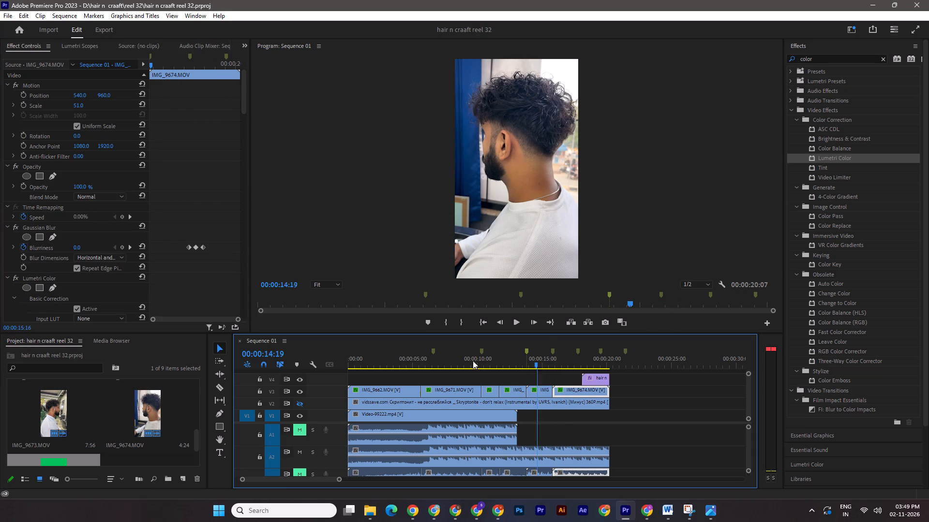
drag(473, 361, 282, 381)
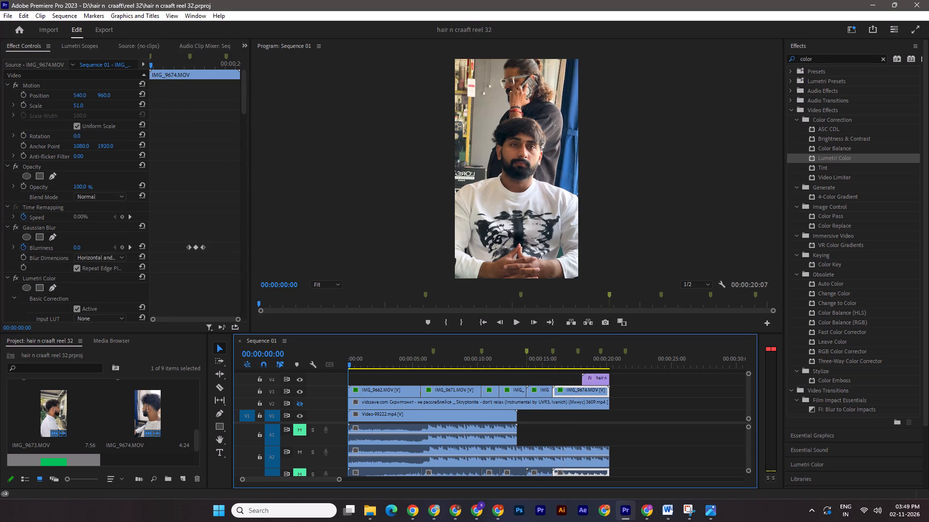
key(ctrl+s)
drag(350, 365, 344, 369)
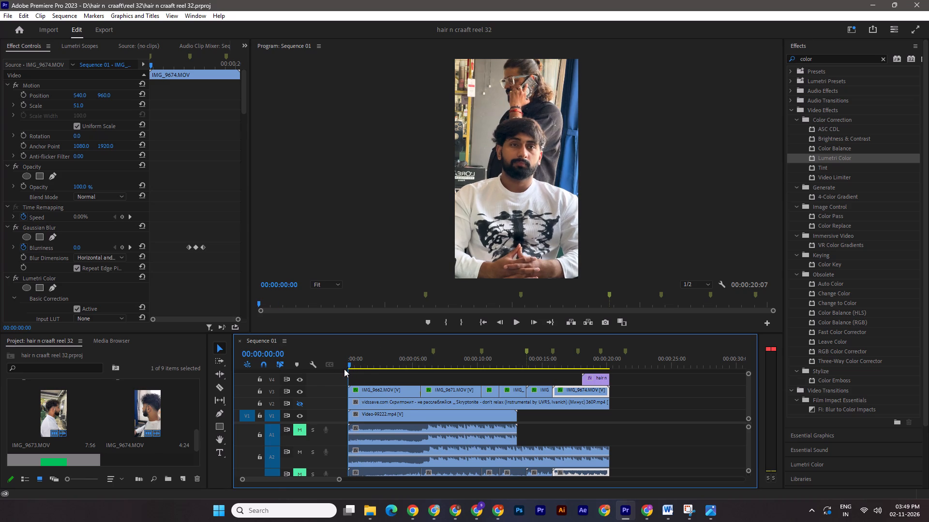
drag(344, 369, 344, 369)
key(ctrl+s)
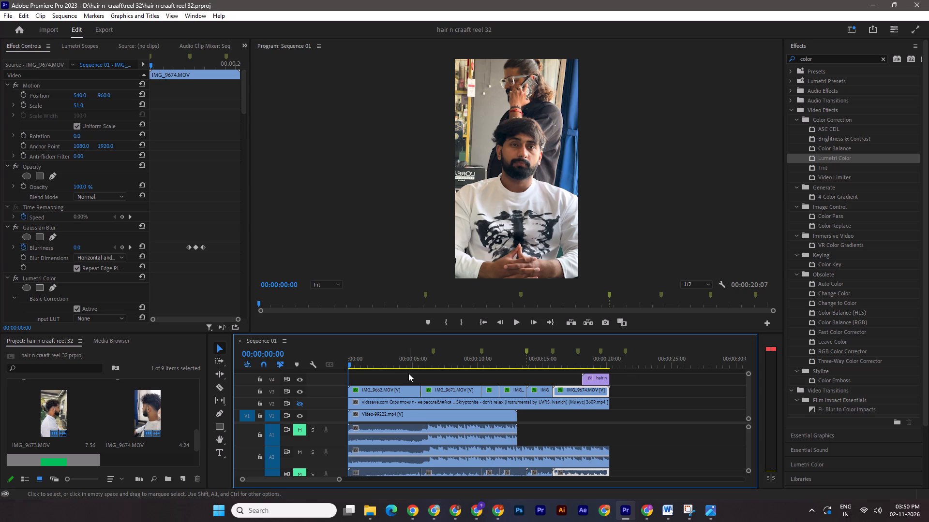
key(ctrl+s)
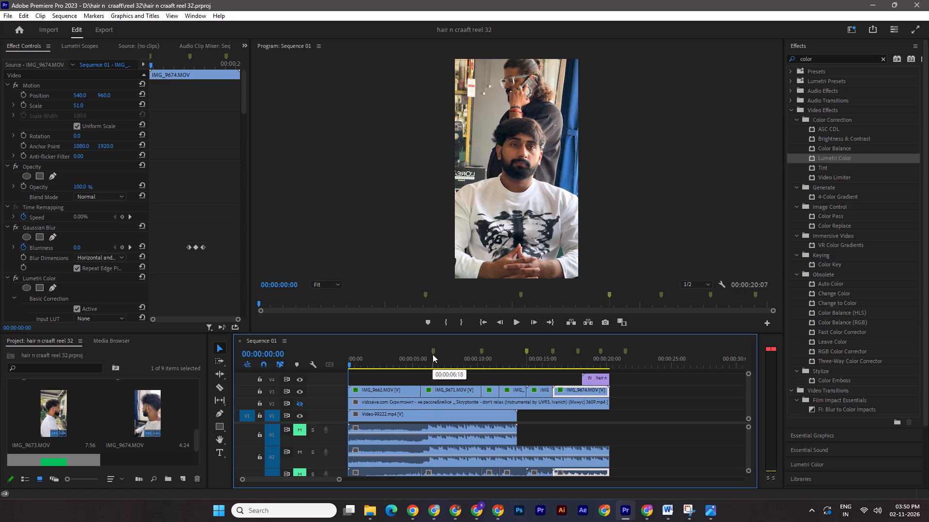
Go to the sequence's first marker at 00:00:06:18 to examine the frame on the IMG_9671 clip.
click(433, 354)
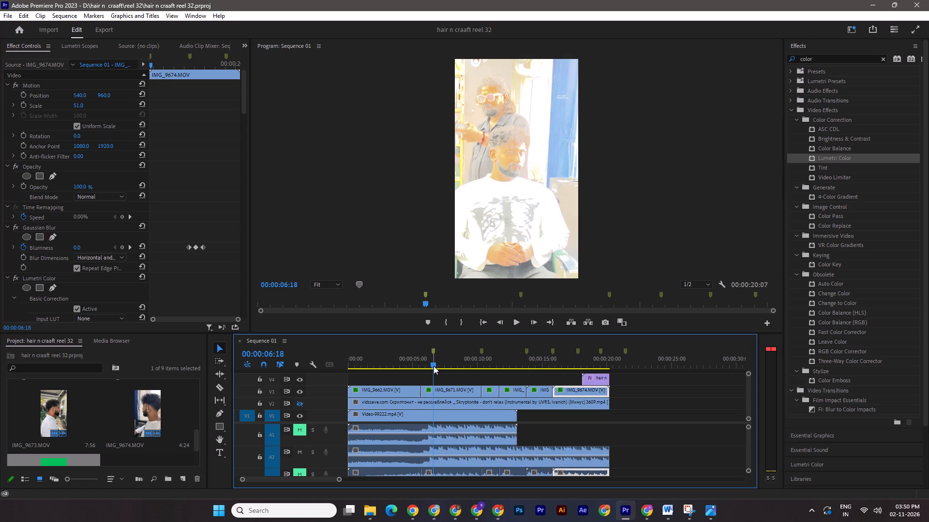
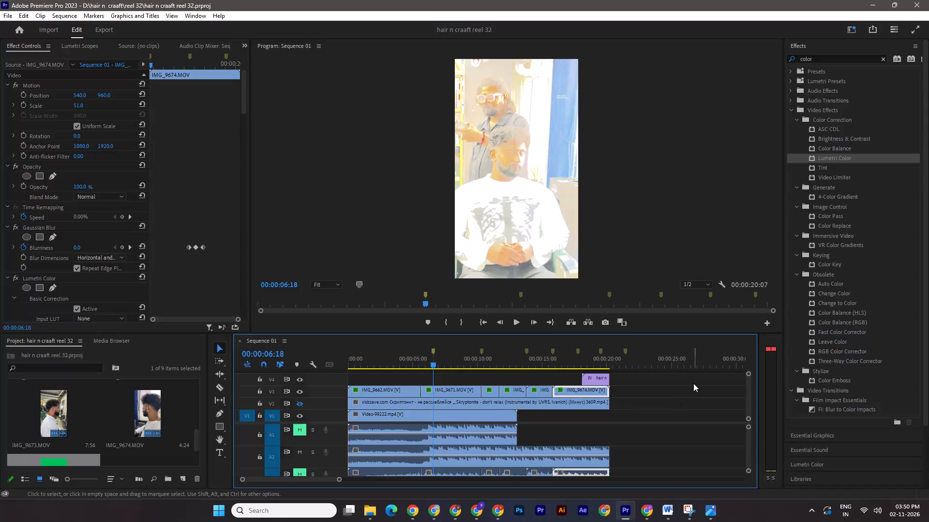
Search Windows for "ku" and launch the Kuro app.
click(284, 516)
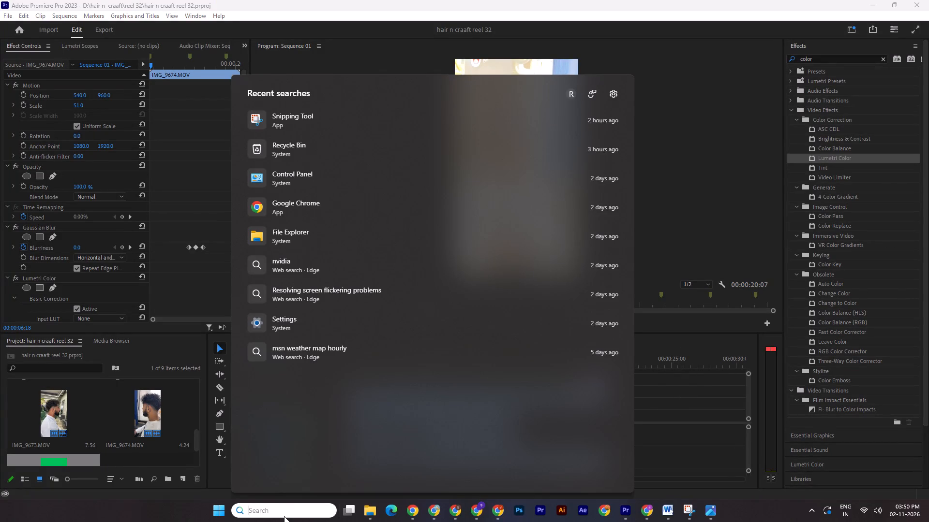
text(ku)
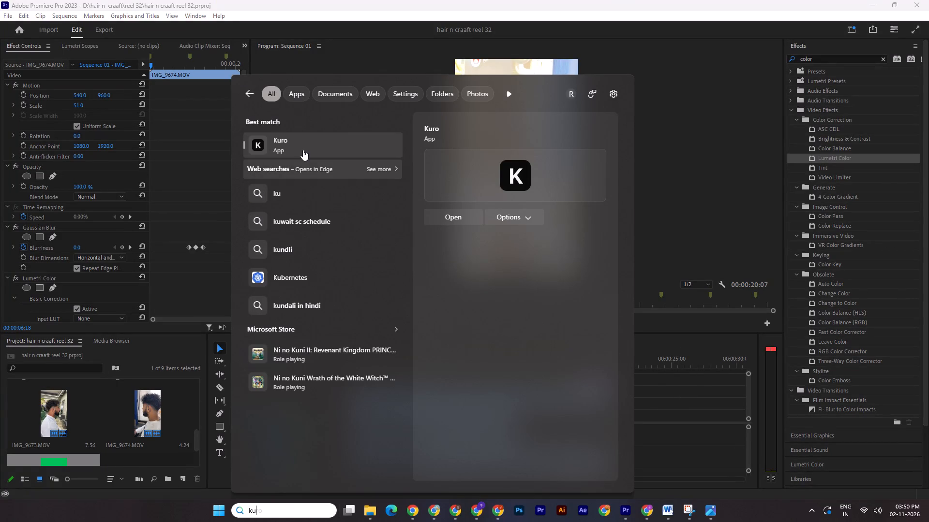
click(303, 150)
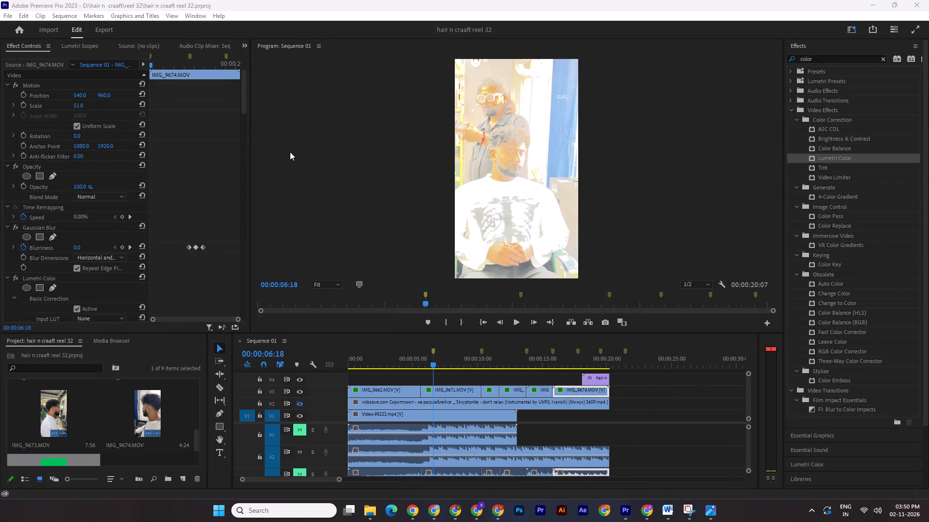
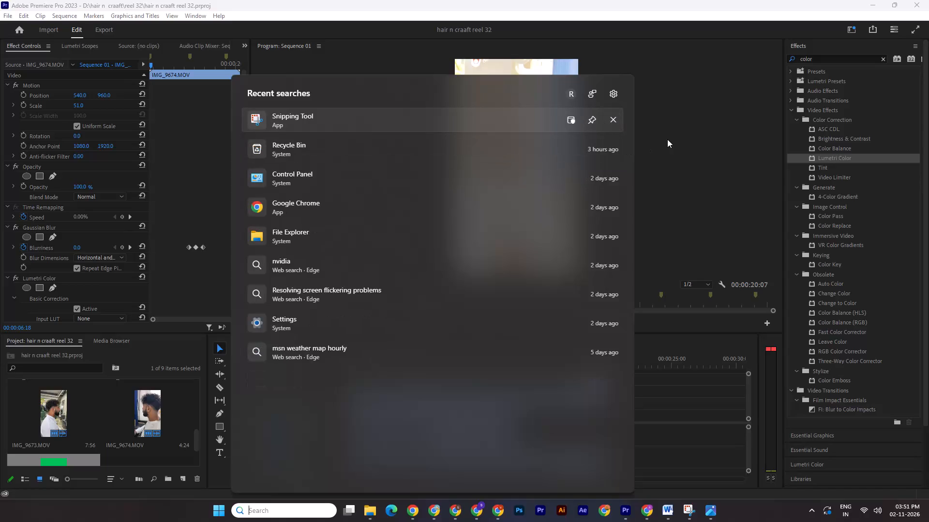
Dismiss the Windows search and examine the transition from the opening clip to IMG_9671 around the first beat marker at 00:00:06:18.
click(677, 160)
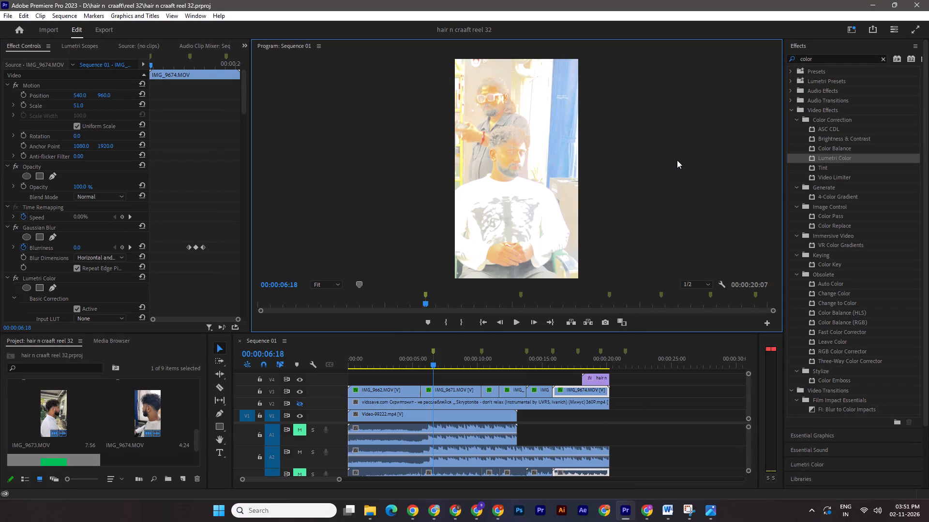
drag(433, 366, 346, 364)
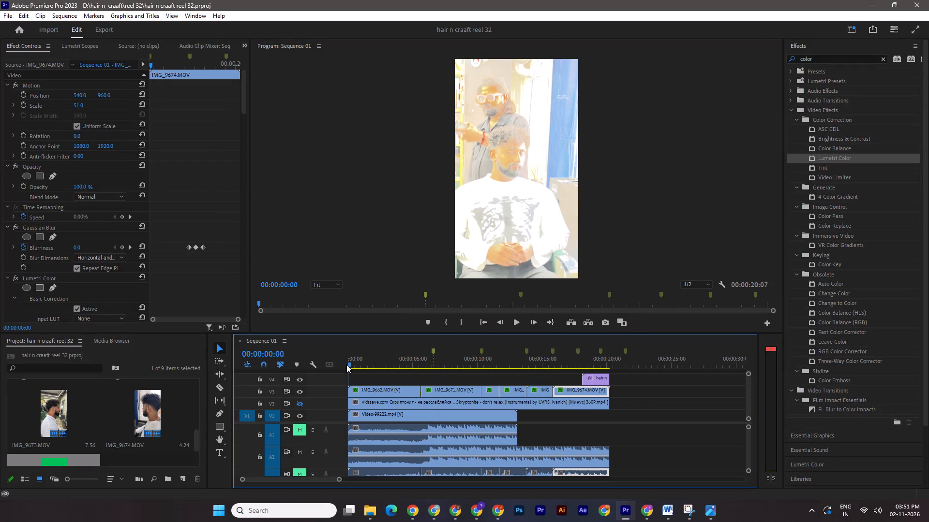
drag(346, 364, 421, 367)
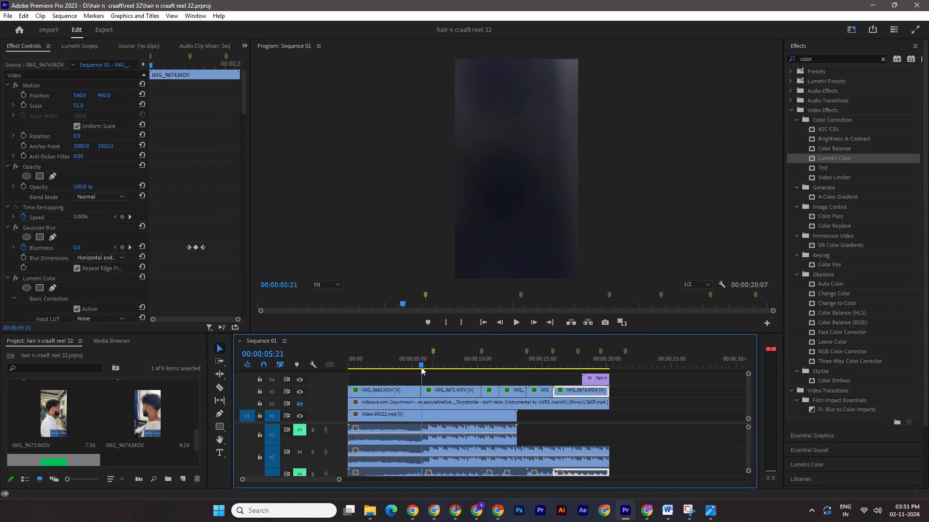
drag(421, 367, 431, 369)
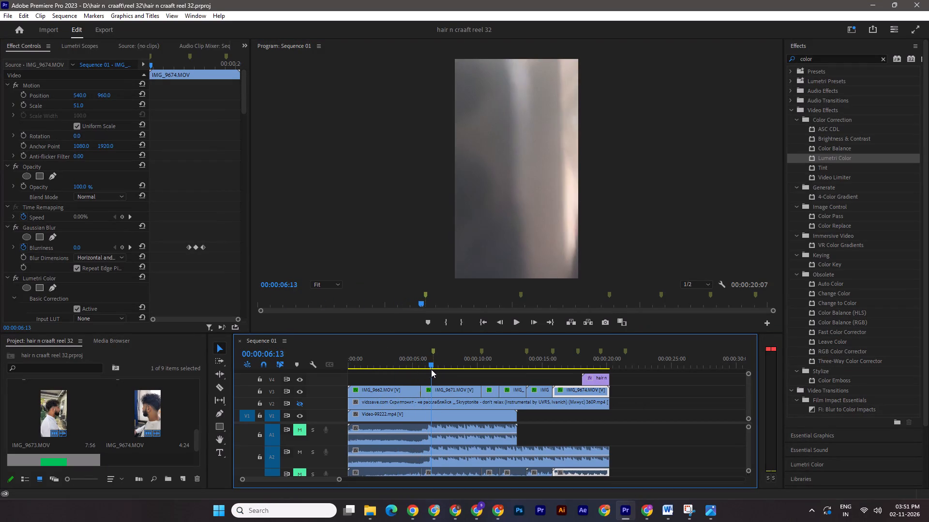
drag(431, 369, 432, 370)
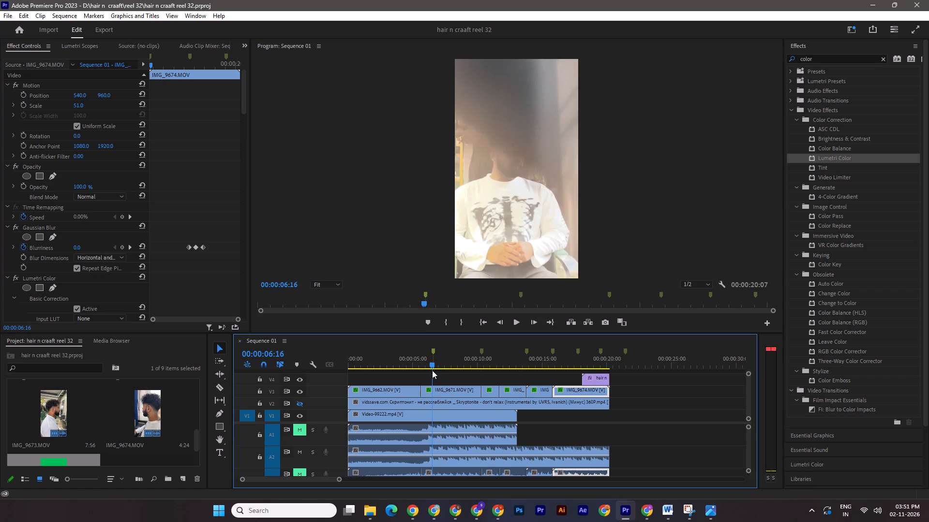
drag(432, 370, 433, 371)
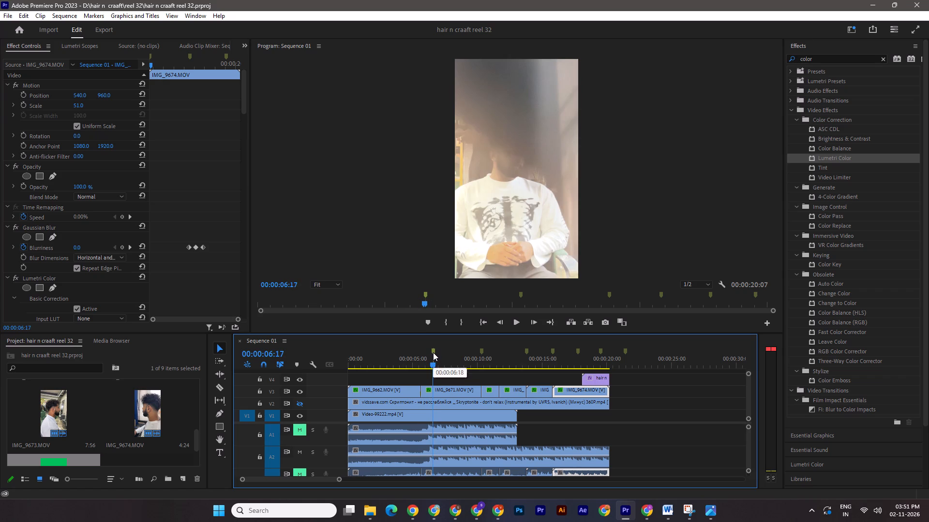
click(433, 352)
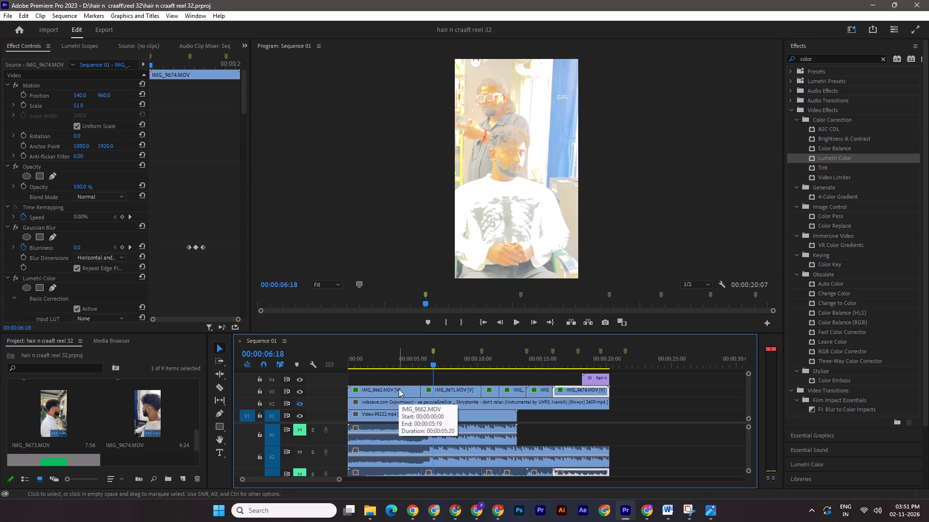
click(433, 360)
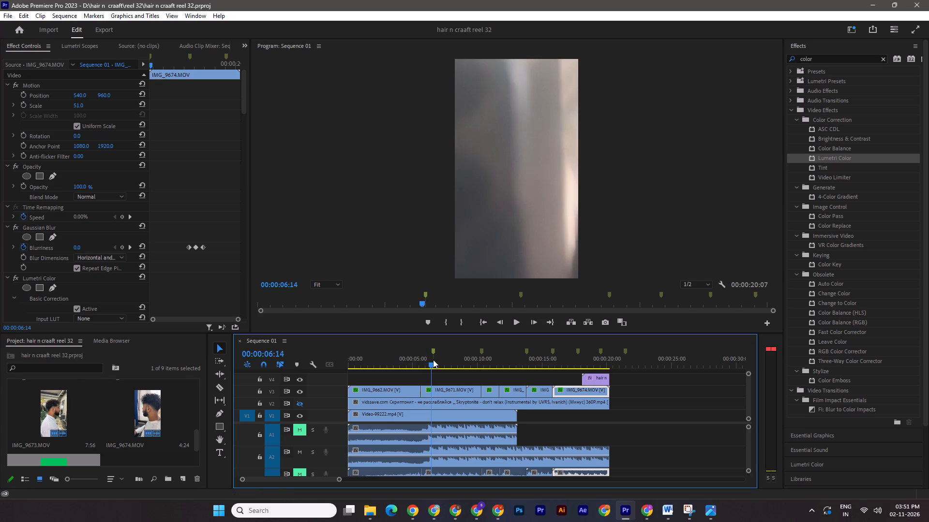
click(431, 364)
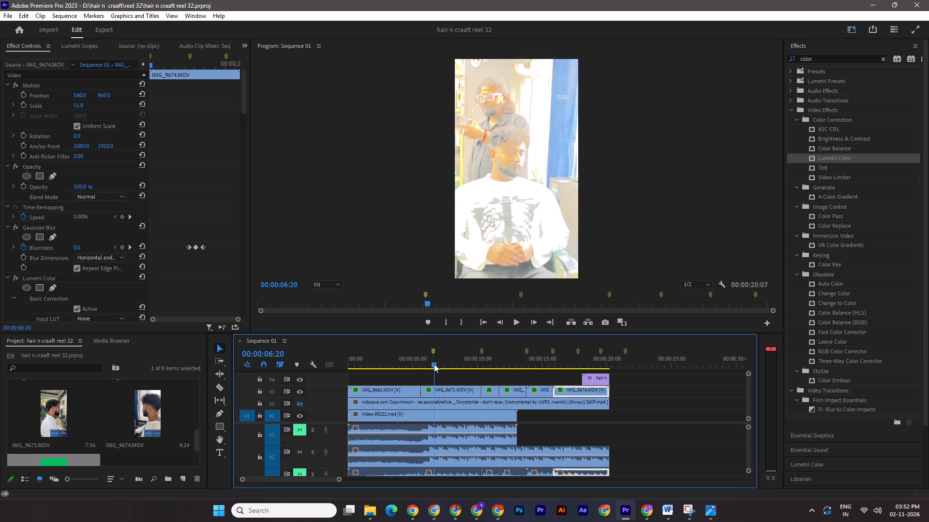
click(433, 351)
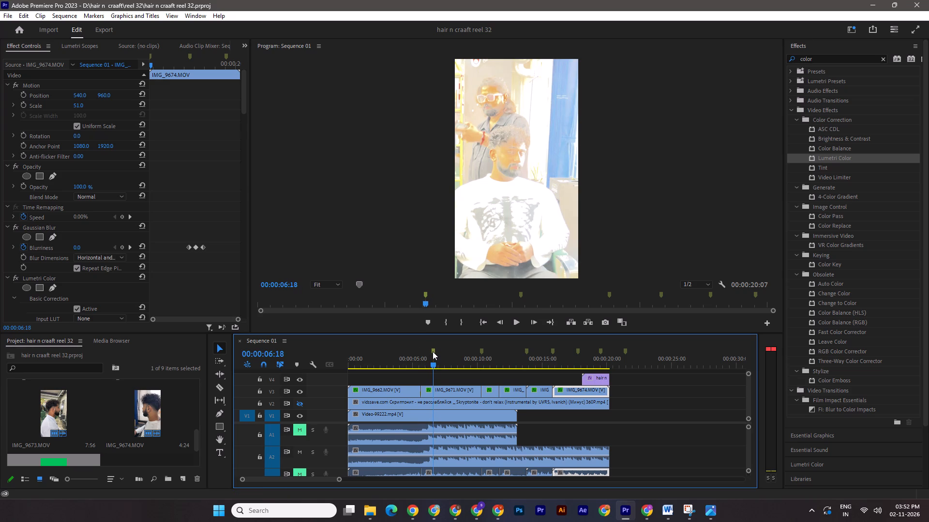
Review the reel's cuts from the opening clip past the second beat marker to the side-profile shot, and return the playhead to 00:00:00:00.
click(360, 368)
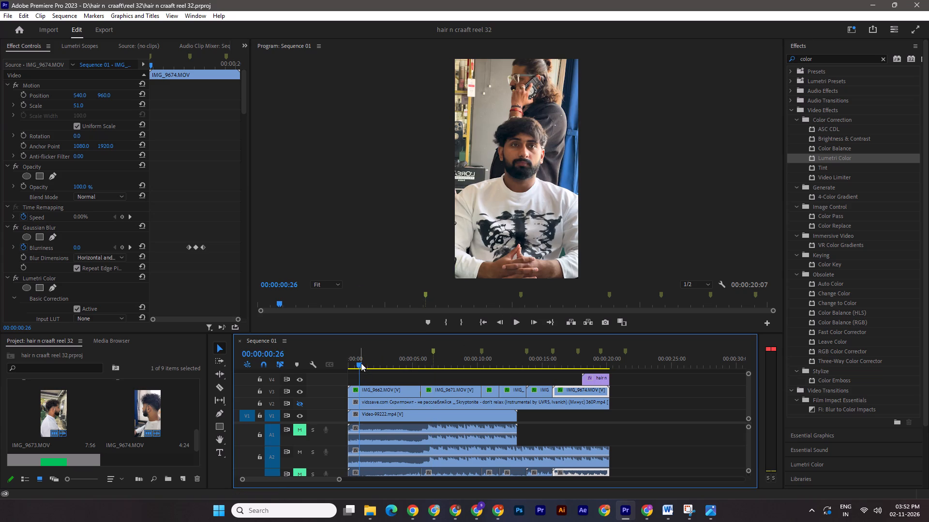
drag(363, 363, 442, 372)
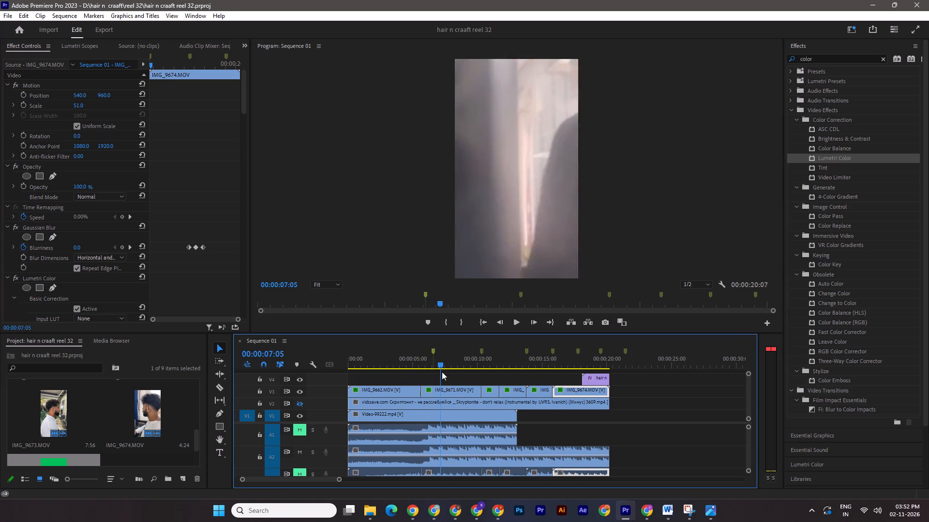
drag(442, 372, 479, 375)
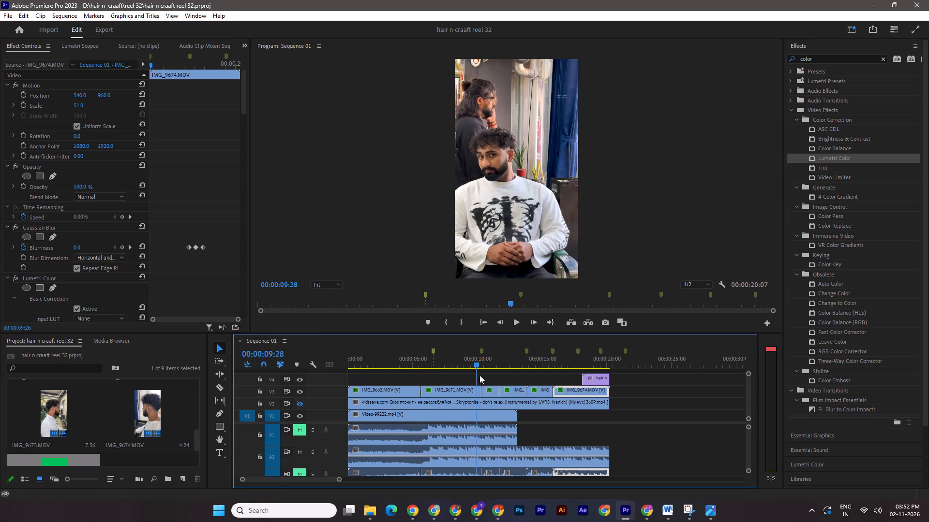
drag(479, 375, 483, 375)
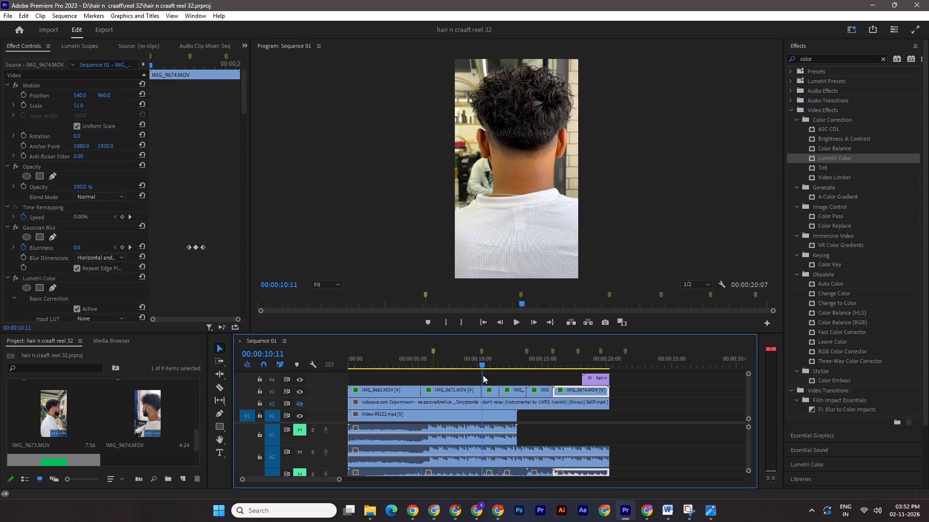
drag(483, 375, 482, 375)
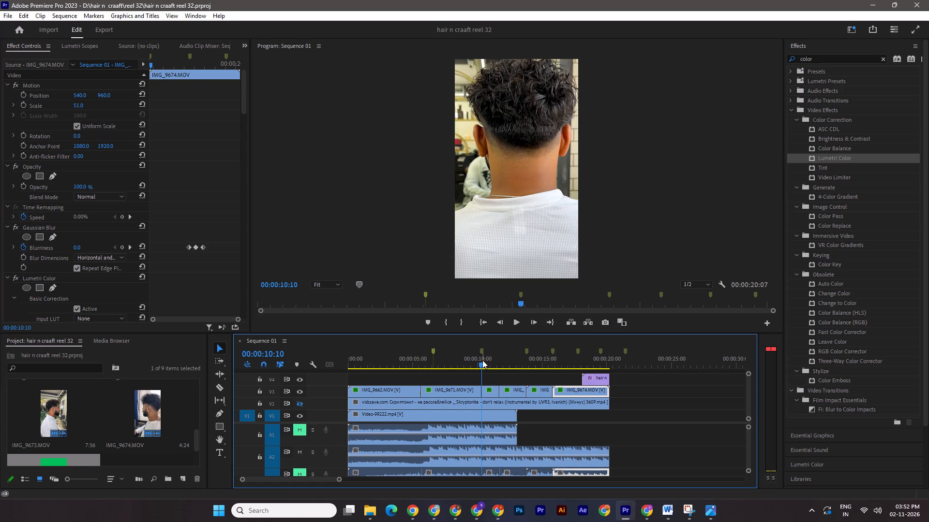
click(403, 362)
drag(404, 364, 420, 369)
click(458, 362)
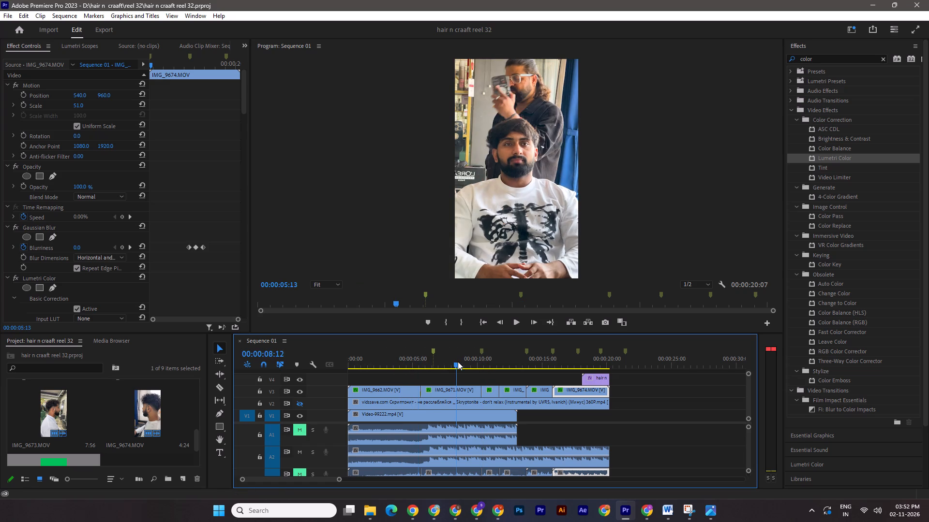
click(455, 365)
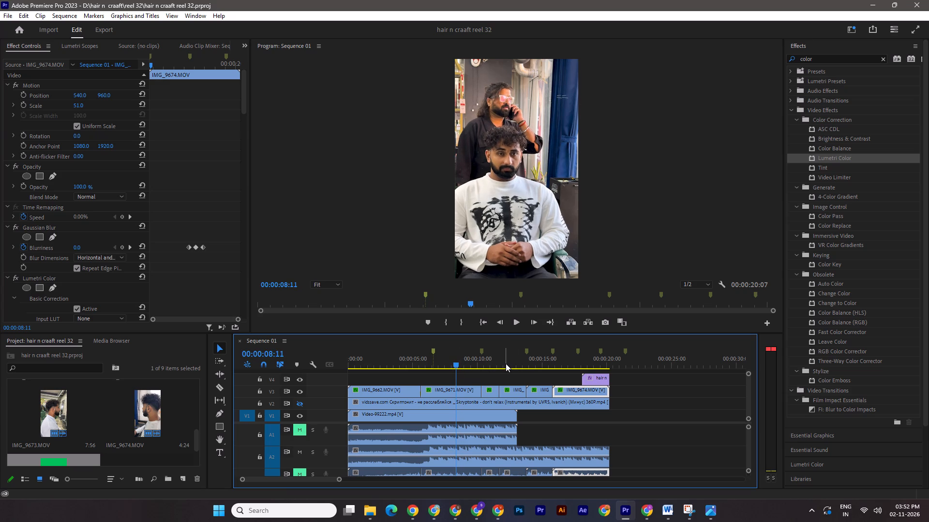
drag(457, 362, 481, 362)
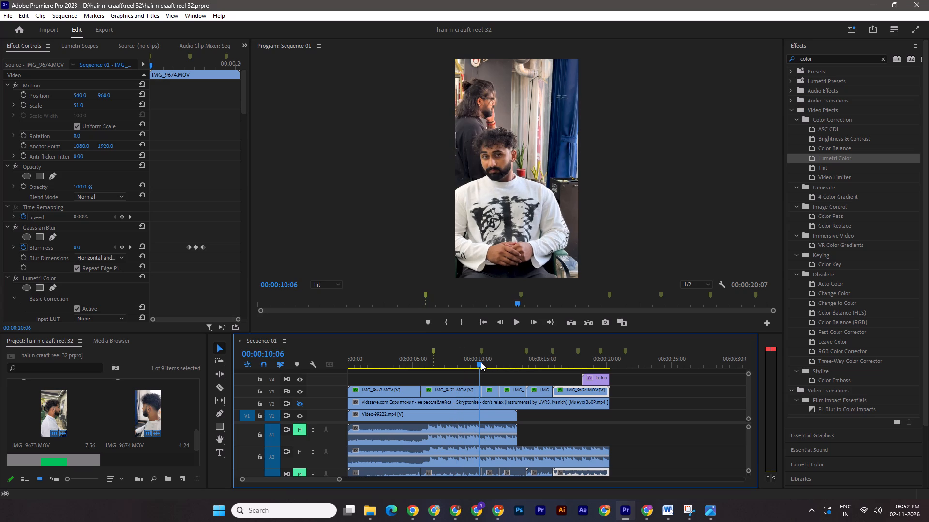
drag(481, 362, 482, 363)
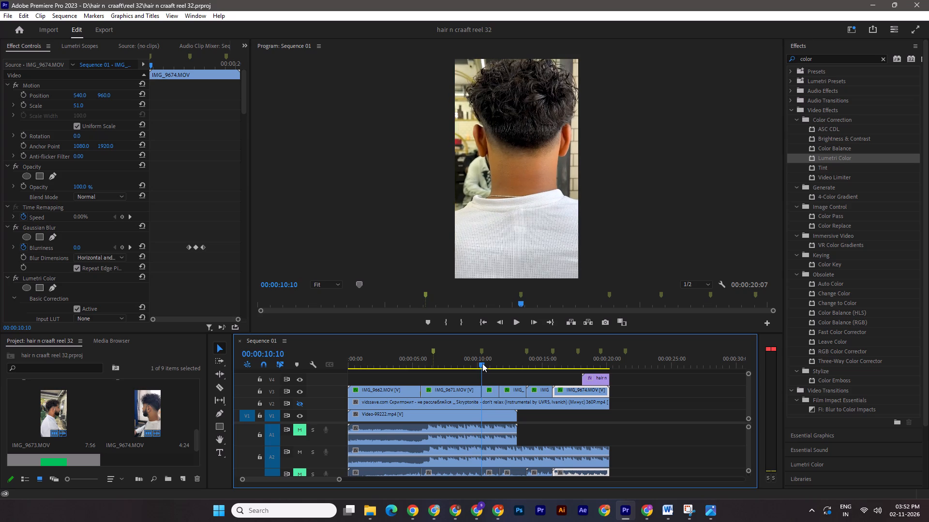
drag(482, 363, 499, 367)
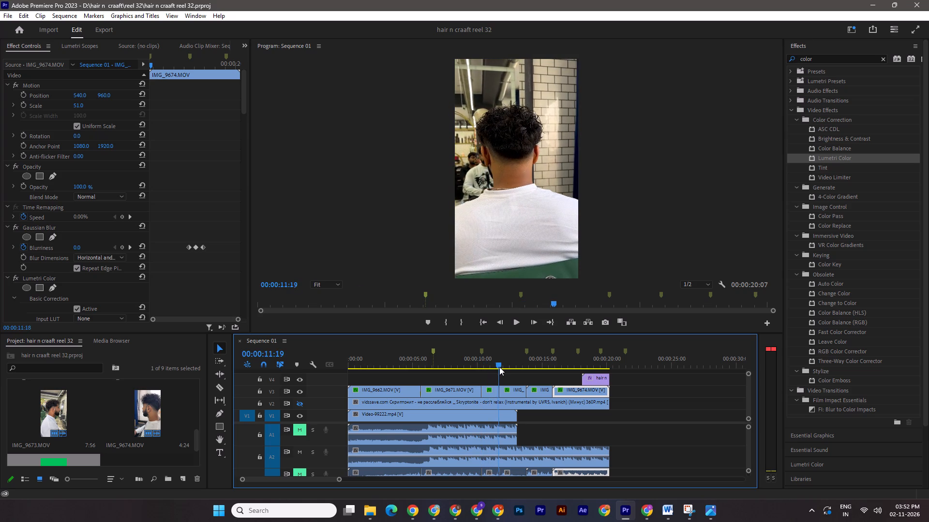
drag(499, 367, 542, 370)
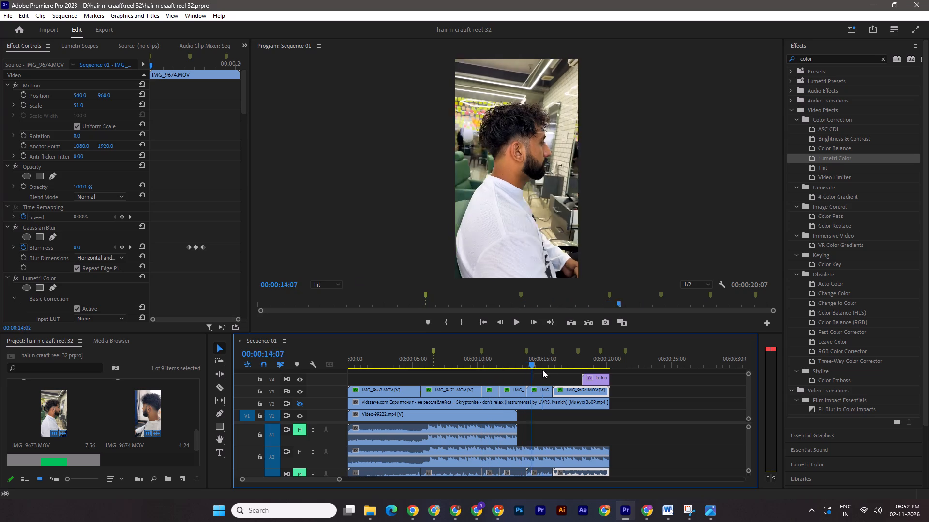
drag(542, 370, 377, 363)
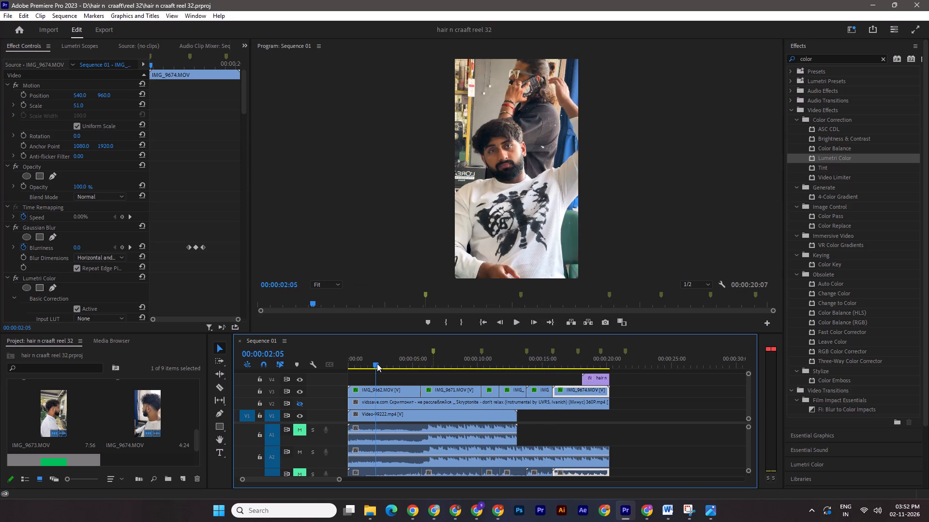
drag(377, 363, 340, 367)
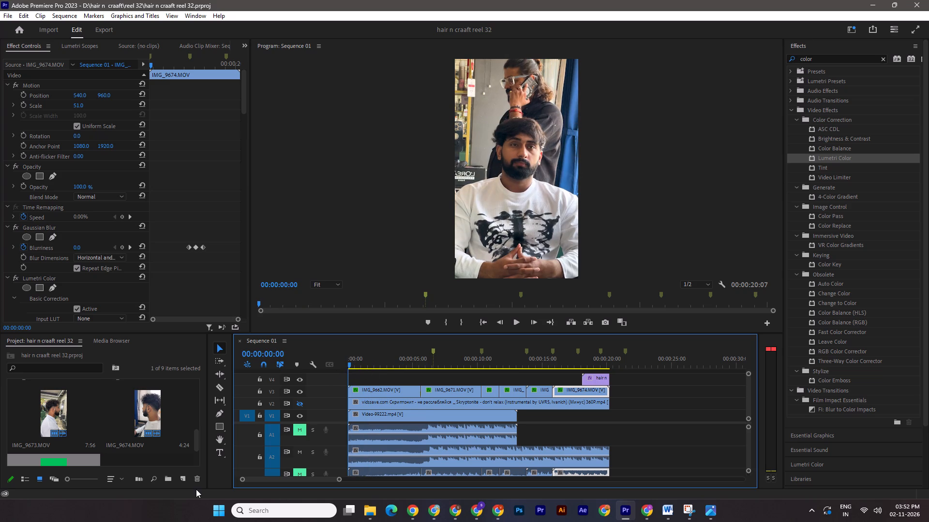
Save the reel project.
key(ctrl+s)
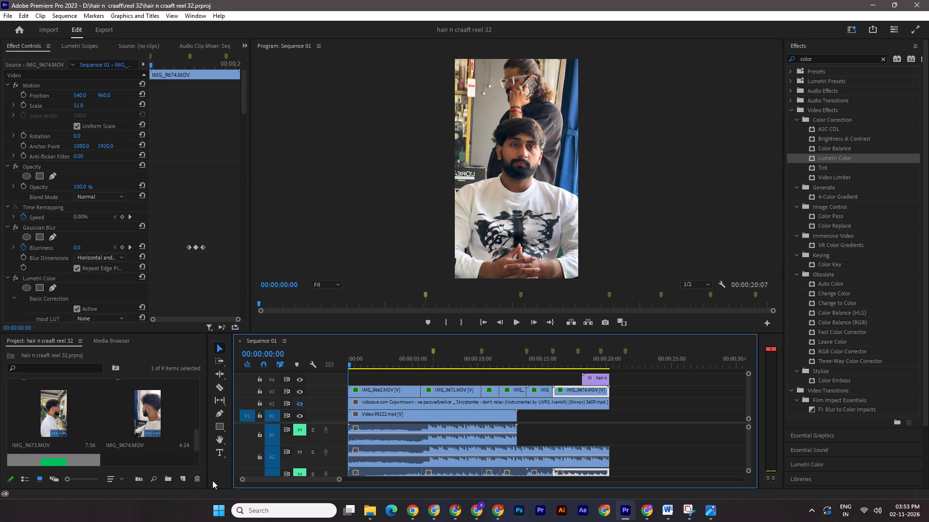
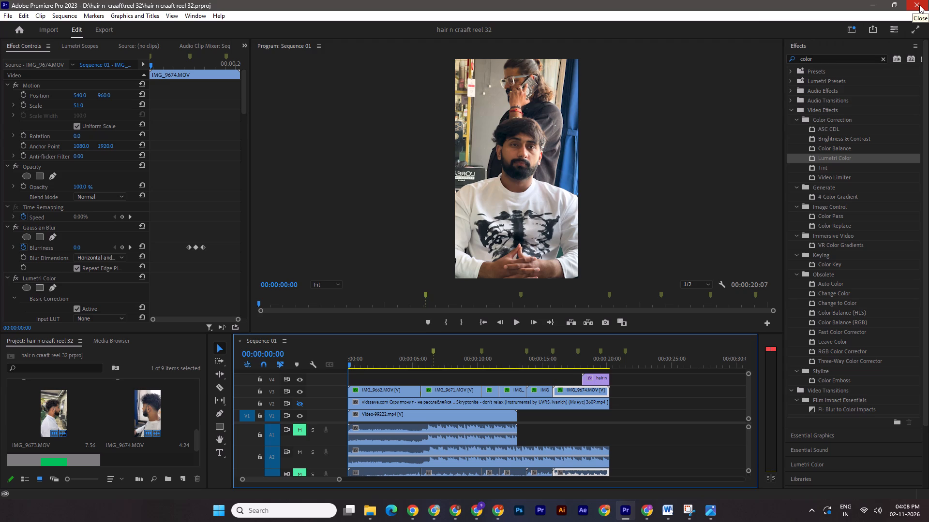
Play back the opening moments of the reel and stop playback.
click(516, 329)
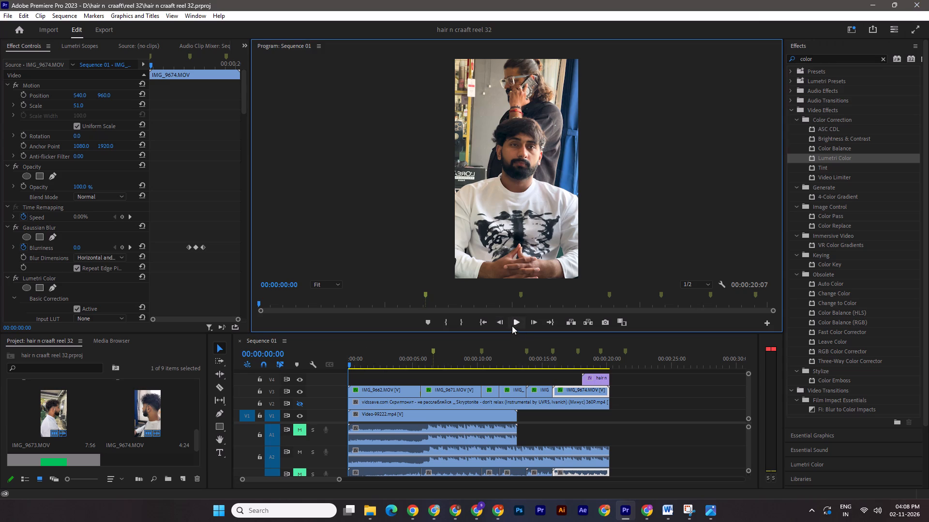
click(512, 326)
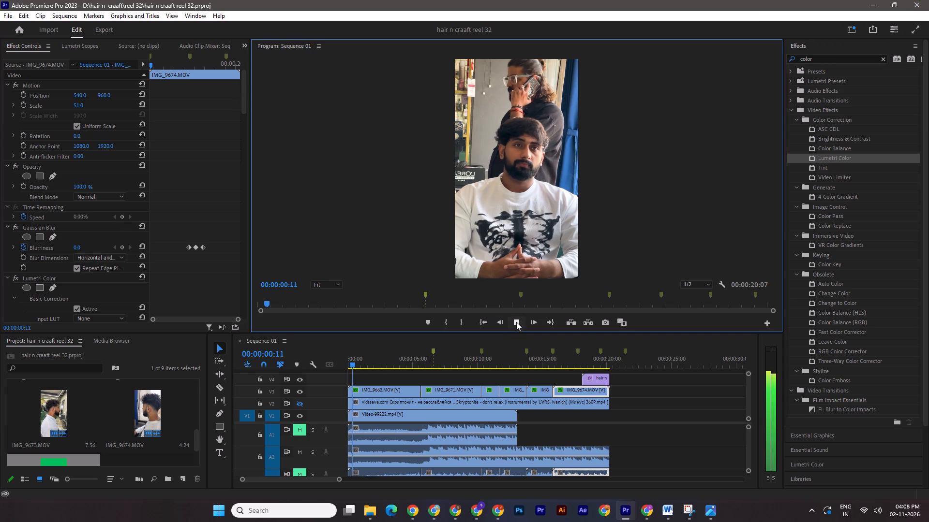
click(521, 319)
Restart Premiere Pro and reopen the recent project hair n craaft reel 32.
click(928, 0)
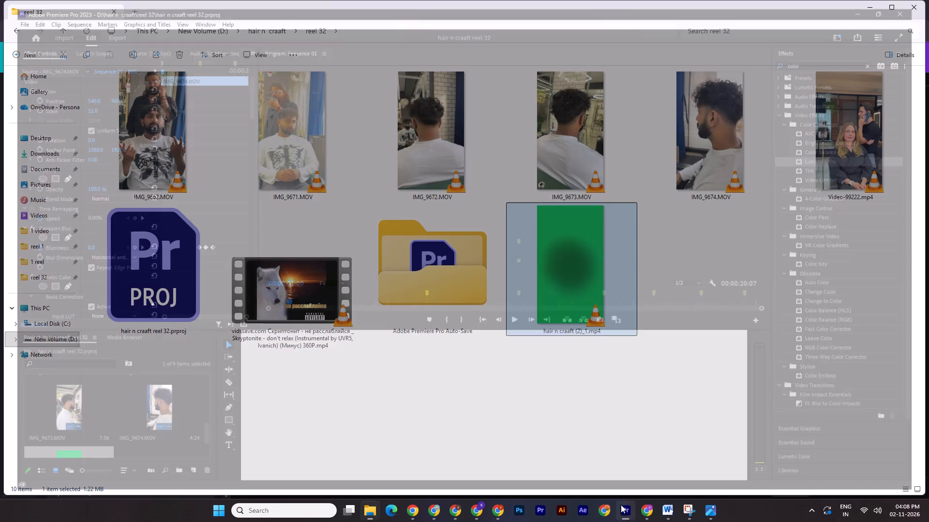
click(630, 510)
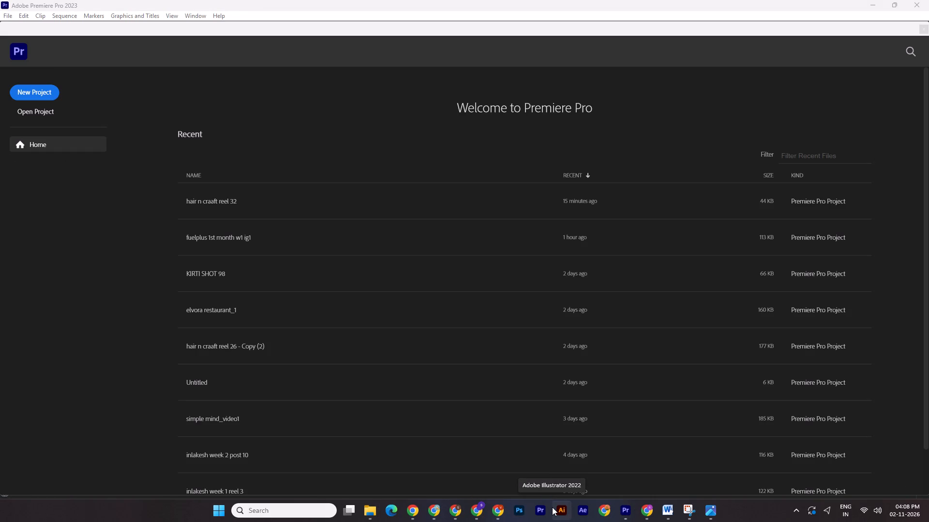
click(234, 210)
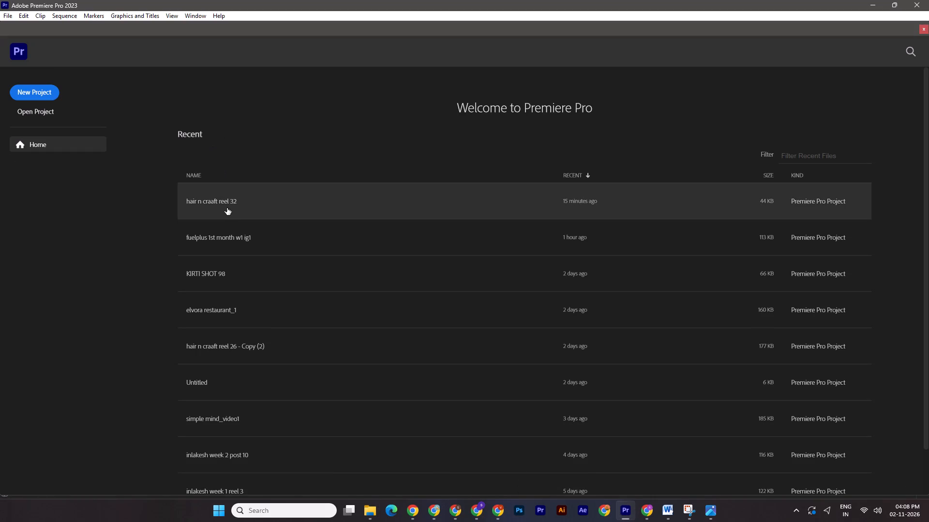
click(227, 208)
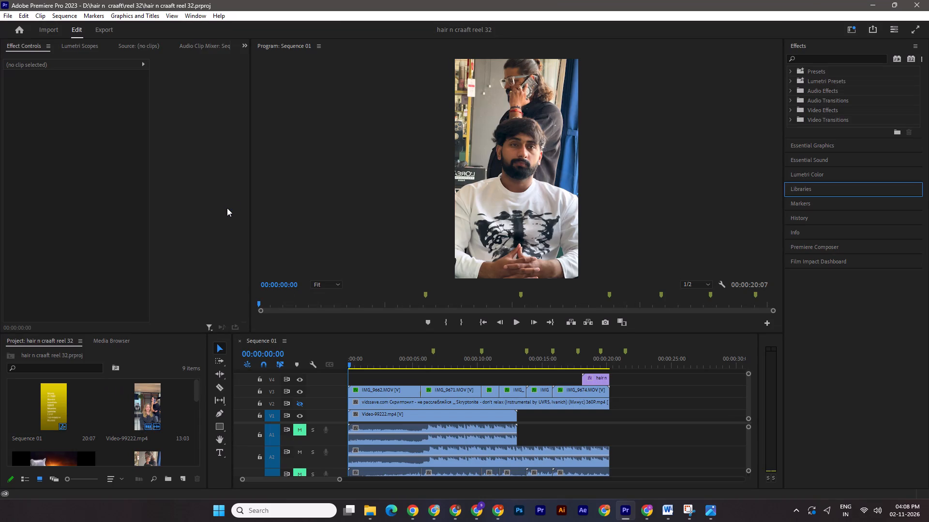
Save the reopened reel project.
key(ctrl+s)
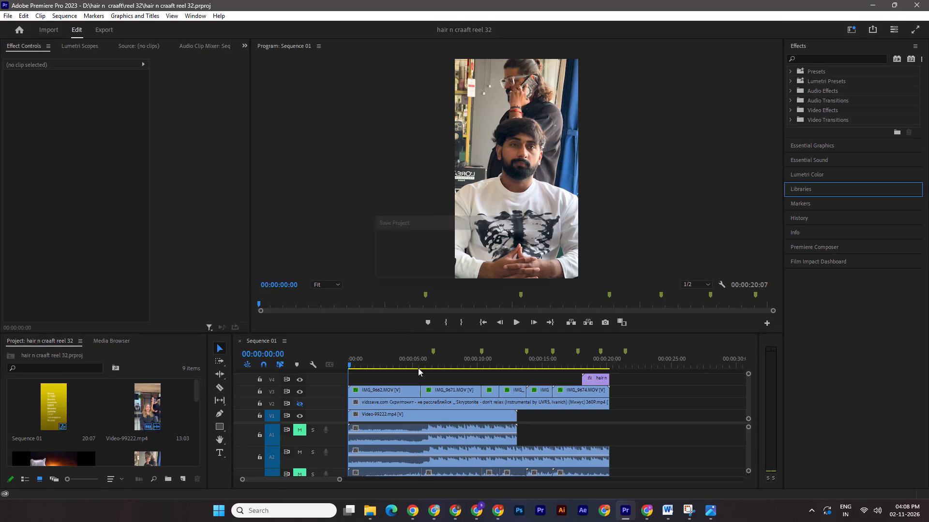
Play the whole reel from 00:00:00:00 into the blurred Hair'N'Craaft logo ending and stop at 00:00:18:18.
click(509, 323)
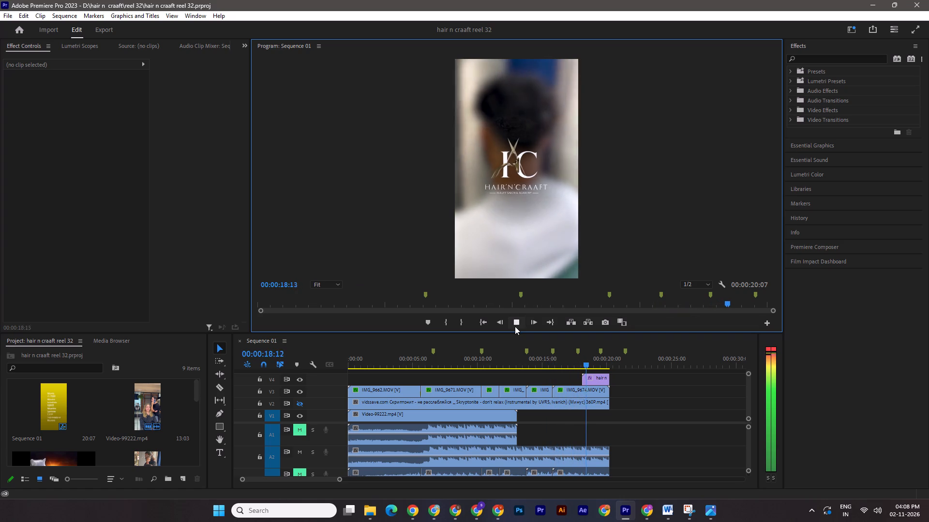
key(space)
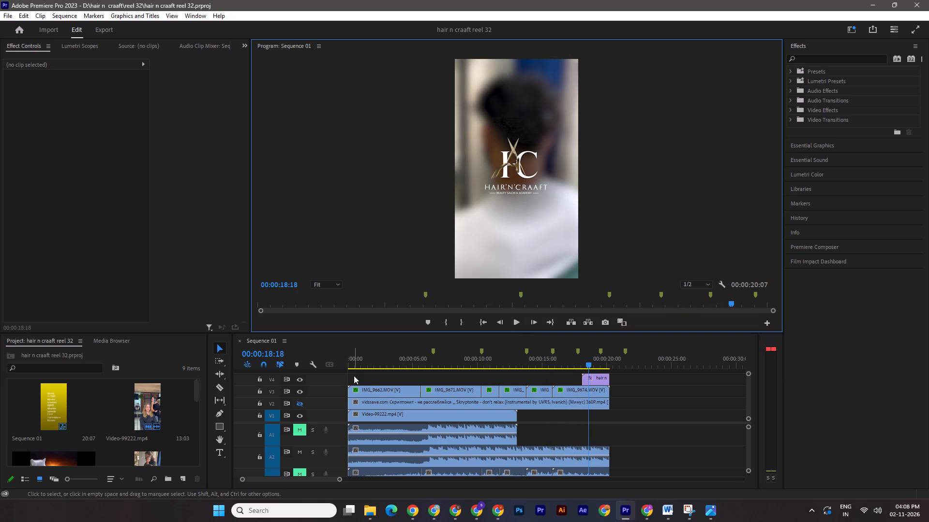
Save the reel project after the playback review.
key(ctrl+s)
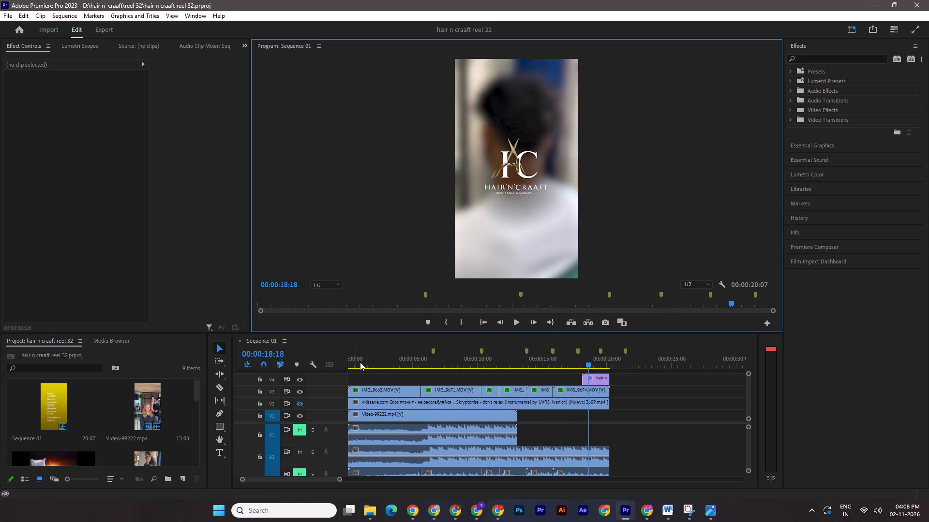
Scrub the sequence from the opening clip to the start of the logo ending and back to 00:00:00:17.
drag(353, 366, 586, 373)
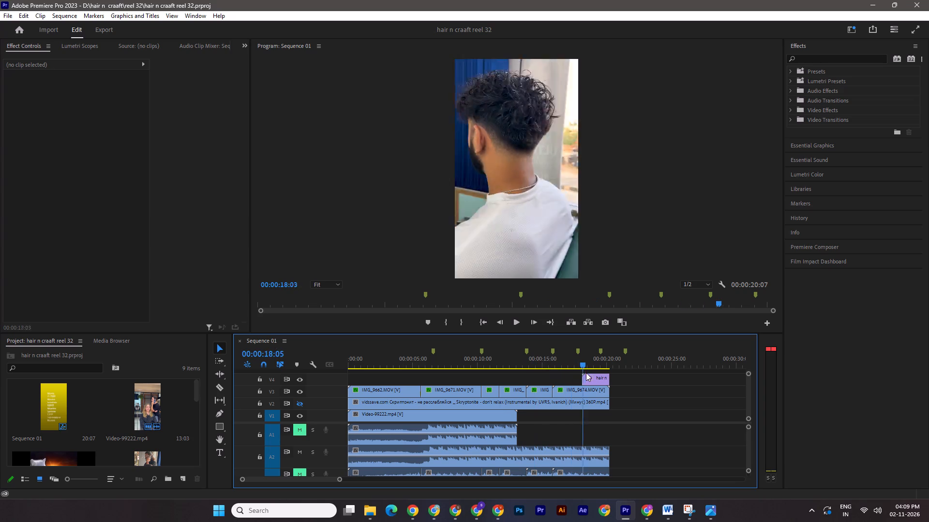
drag(586, 373, 363, 369)
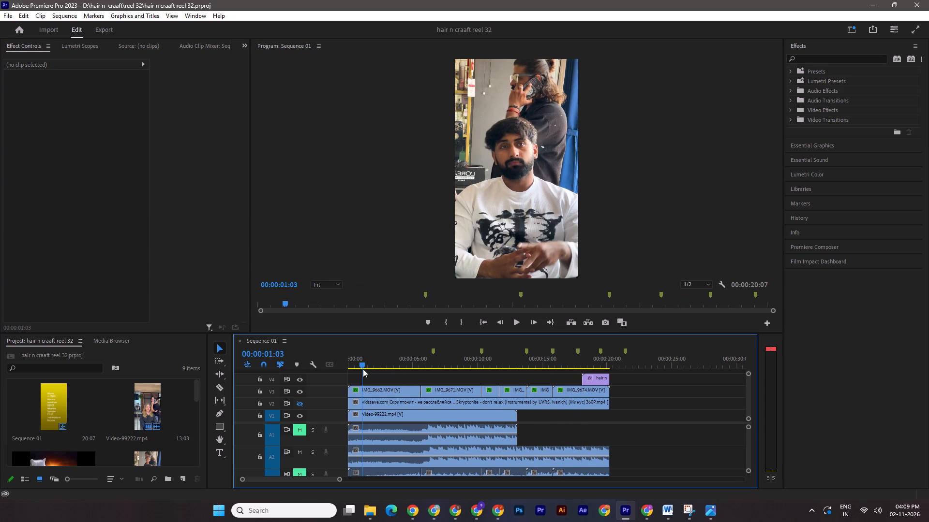
drag(363, 369, 356, 372)
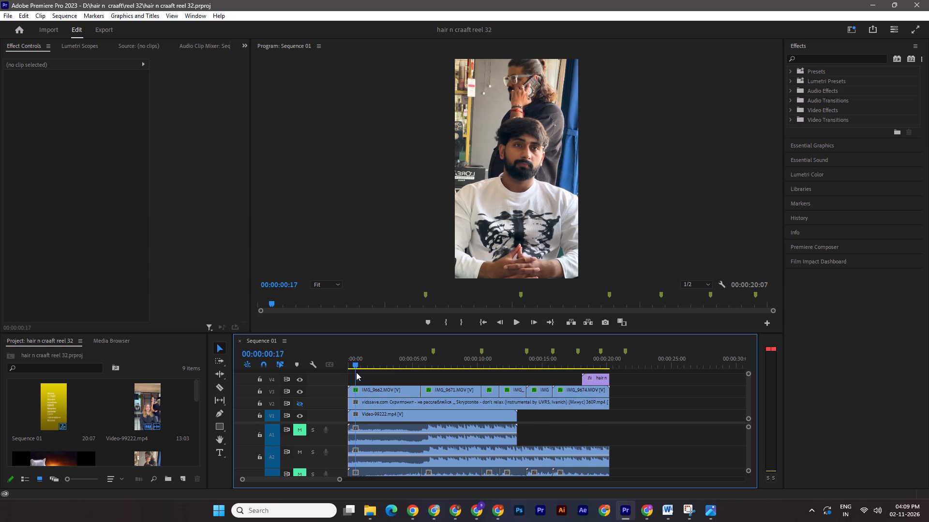
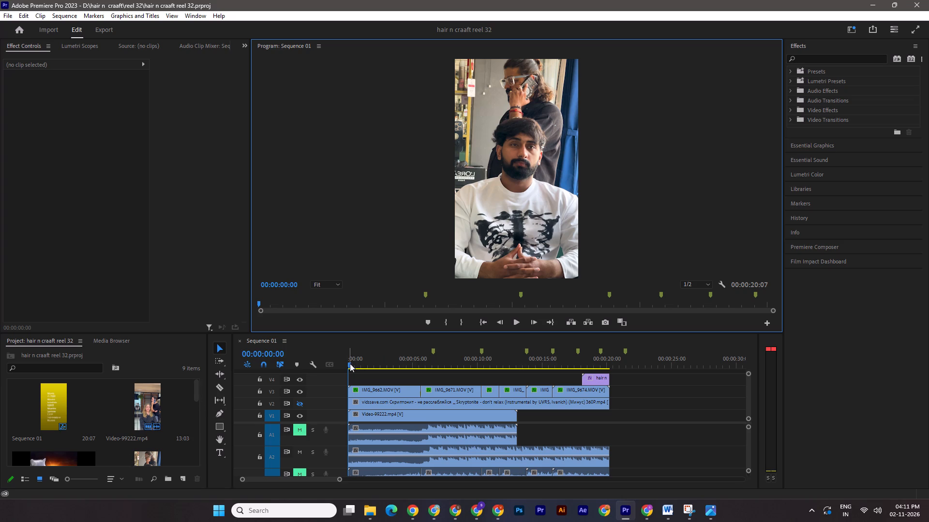
Save the reel project with the playhead at the start of the sequence.
key(ctrl+s)
Scrub the sequence from the start through the opening clip to the first cut at 00:00:05:20.
drag(350, 363, 418, 368)
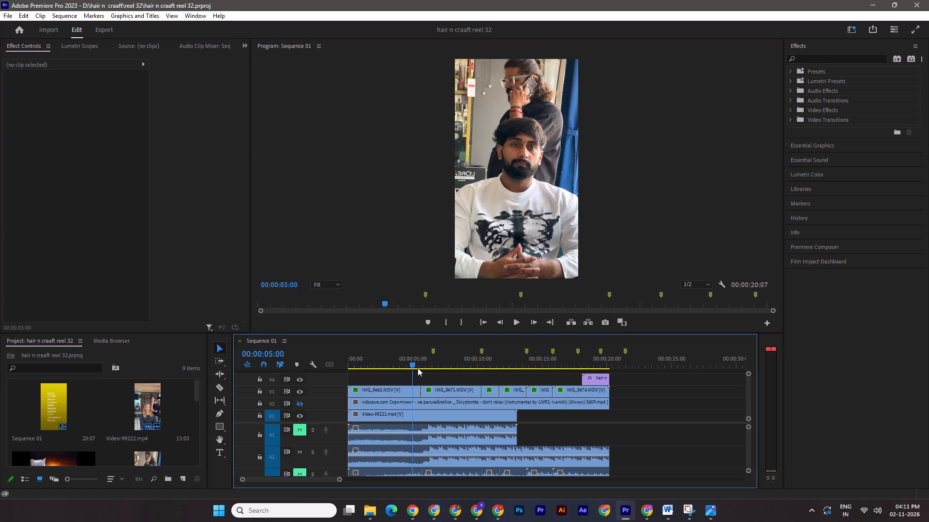
drag(418, 368, 424, 367)
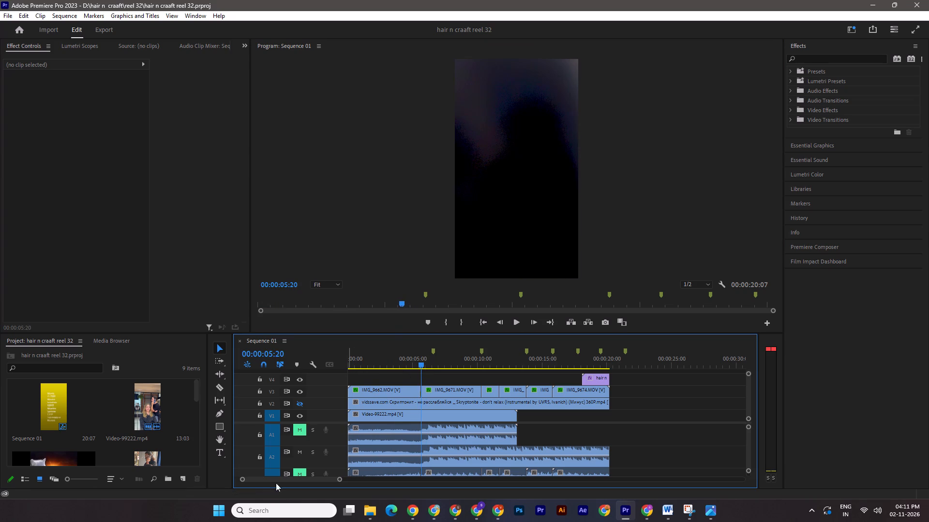
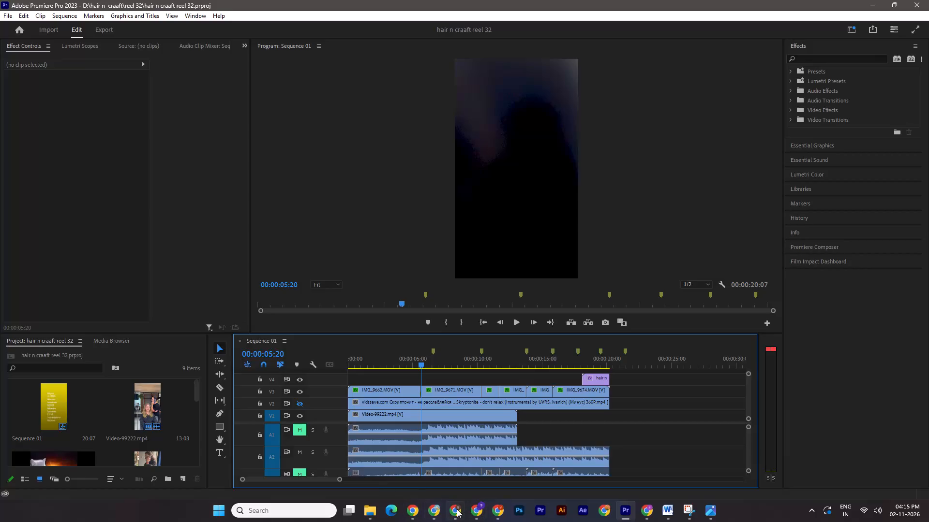
Switch to Chrome, search Google Images for "lunges exercise" in a new tab, preview the Greatist forward lunge photo, and close the tab.
click(457, 509)
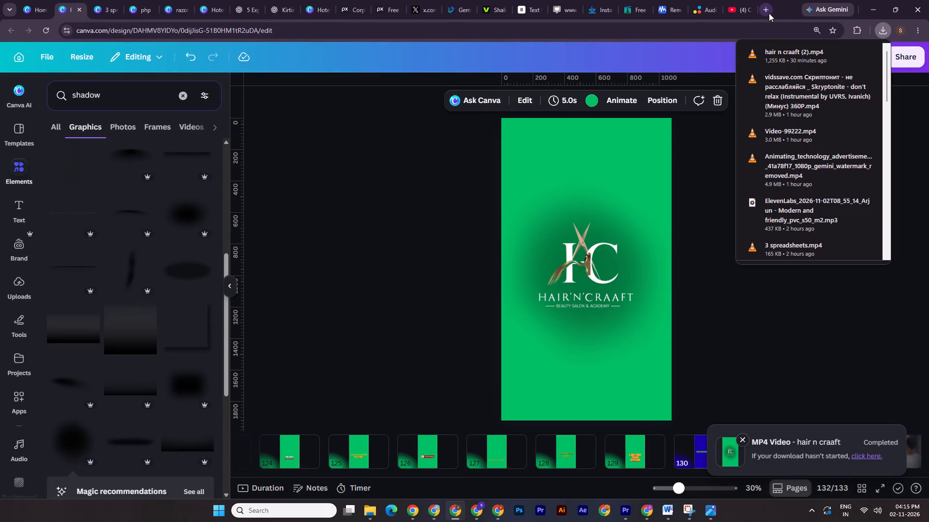
click(769, 13)
click(719, 32)
text(lungu)
key(BackSpace)
text(es)
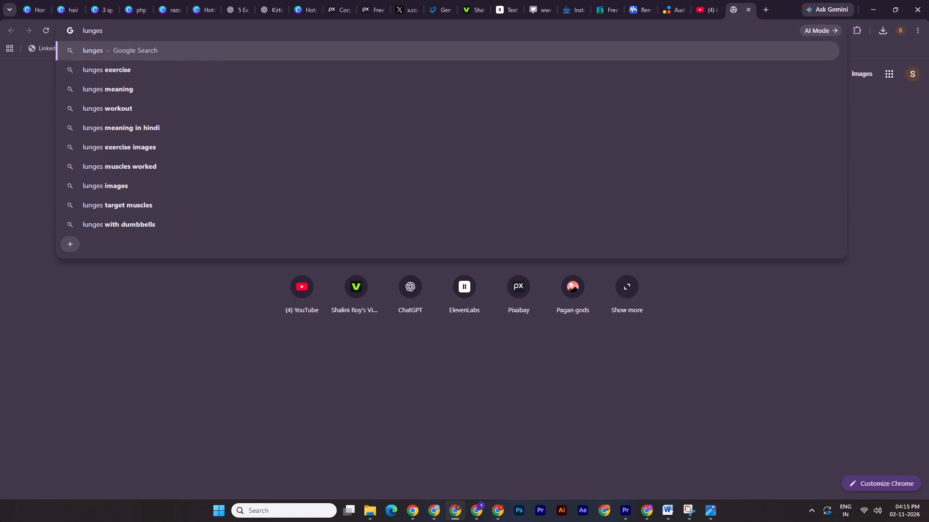
key(Right)
key(Down)
key(Return)
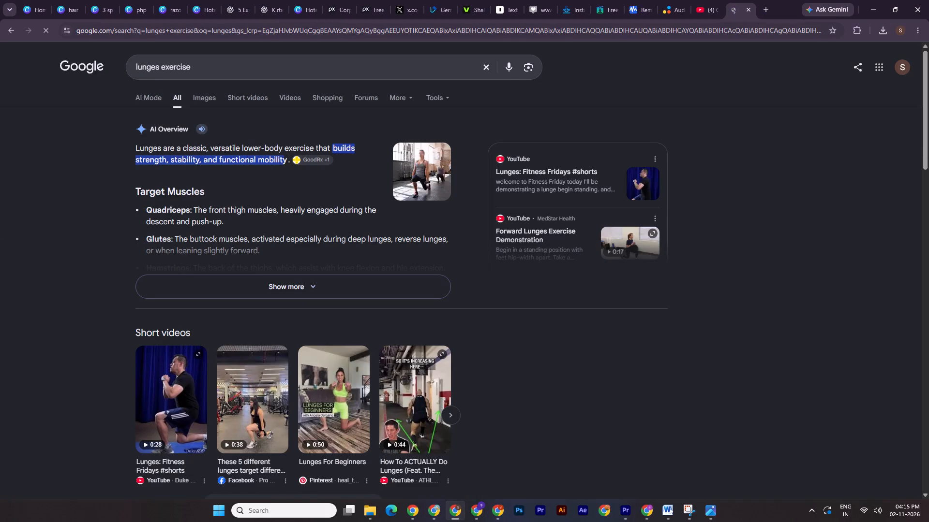
click(212, 98)
click(338, 213)
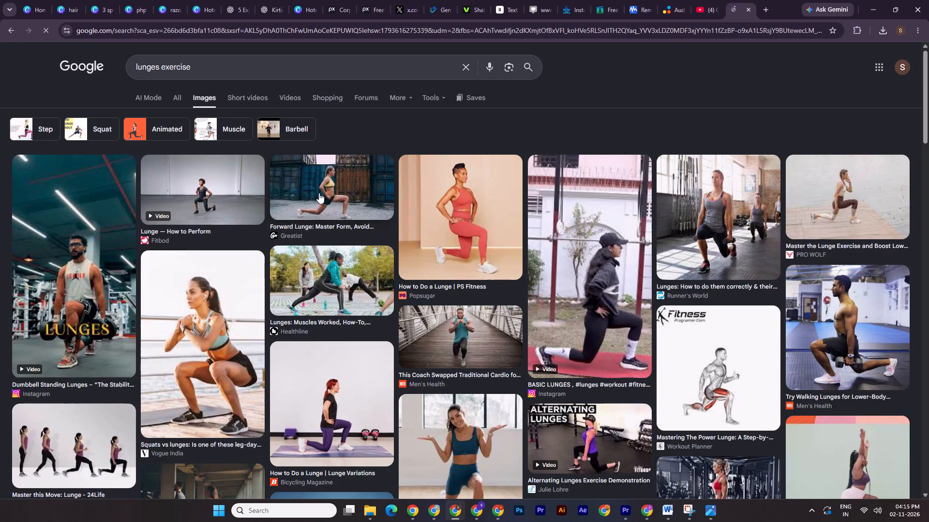
click(216, 206)
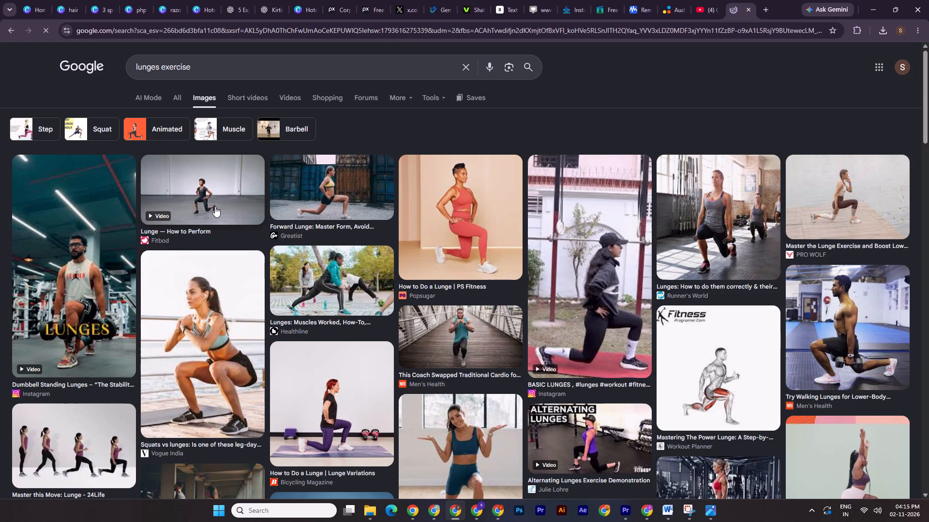
click(210, 202)
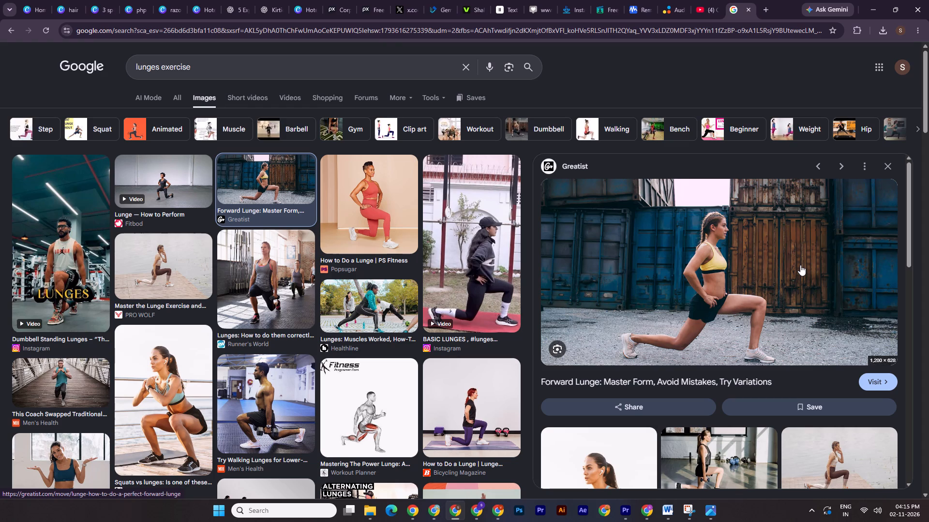
click(750, 8)
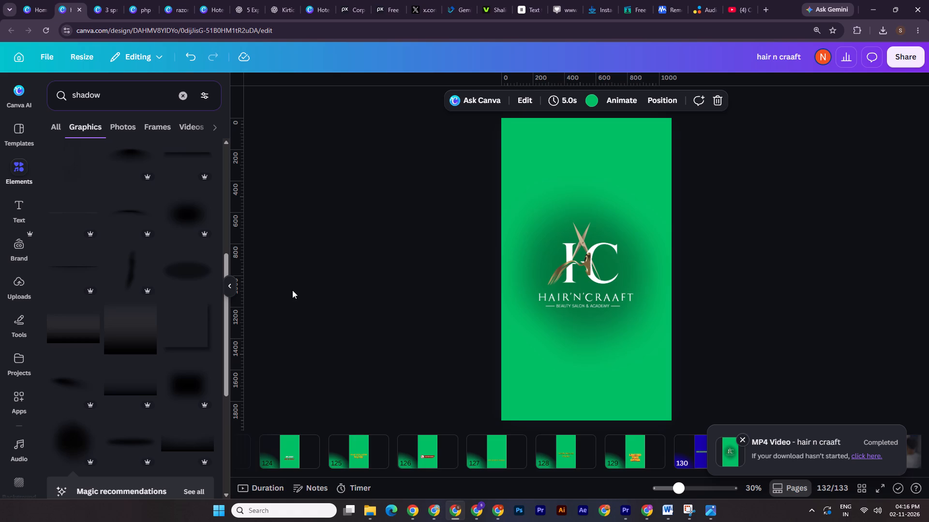
Search Google Images for "leg extension machine exercise" in a new tab, preview the Gym and Fitness photo, and close the tab.
click(764, 11)
click(716, 28)
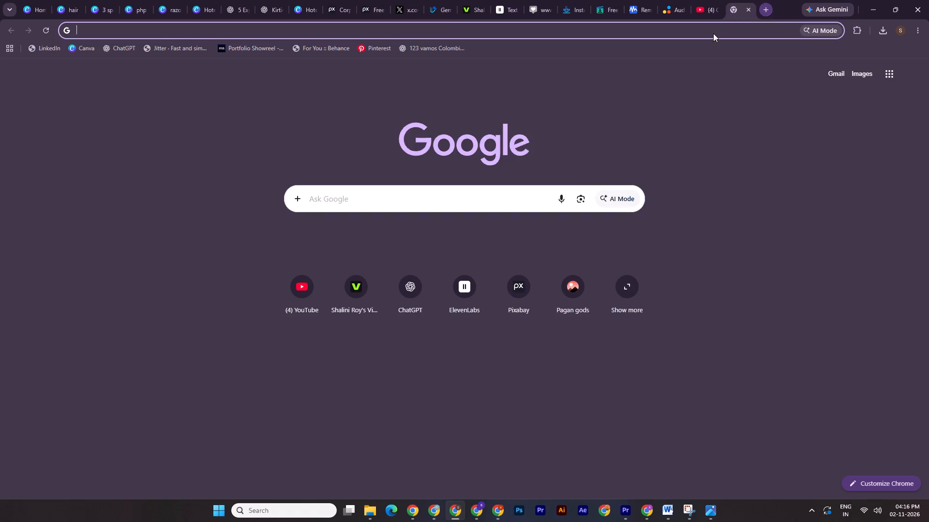
text(leg)
key(space)
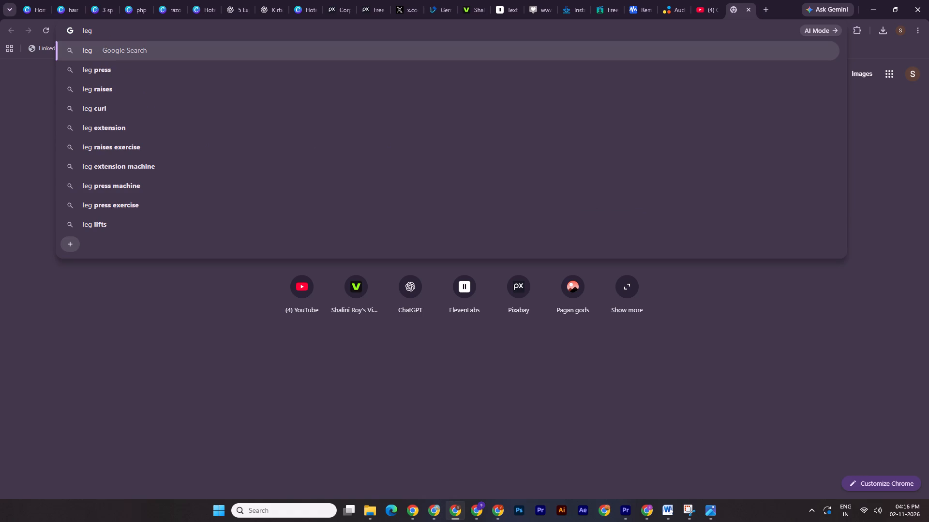
key(Down)
key(Down)
key(Down)
key(Down)
key(Down)
key(Down)
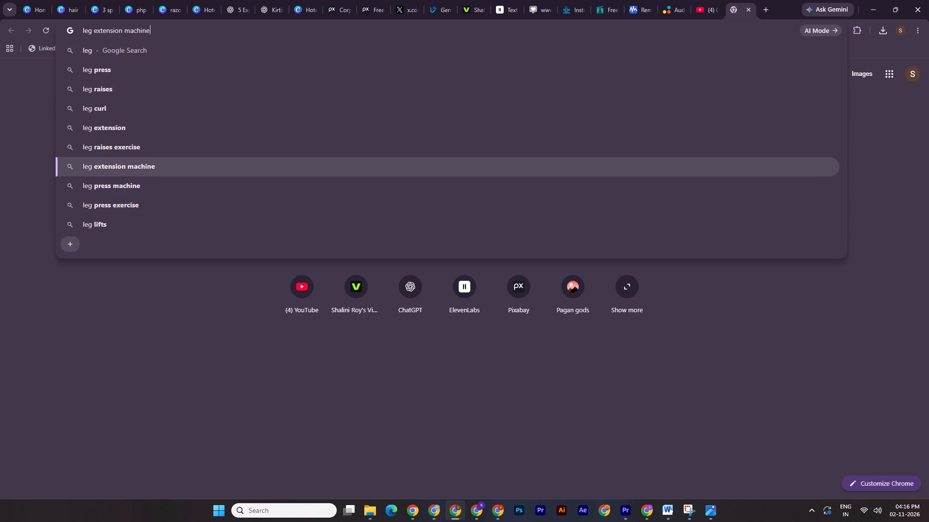
key(space)
text(ex)
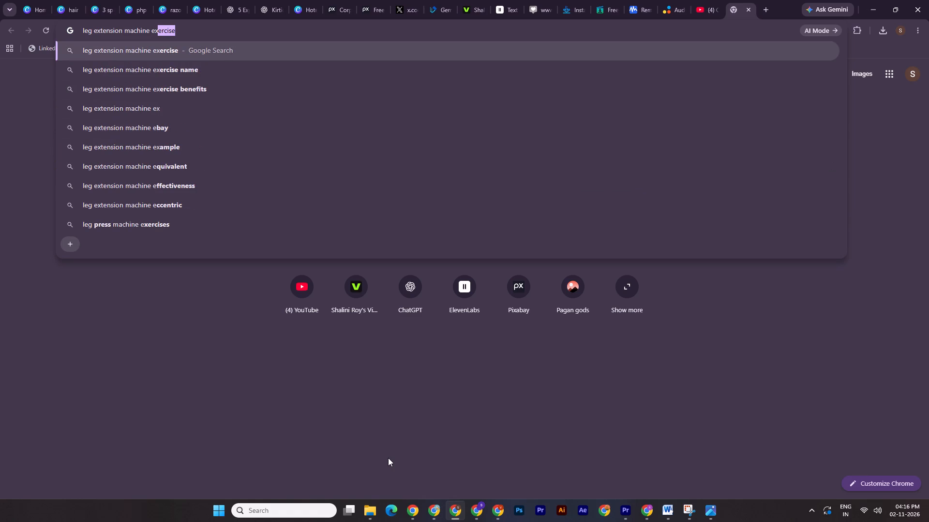
key(Return)
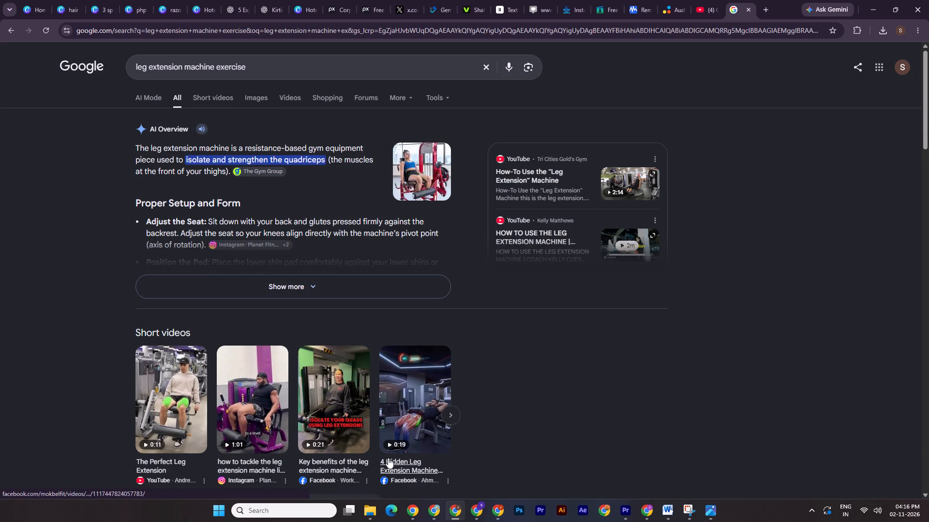
click(259, 99)
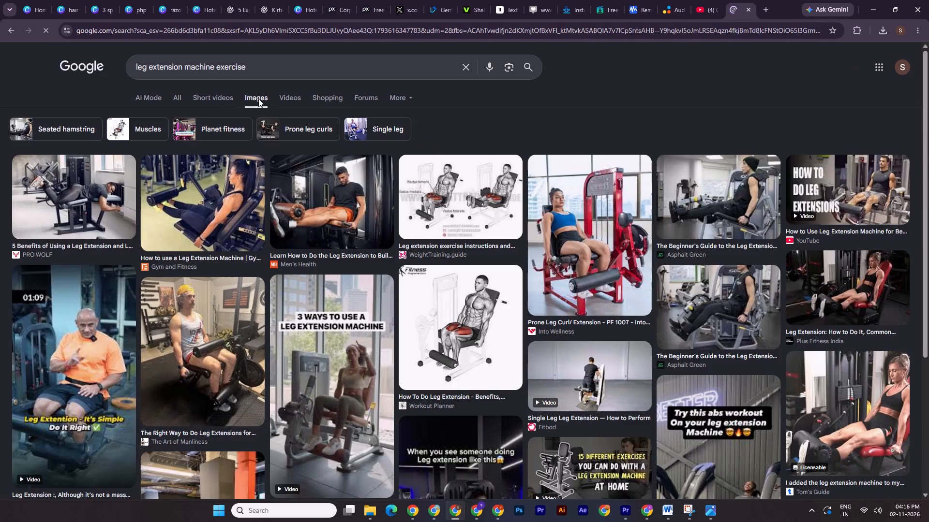
click(191, 216)
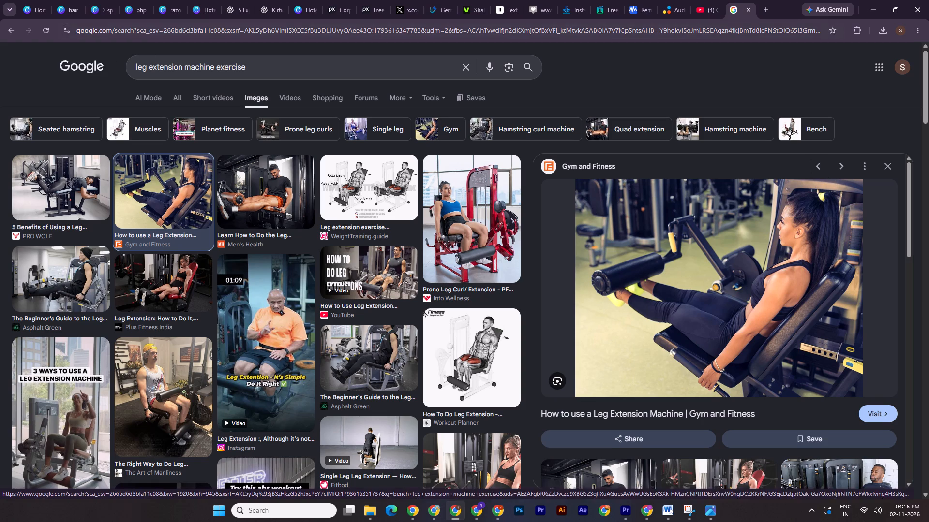
click(748, 11)
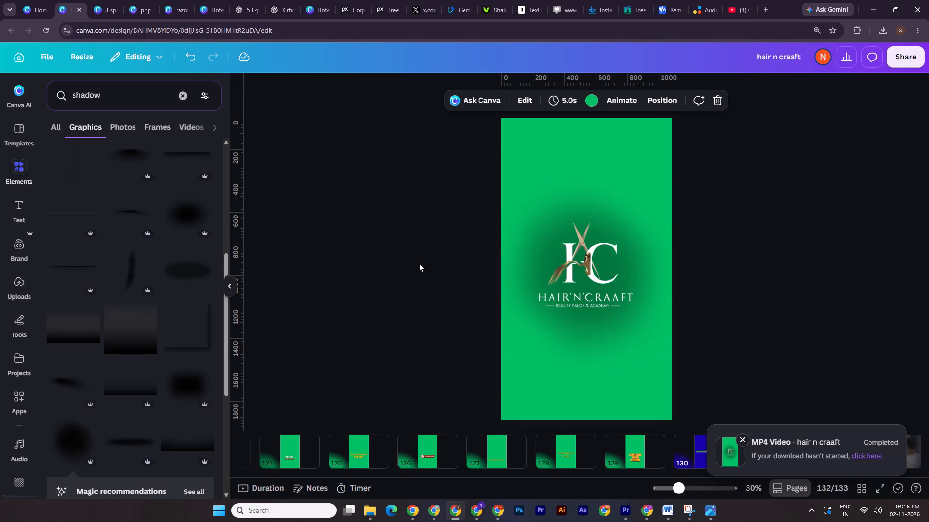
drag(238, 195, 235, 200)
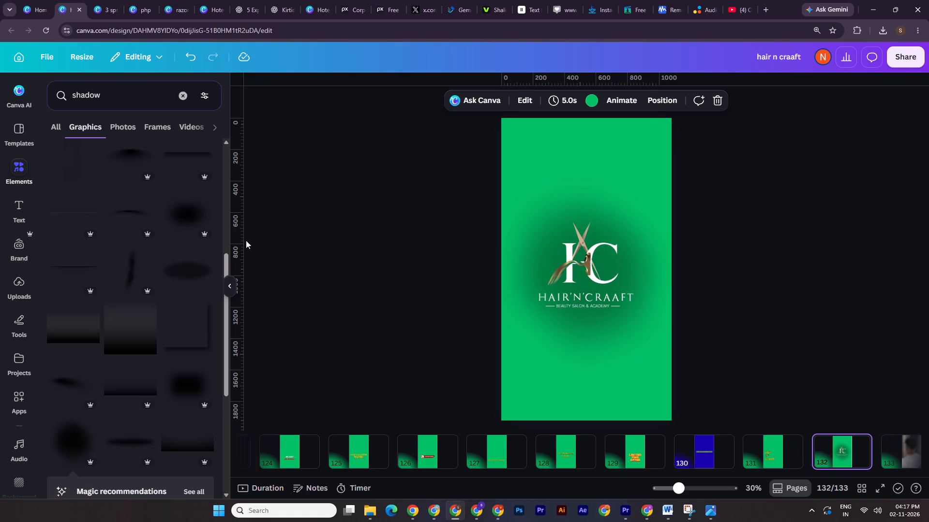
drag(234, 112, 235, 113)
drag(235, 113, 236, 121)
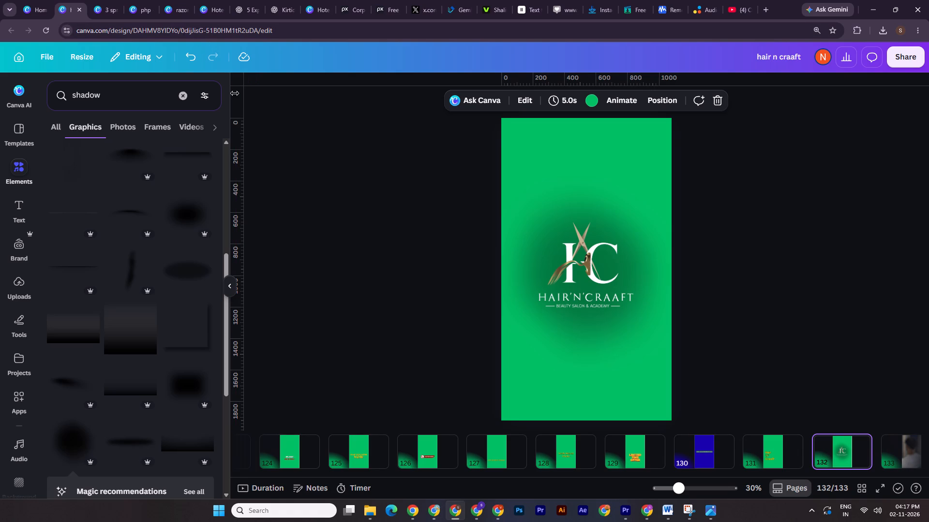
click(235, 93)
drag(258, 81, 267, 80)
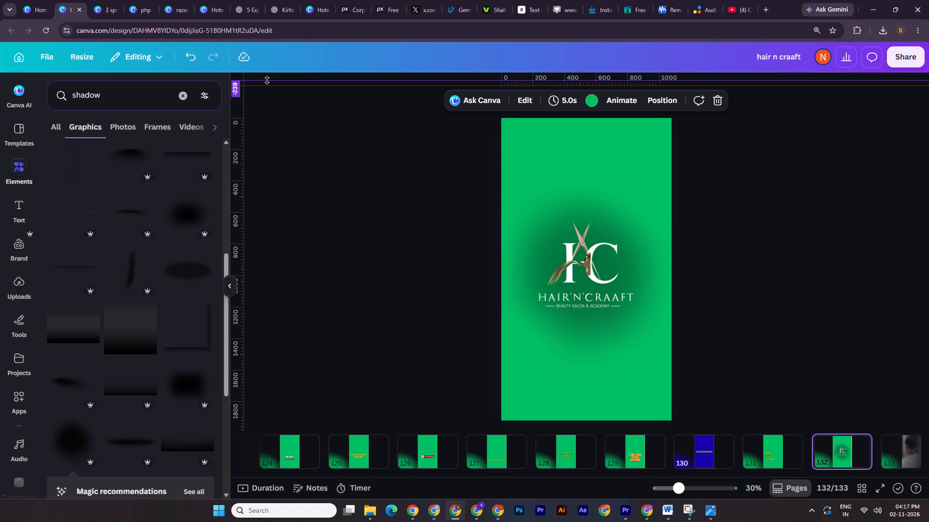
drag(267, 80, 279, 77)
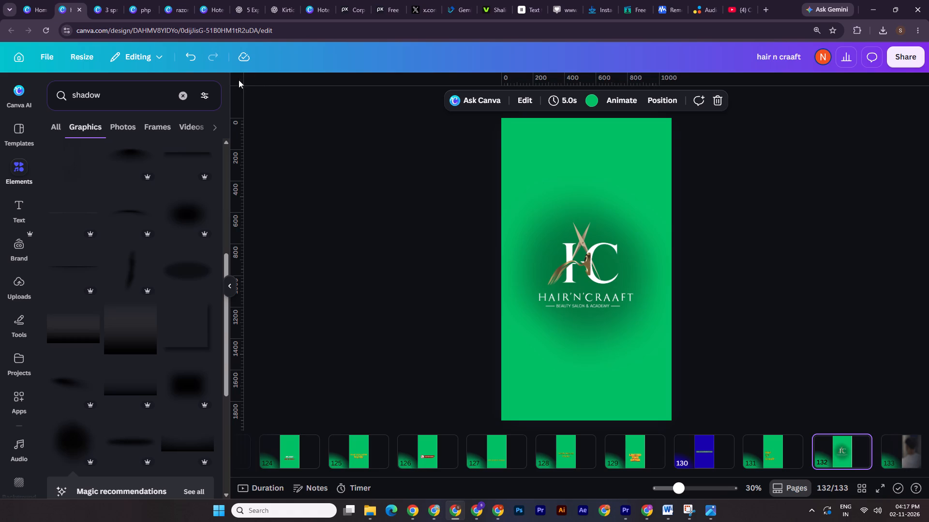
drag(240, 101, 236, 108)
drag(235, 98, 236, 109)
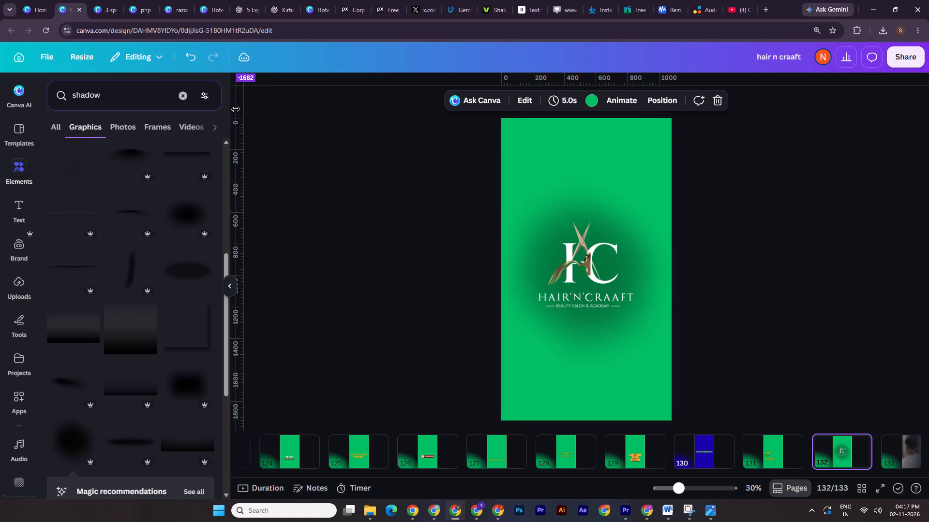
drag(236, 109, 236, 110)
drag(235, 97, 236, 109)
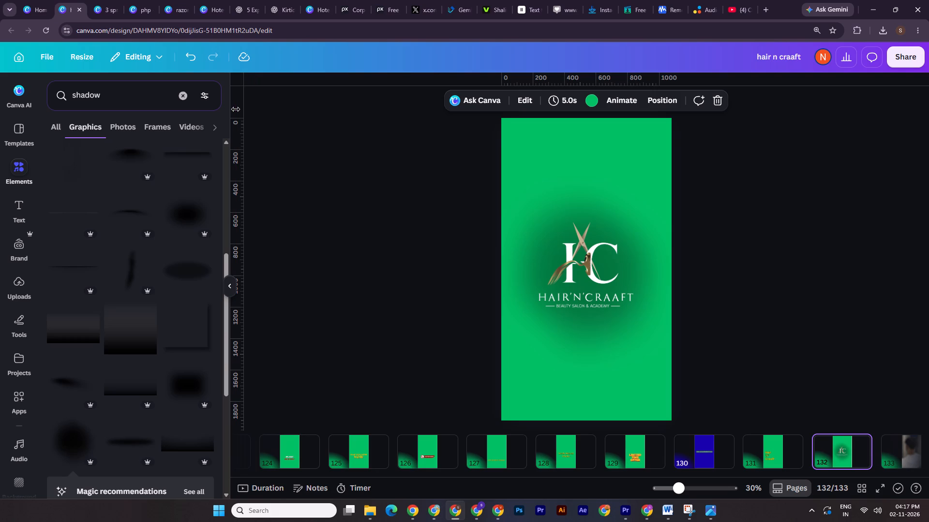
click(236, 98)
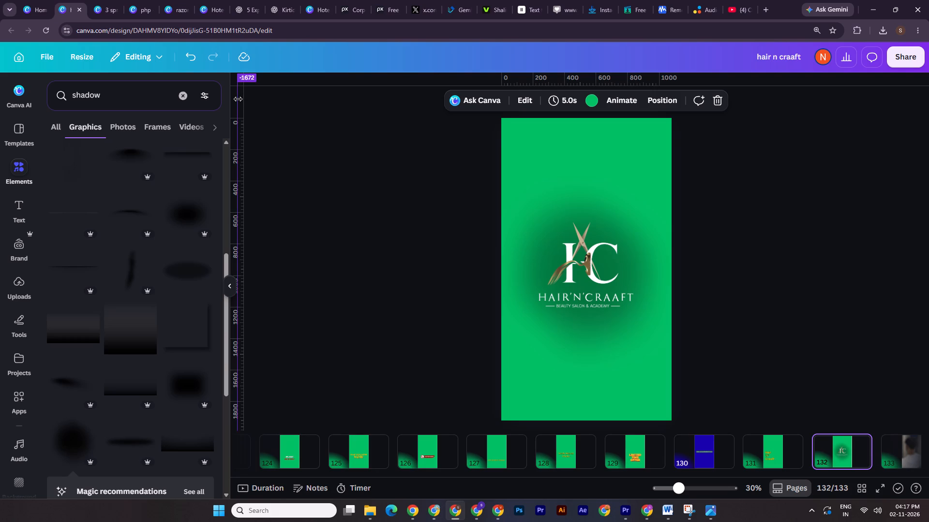
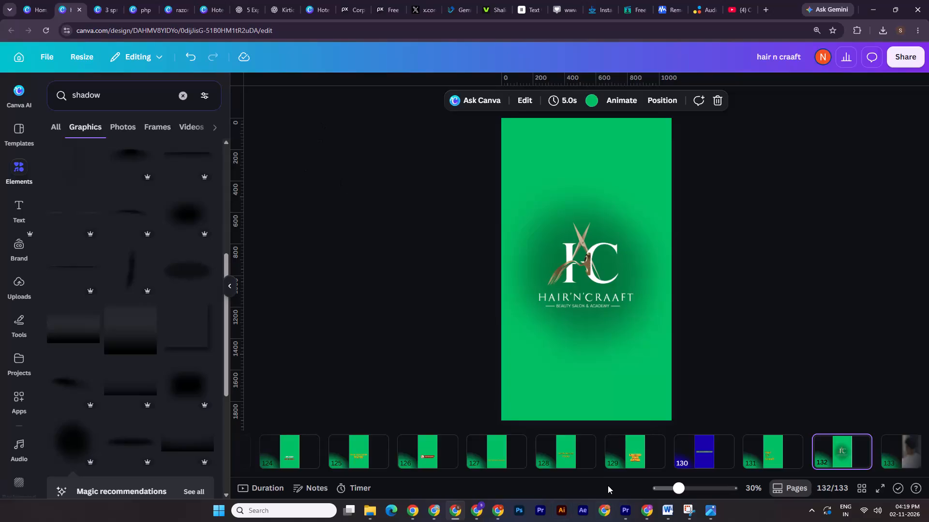
Switch to Premiere Pro and scrub through the haircut reel in Sequence 01, returning to its opening shot to review it.
click(625, 515)
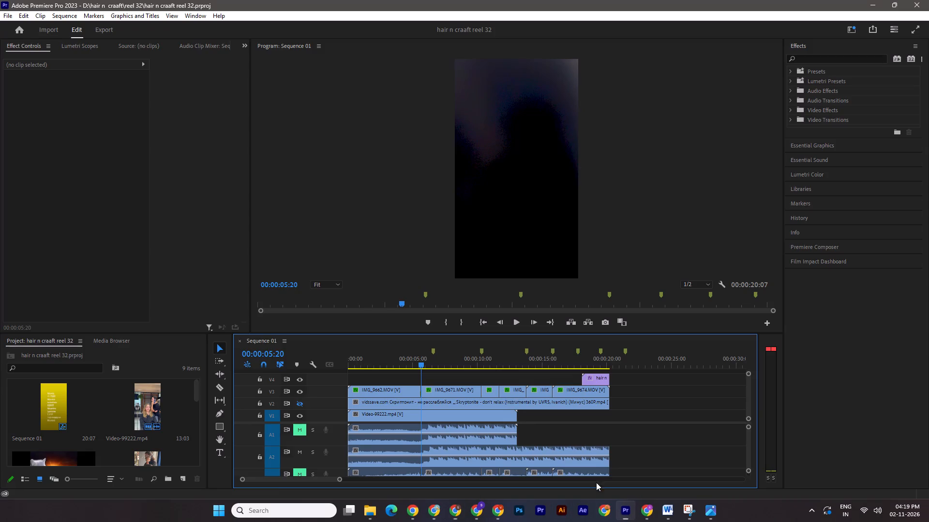
drag(423, 358, 337, 370)
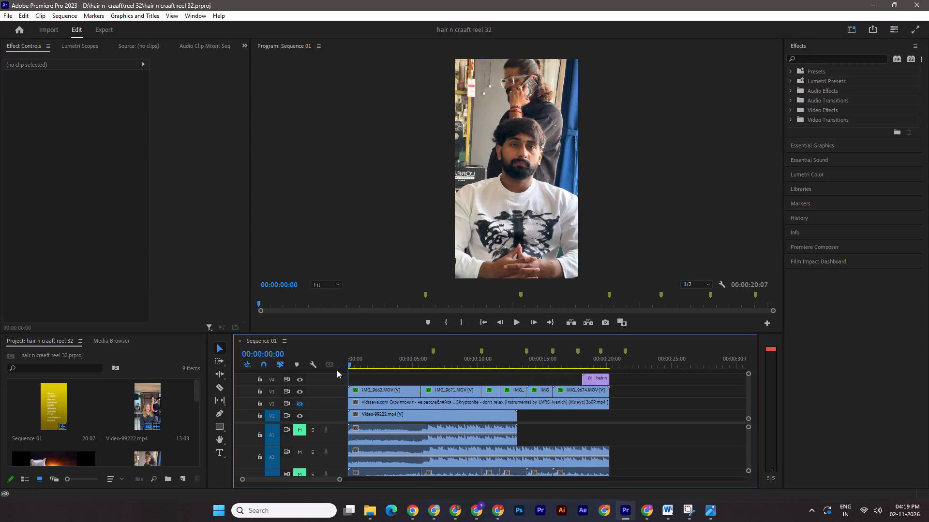
drag(337, 370, 537, 384)
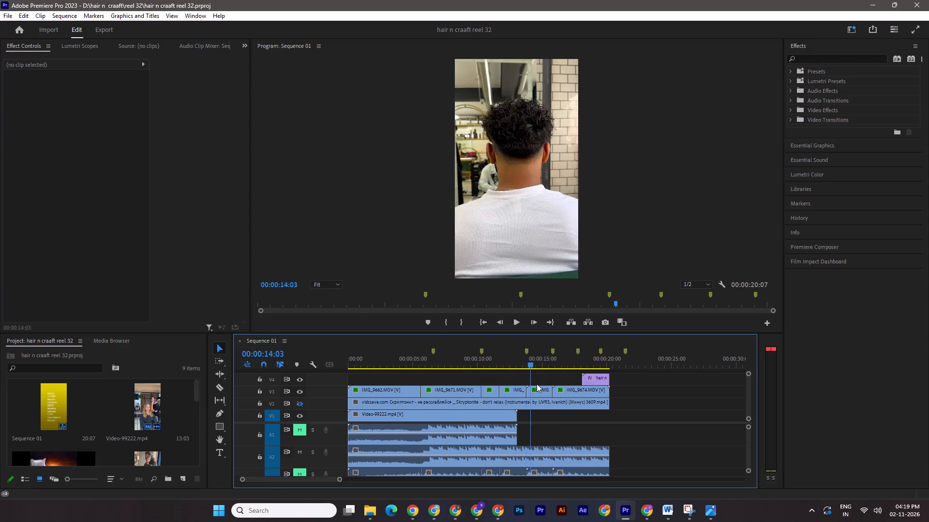
drag(537, 384, 354, 392)
drag(351, 364, 353, 363)
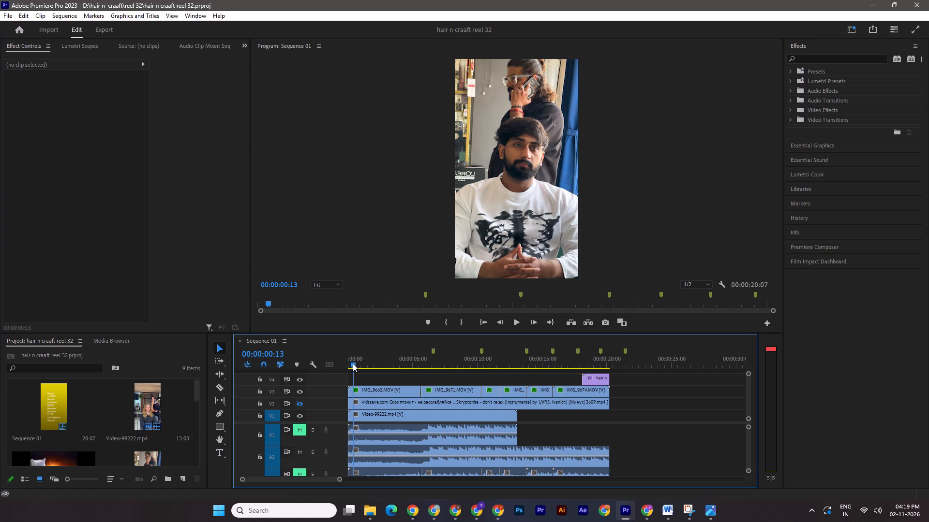
drag(353, 363, 357, 363)
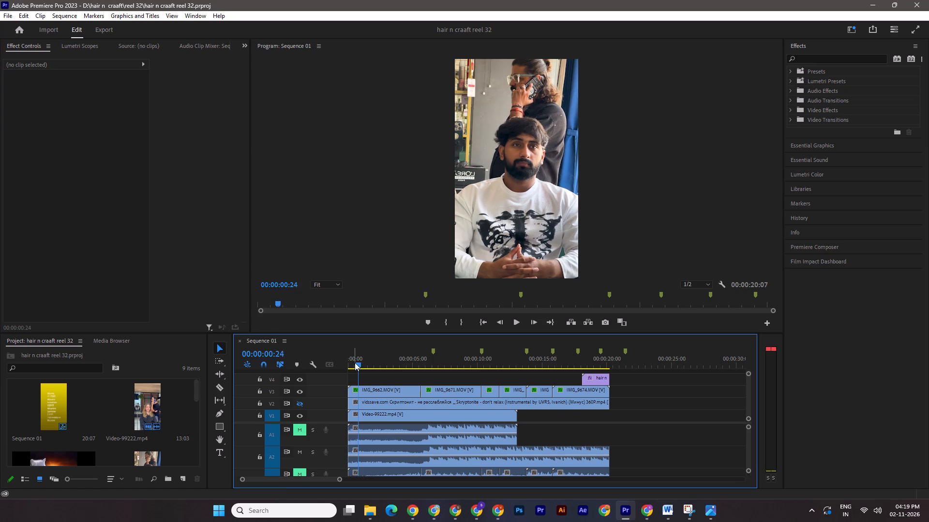
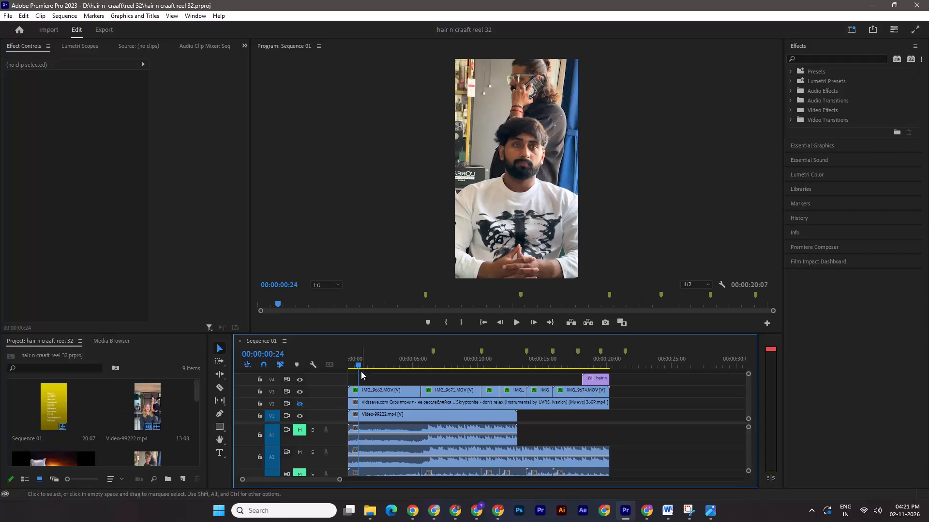
Scrub back and forth through the opening shot IMG_9662.MOV in Sequence 01, examining mainly its first second.
drag(357, 366, 357, 369)
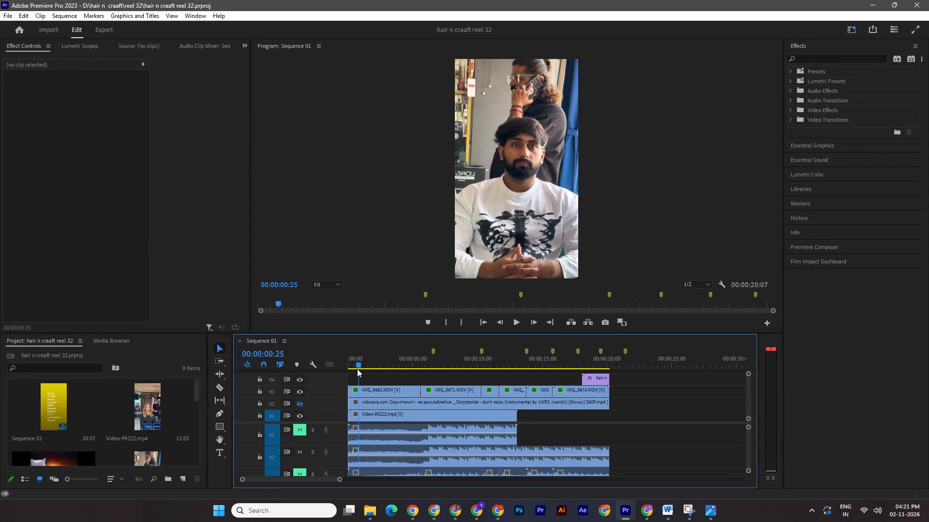
drag(357, 369, 352, 367)
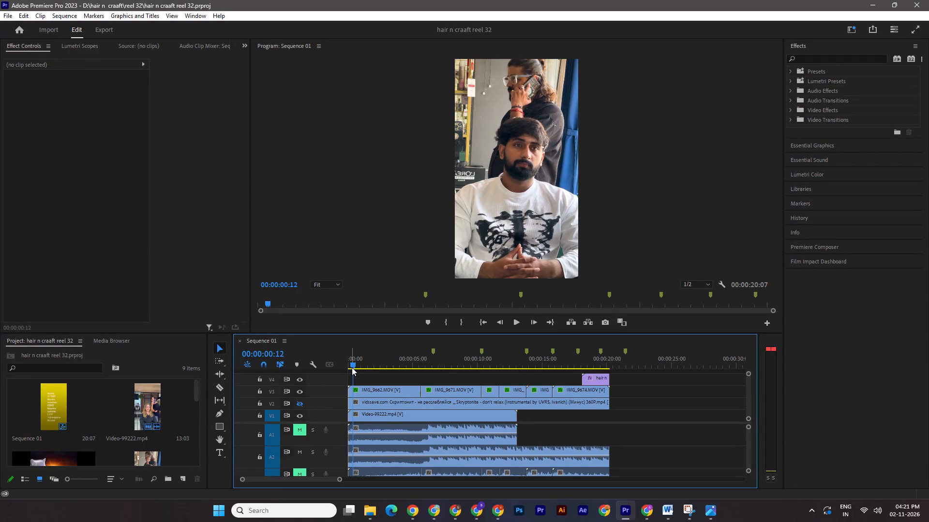
drag(355, 363, 358, 363)
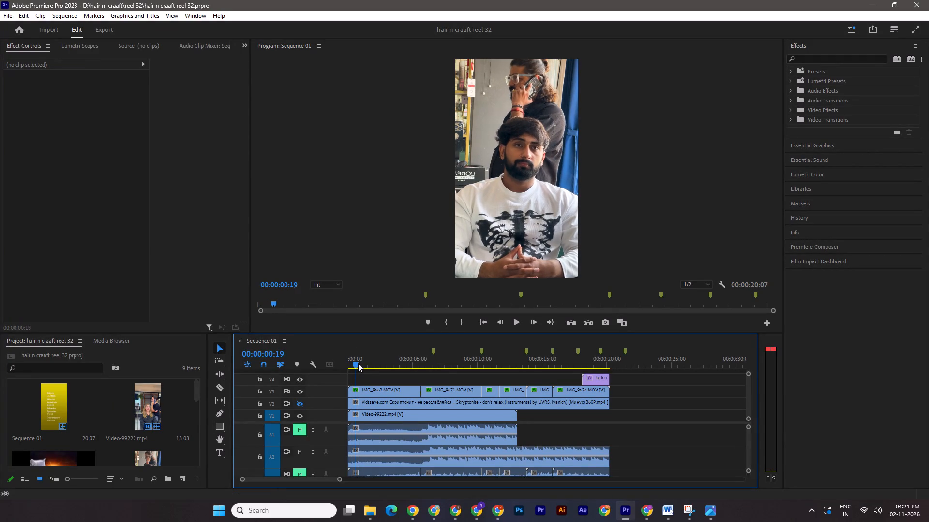
drag(358, 363, 348, 360)
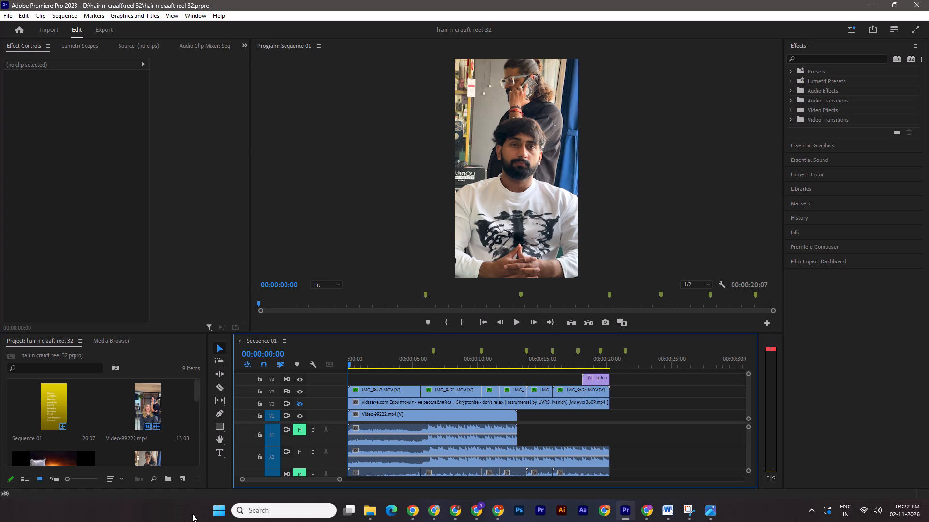
drag(351, 363, 416, 363)
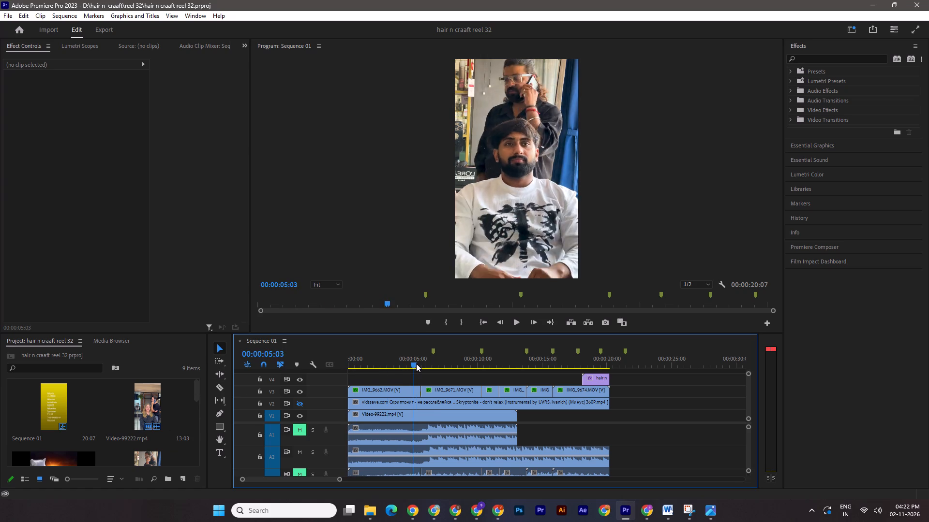
drag(416, 363, 422, 363)
drag(422, 363, 346, 372)
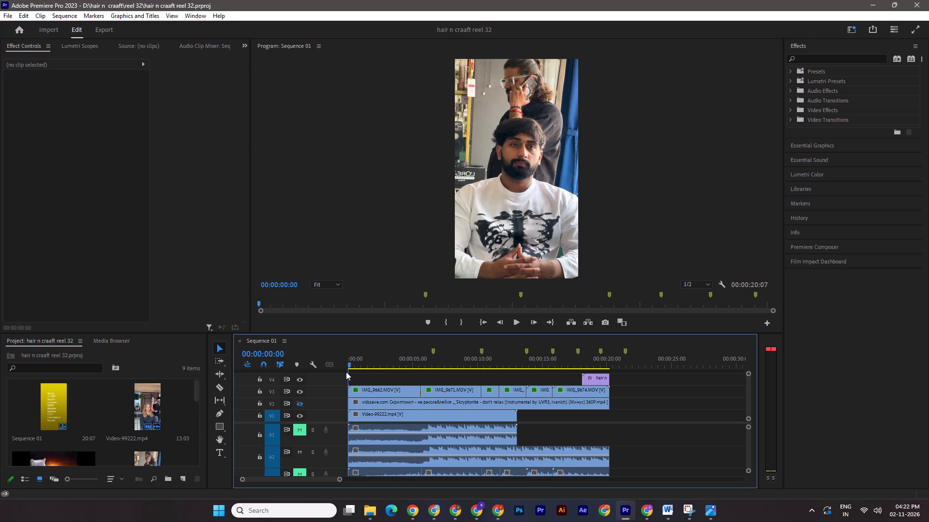
drag(346, 372, 362, 372)
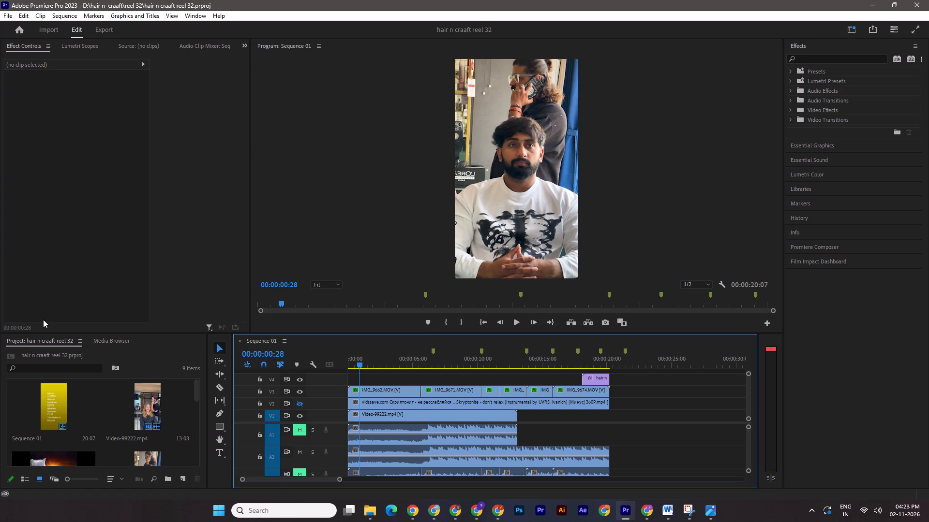
drag(362, 362, 354, 361)
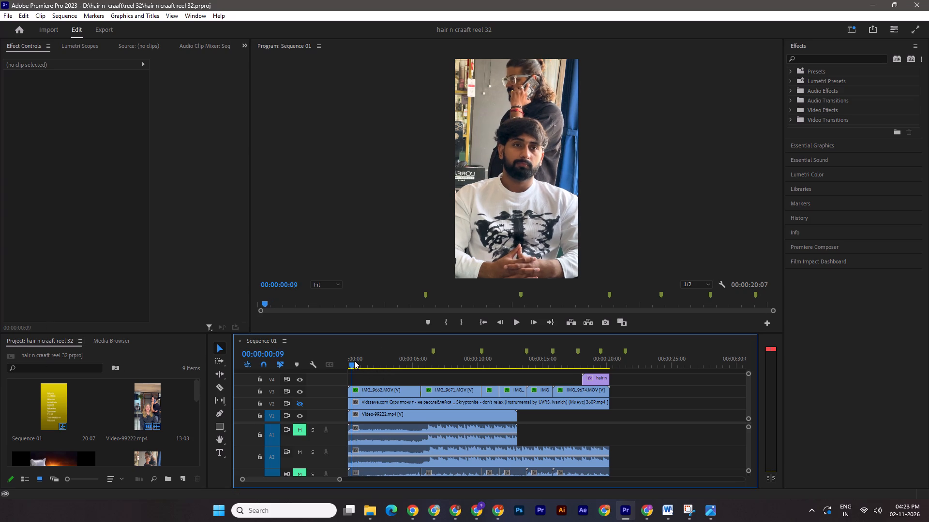
drag(354, 361, 360, 362)
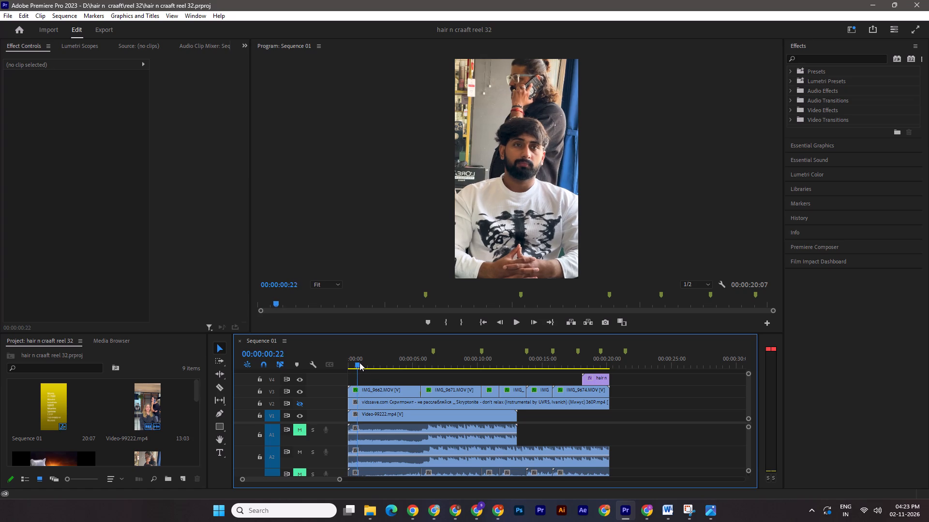
drag(360, 362, 356, 362)
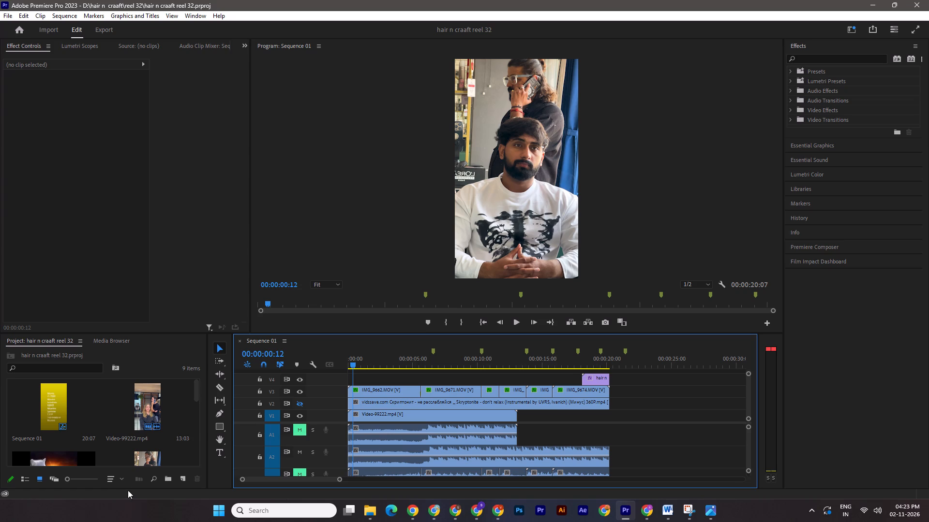
click(356, 364)
drag(352, 364, 357, 364)
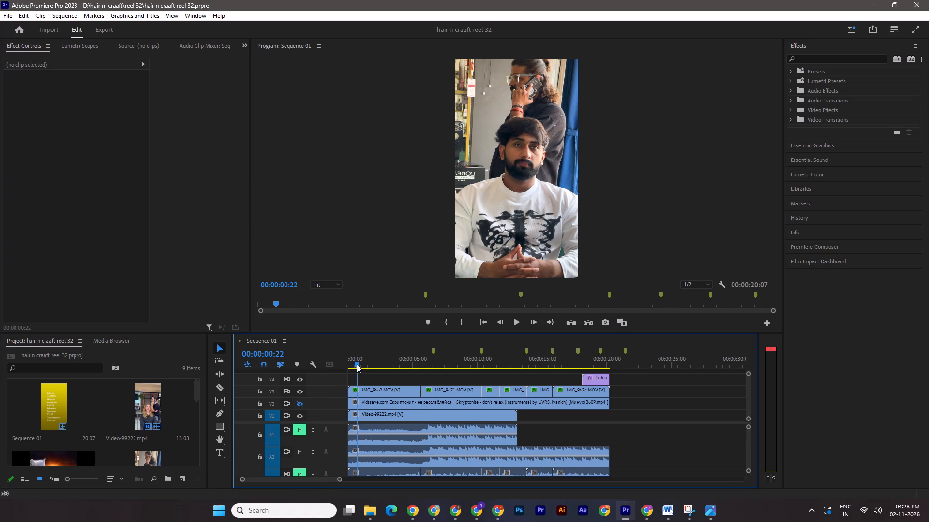
drag(357, 364, 352, 367)
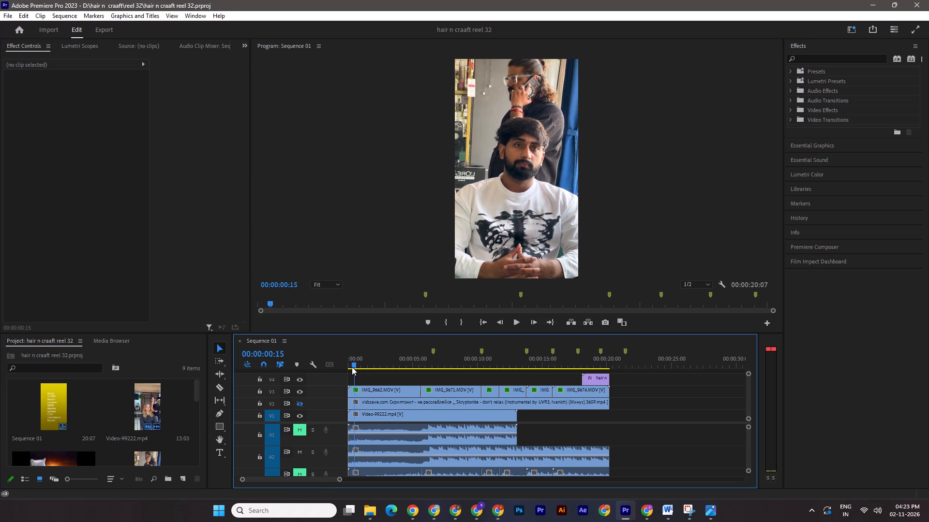
drag(352, 367, 352, 367)
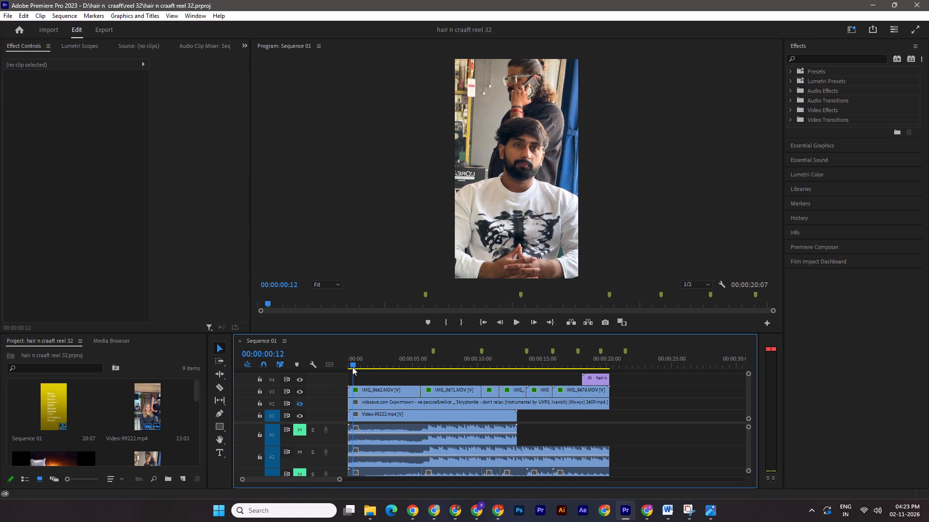
drag(352, 367, 353, 368)
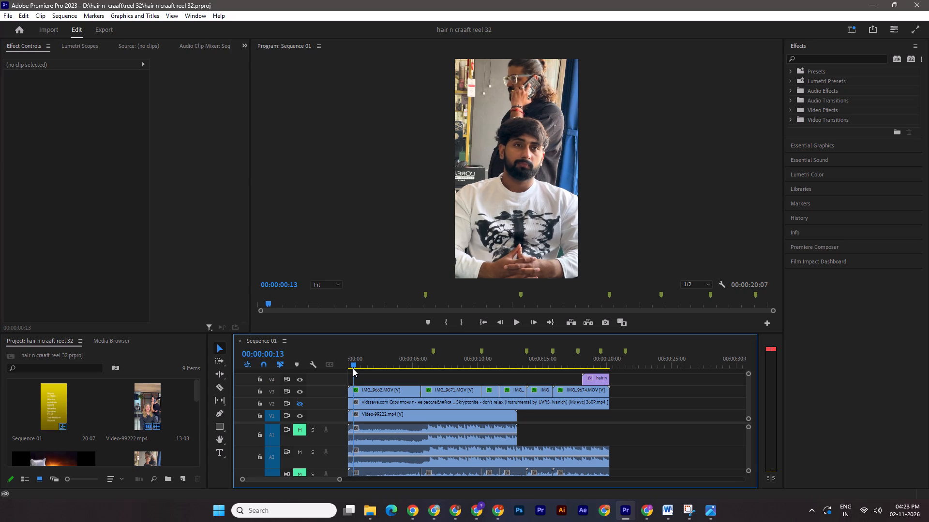
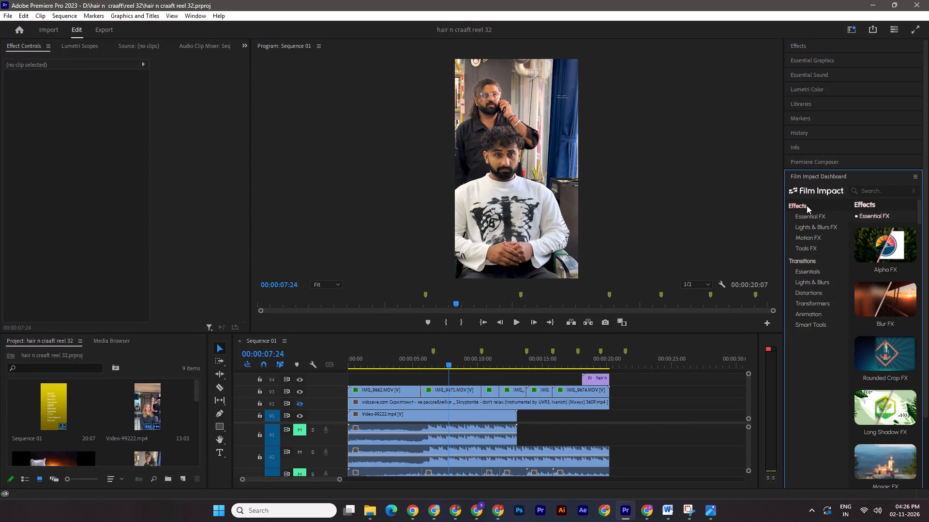
Find Glint FX among the Film Impact effects, apply it to the IMG_9671.MOV clip, and undo the repeated application.
click(805, 216)
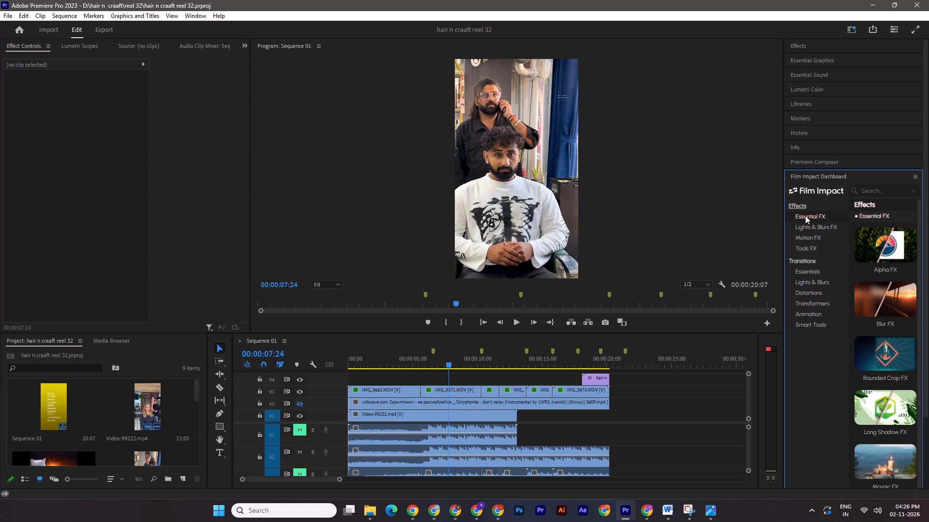
click(799, 208)
scroll(889, 322, down, 4)
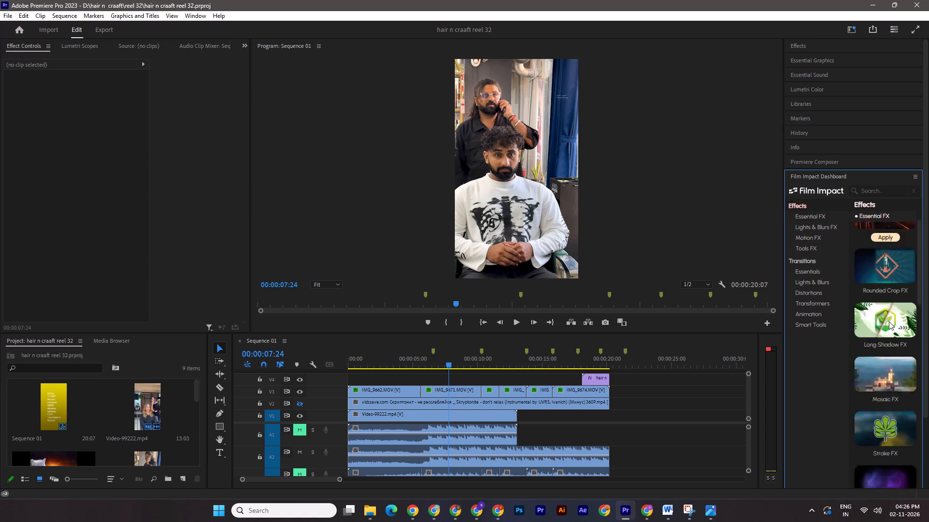
scroll(847, 334, down, 5)
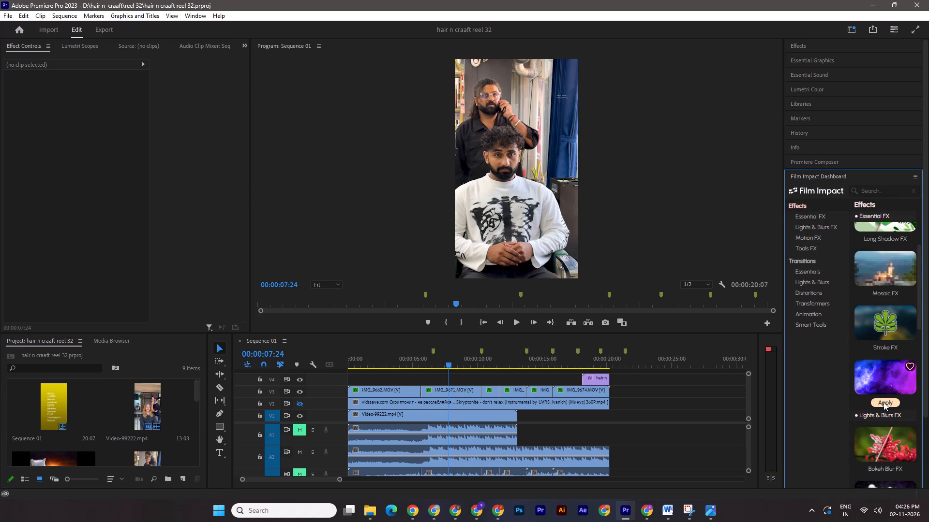
scroll(908, 420, down, 3)
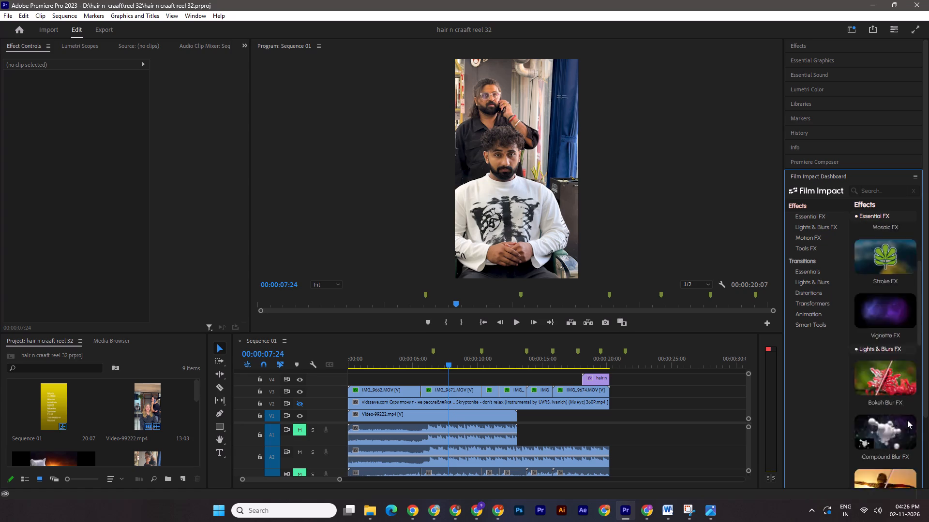
scroll(907, 420, down, 4)
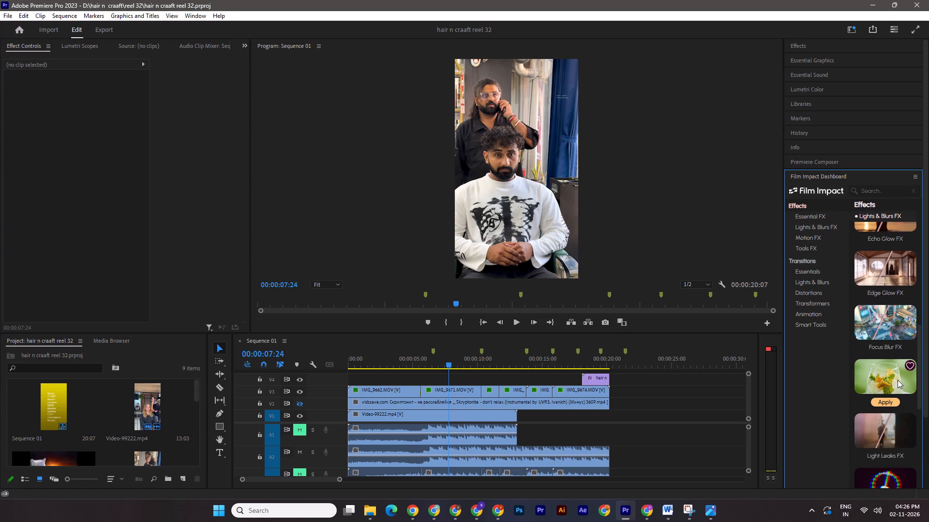
click(887, 402)
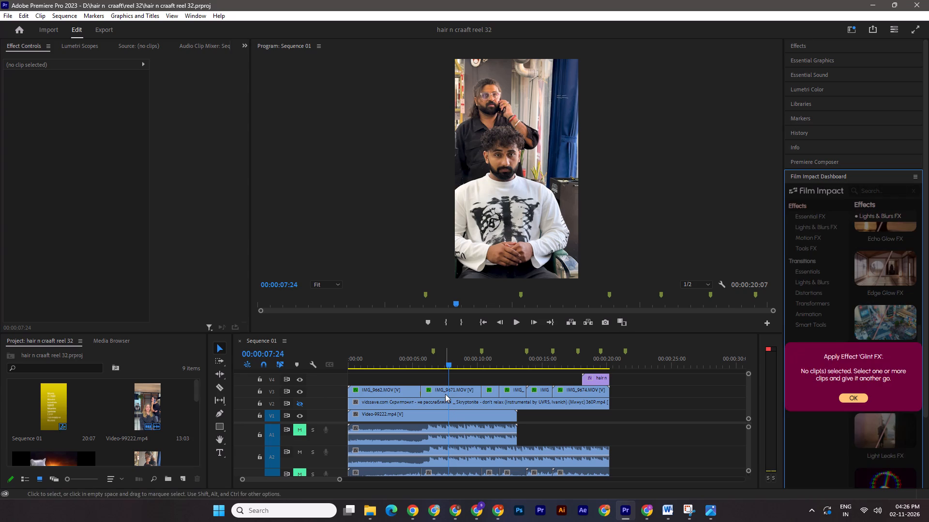
click(445, 394)
click(862, 396)
click(892, 401)
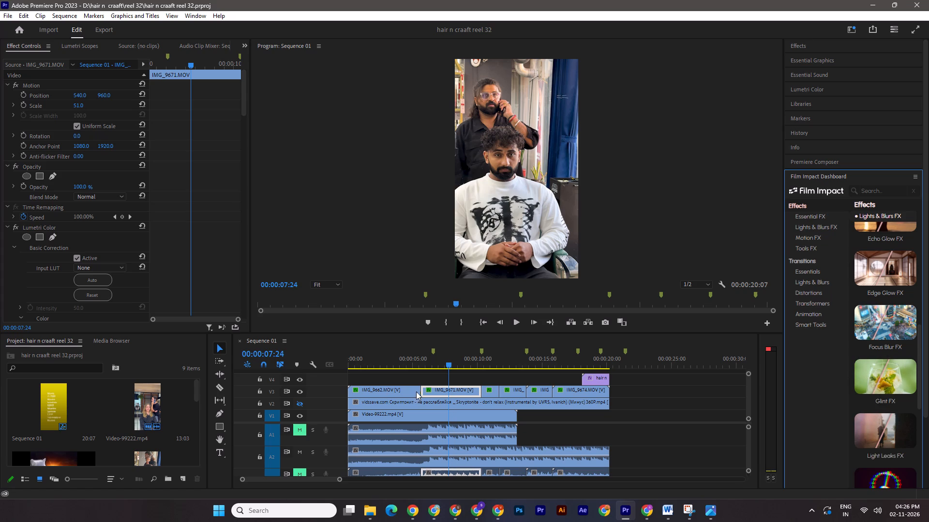
click(881, 402)
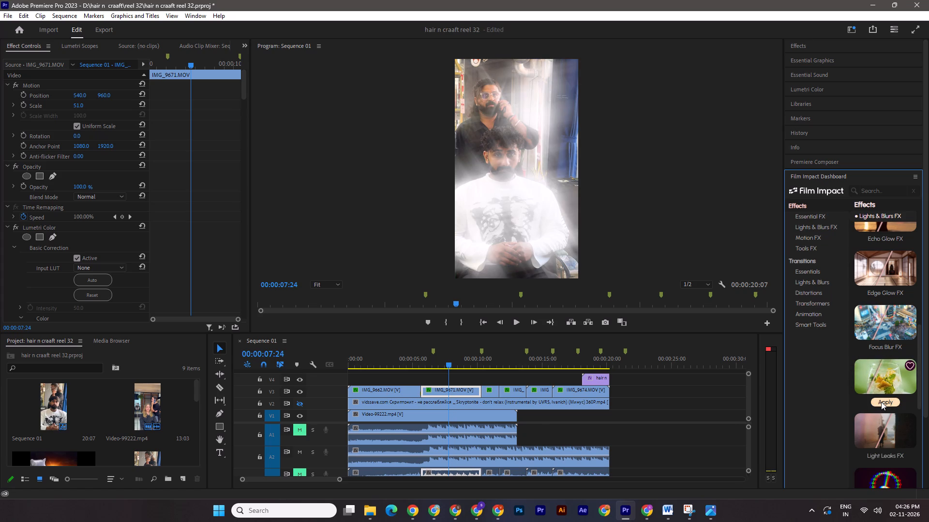
key(ctrl+z)
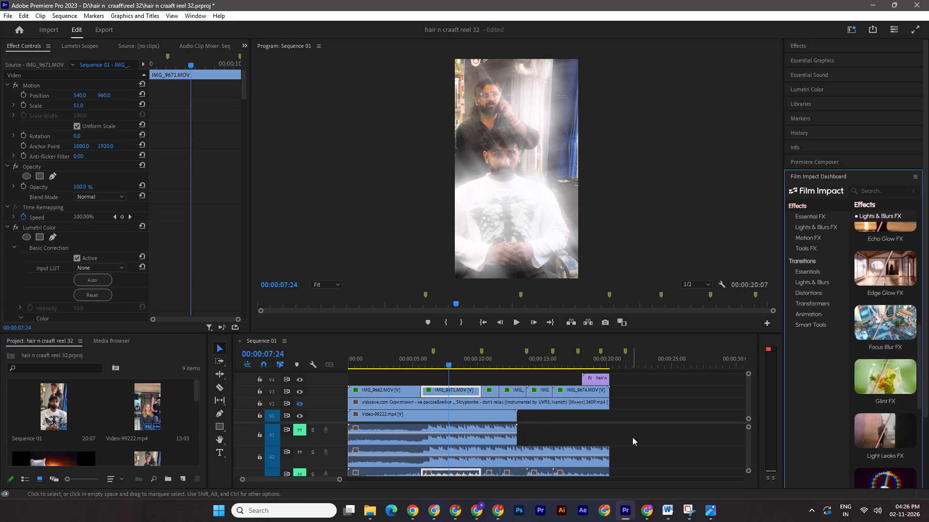
Turn on keyframing for Glint FX Intensity, Position and Angle on IMG_9671.MOV at 00:00:07:24.
click(6, 229)
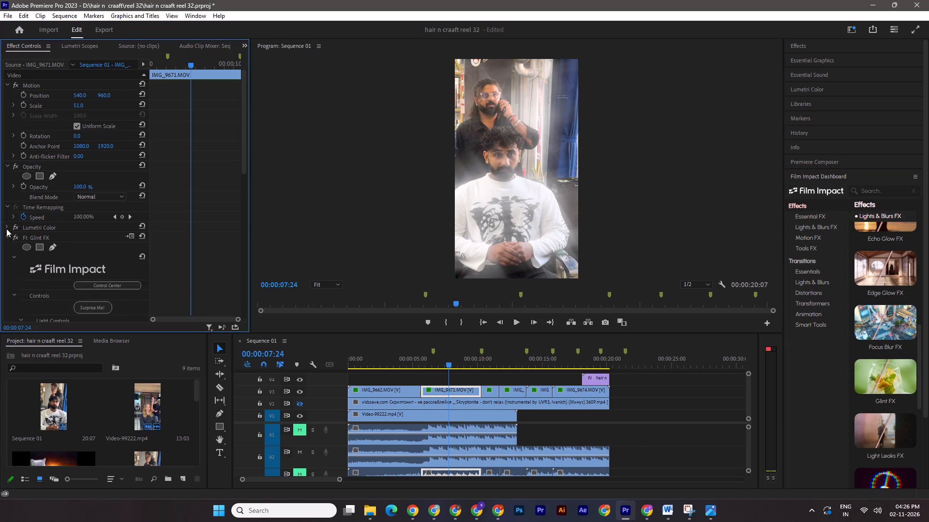
scroll(42, 252, down, 18)
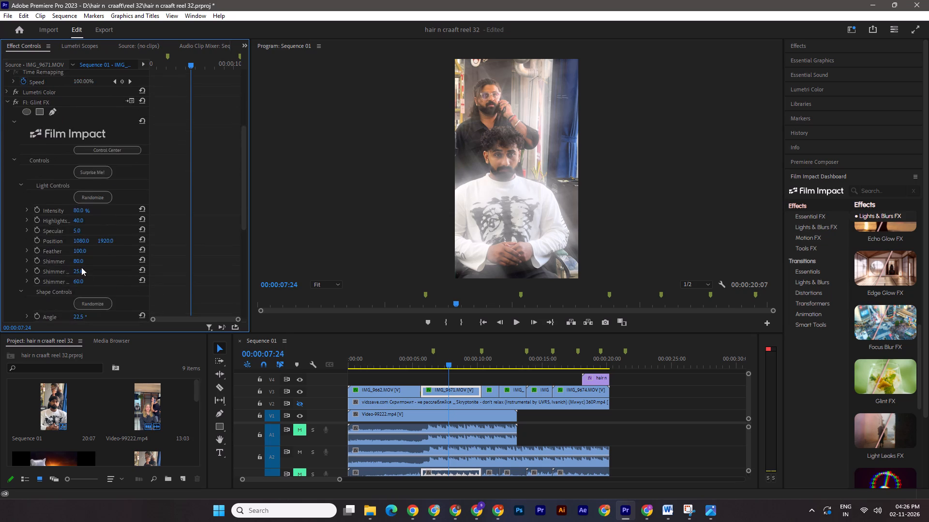
scroll(81, 267, down, 20)
scroll(94, 274, up, 6)
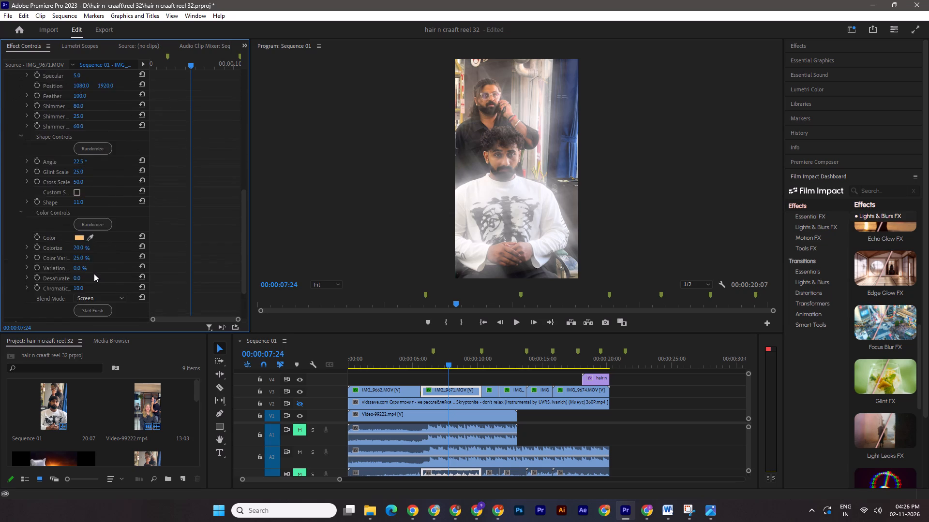
scroll(94, 274, up, 14)
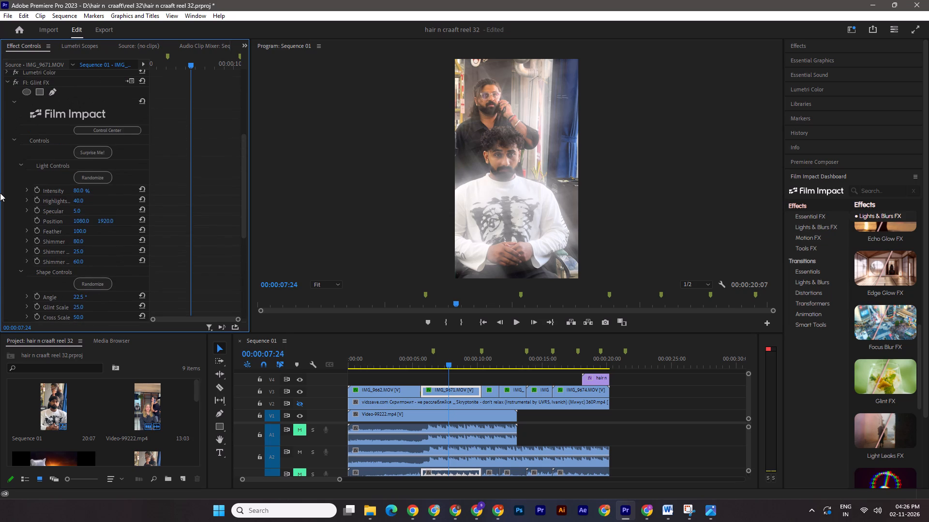
click(36, 189)
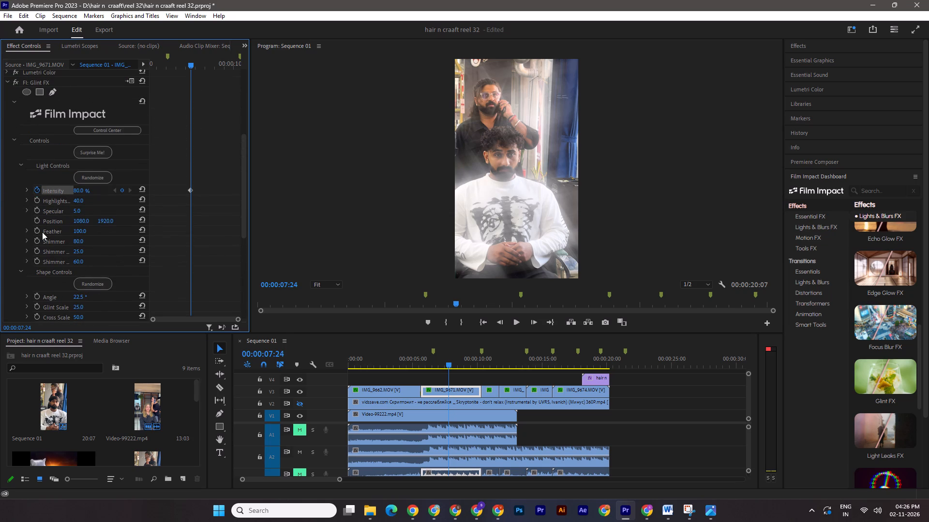
click(35, 222)
scroll(68, 269, down, 2)
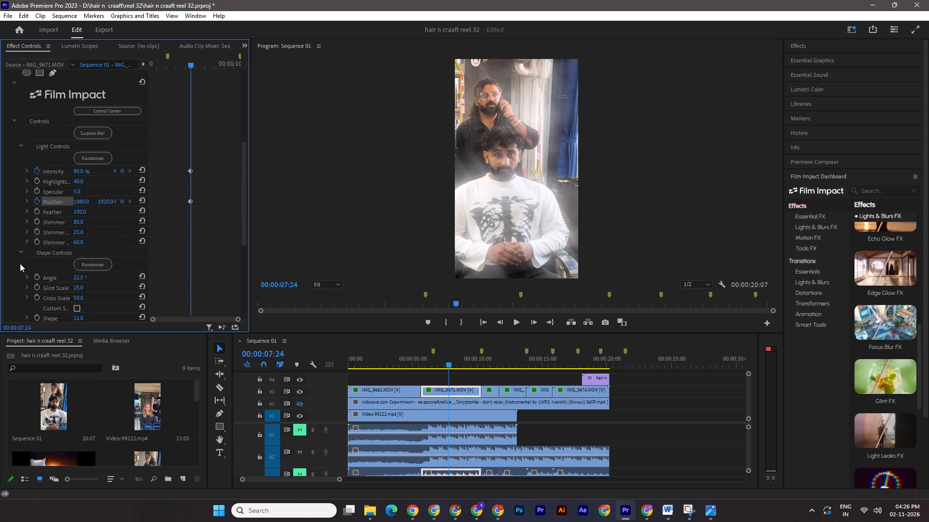
click(35, 277)
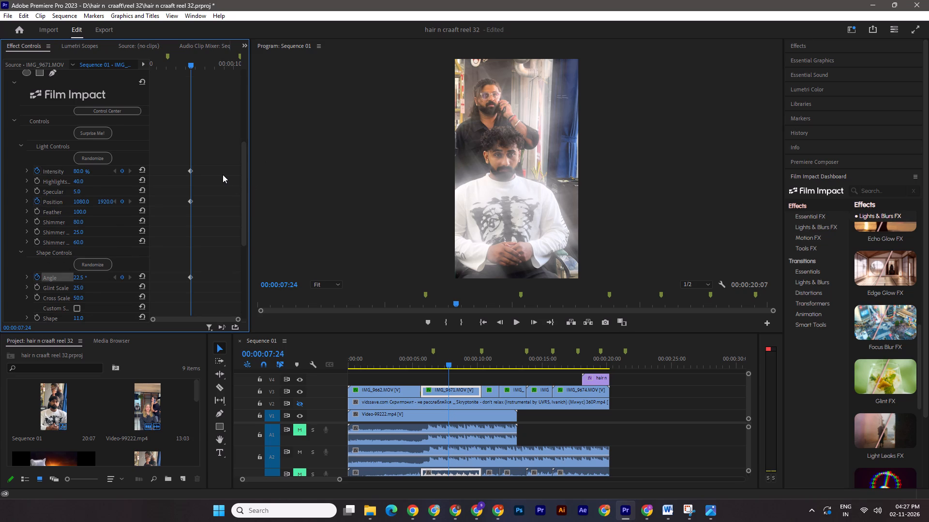
At 00:00:07:14, keyframe the Glint FX Angle at -26.5° and Intensity at 55%.
key(shift+Left)
key(shift+Left)
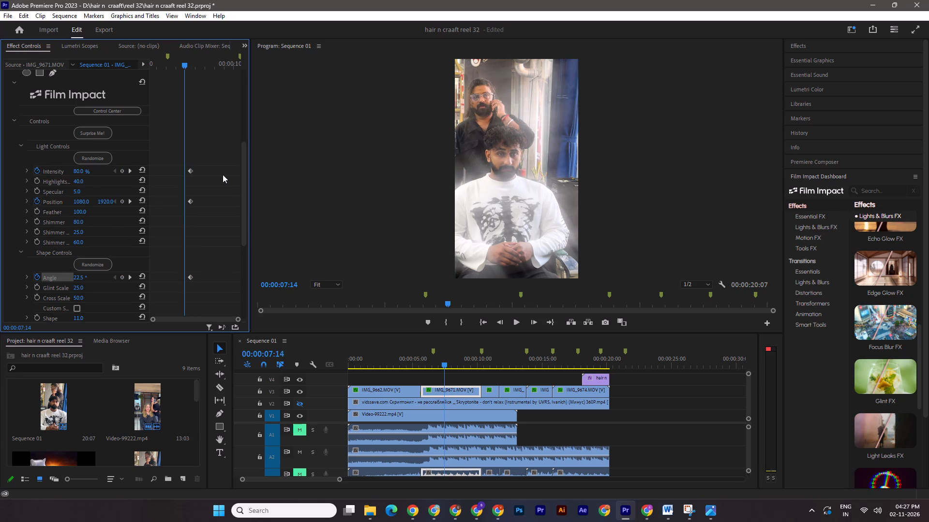
drag(80, 277, 79, 277)
drag(79, 277, 49, 267)
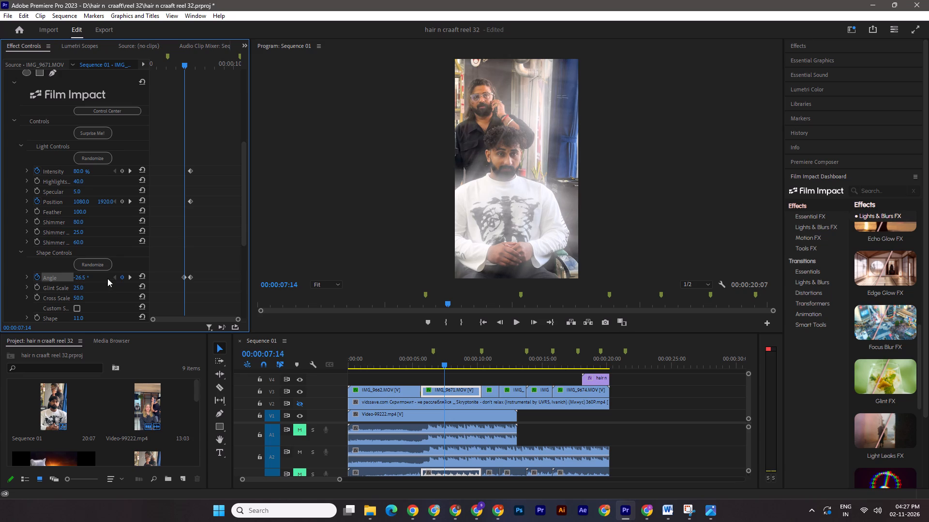
drag(78, 172, 56, 168)
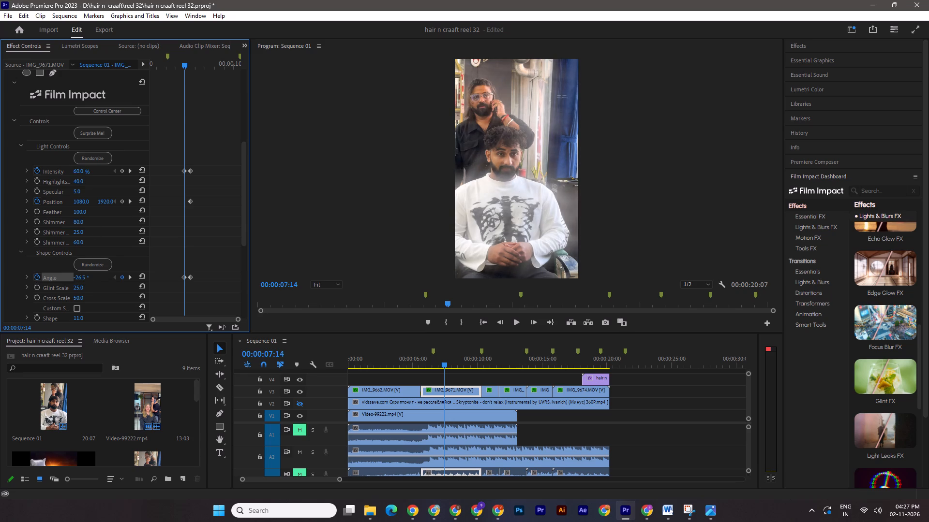
drag(56, 168, 54, 168)
At 00:00:07:04, keyframe the Glint FX Intensity at 0%.
key(shift+Left)
key(shift+Left)
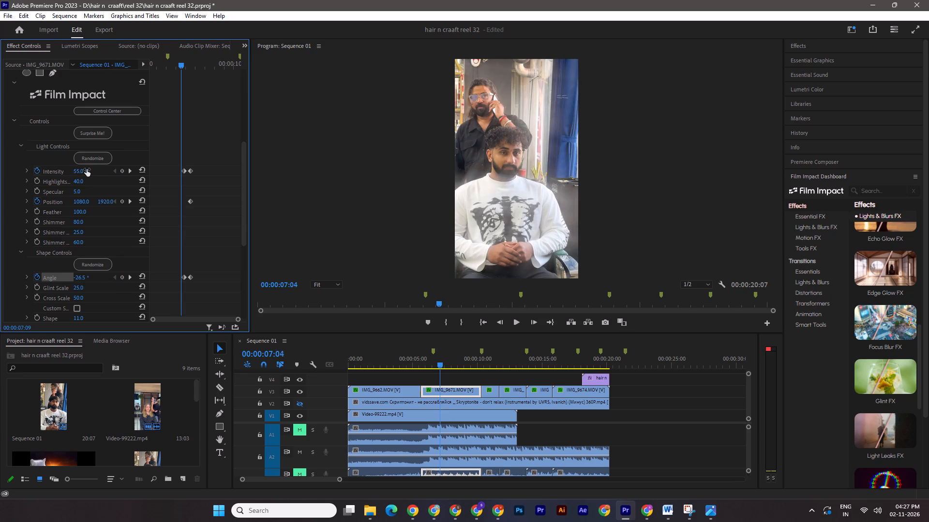
click(79, 172)
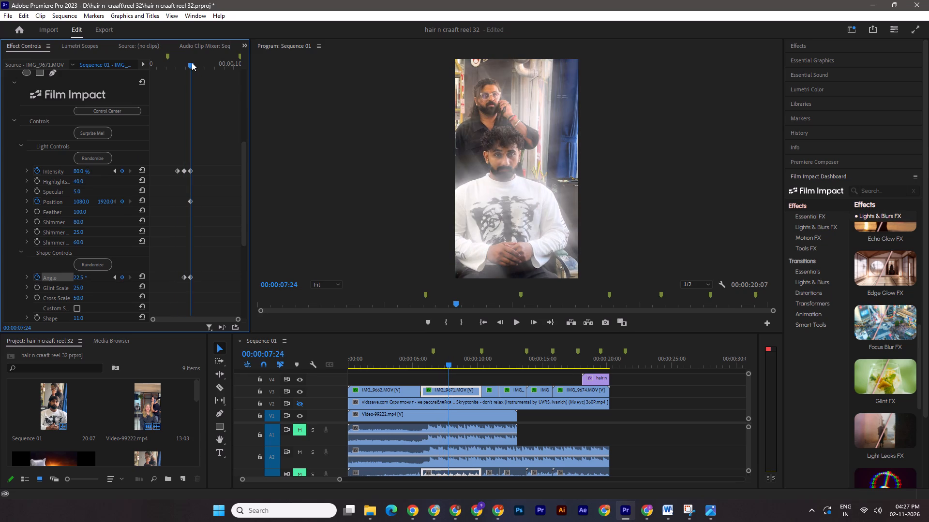
Copy the 00:00:07:14 Intensity and Angle keyframes of Glint FX to 00:00:08:04.
key(shift+Right)
key(shift+Right)
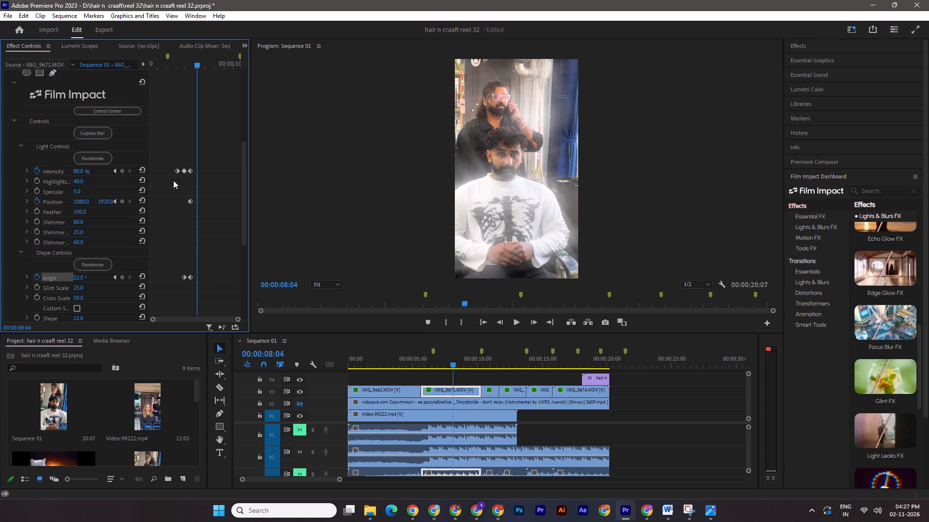
click(186, 171)
shift+click(184, 278)
alt+drag(183, 278, 200, 277)
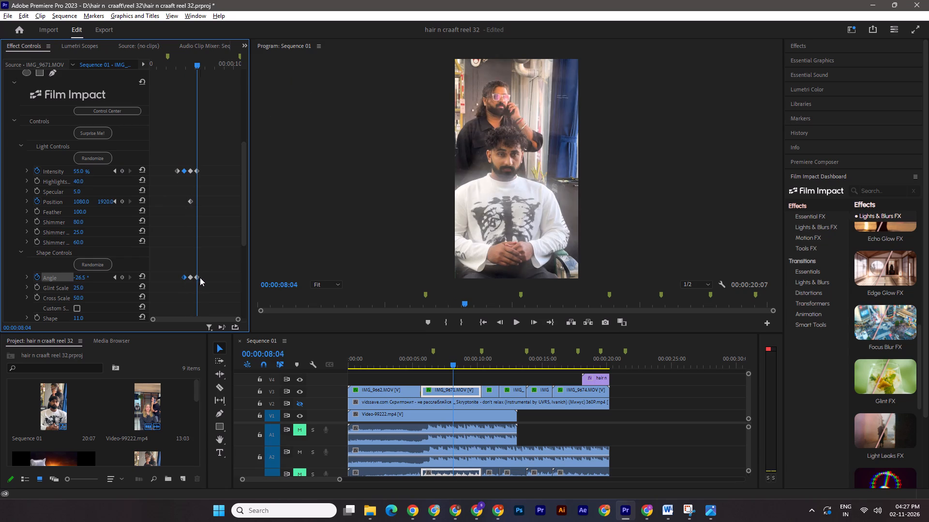
alt+drag(200, 277, 199, 277)
Copy the first Glint FX Intensity keyframe, 0%, to 00:00:08:14, undoing an accidental shift of that keyframe.
key(shift+Right)
key(shift+Right)
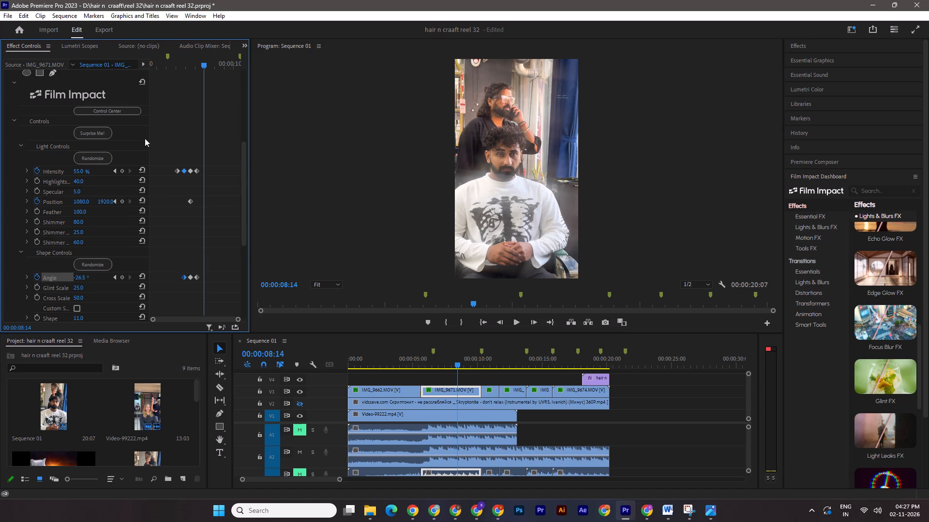
click(175, 174)
key(ctrl+z)
alt+drag(177, 168, 204, 170)
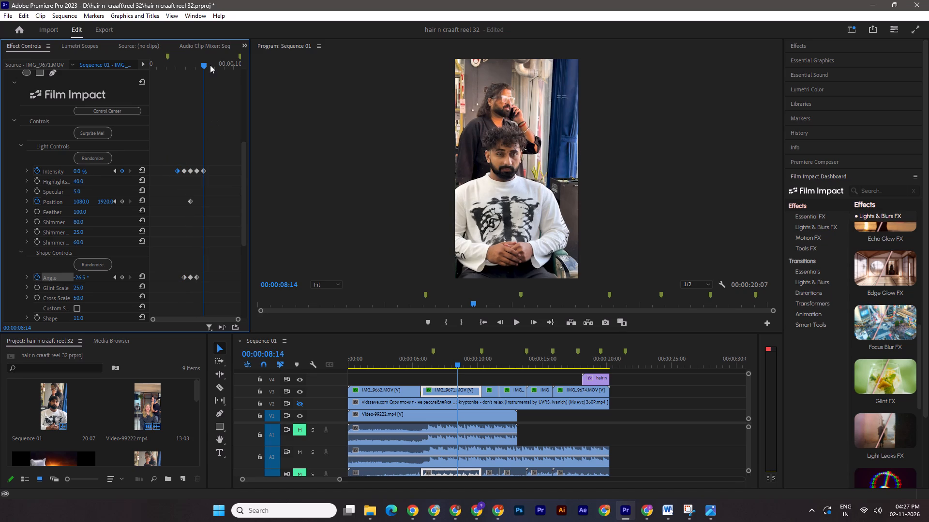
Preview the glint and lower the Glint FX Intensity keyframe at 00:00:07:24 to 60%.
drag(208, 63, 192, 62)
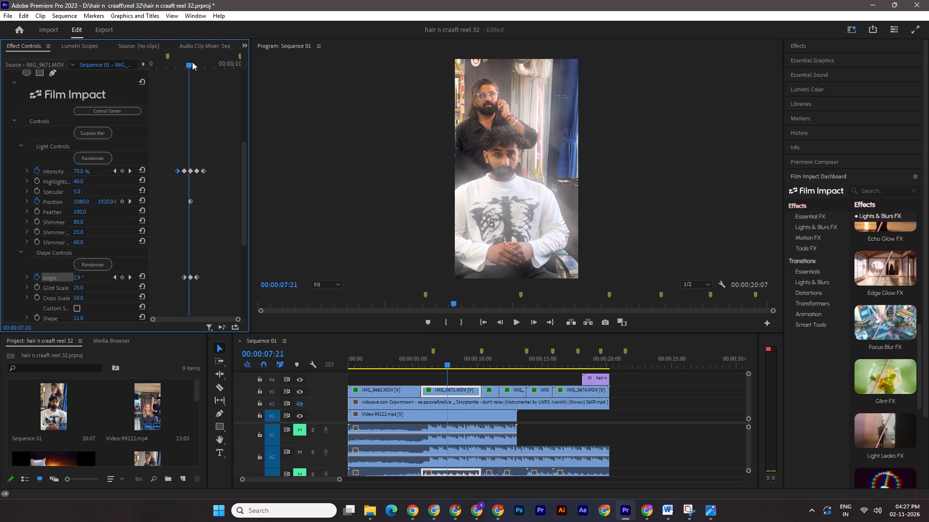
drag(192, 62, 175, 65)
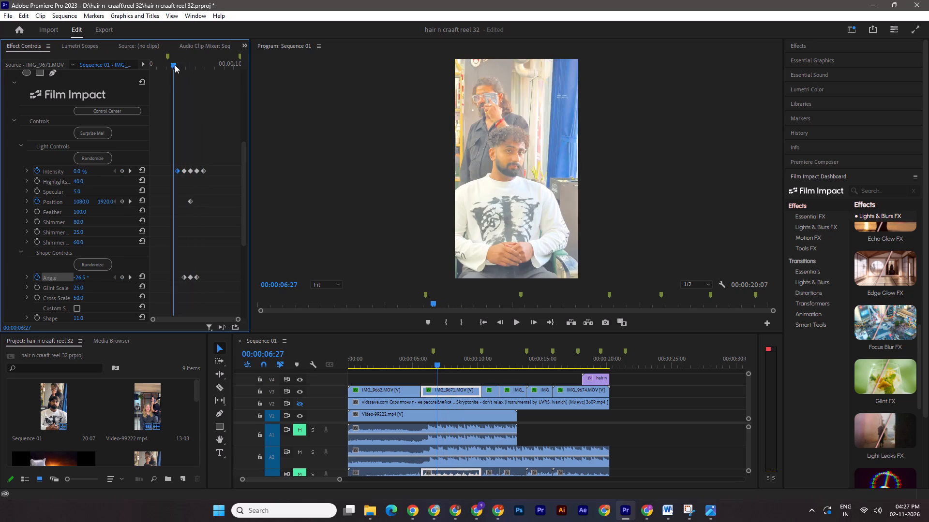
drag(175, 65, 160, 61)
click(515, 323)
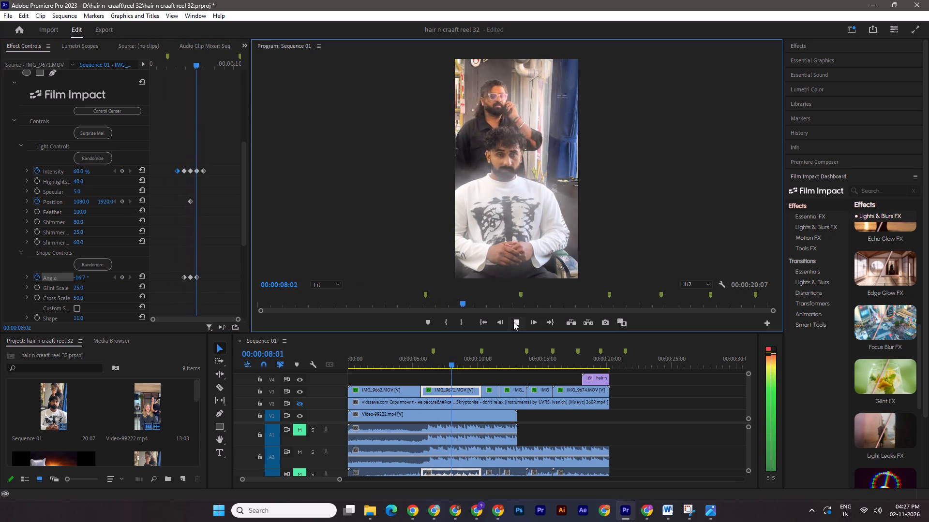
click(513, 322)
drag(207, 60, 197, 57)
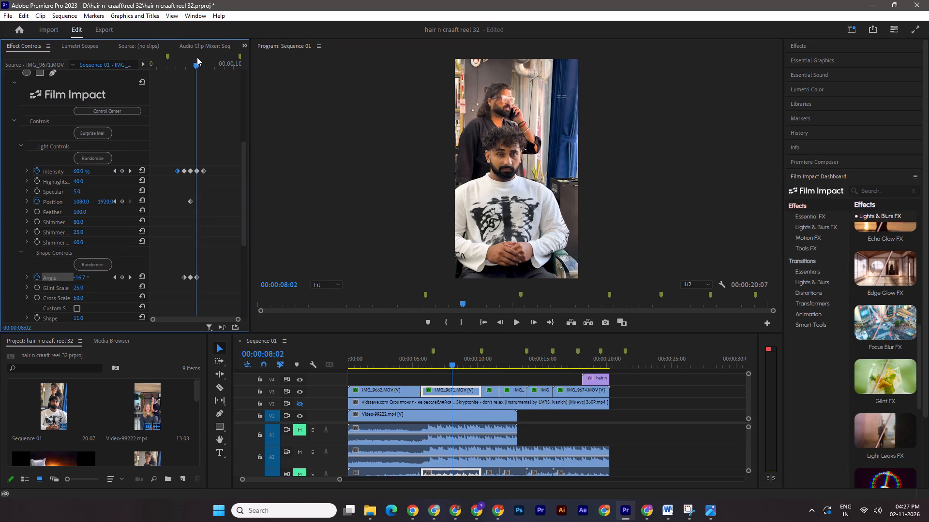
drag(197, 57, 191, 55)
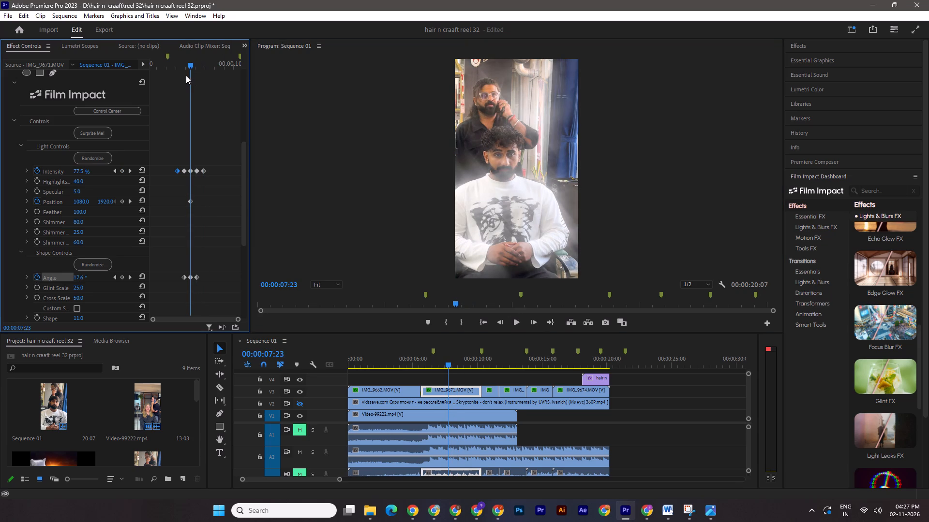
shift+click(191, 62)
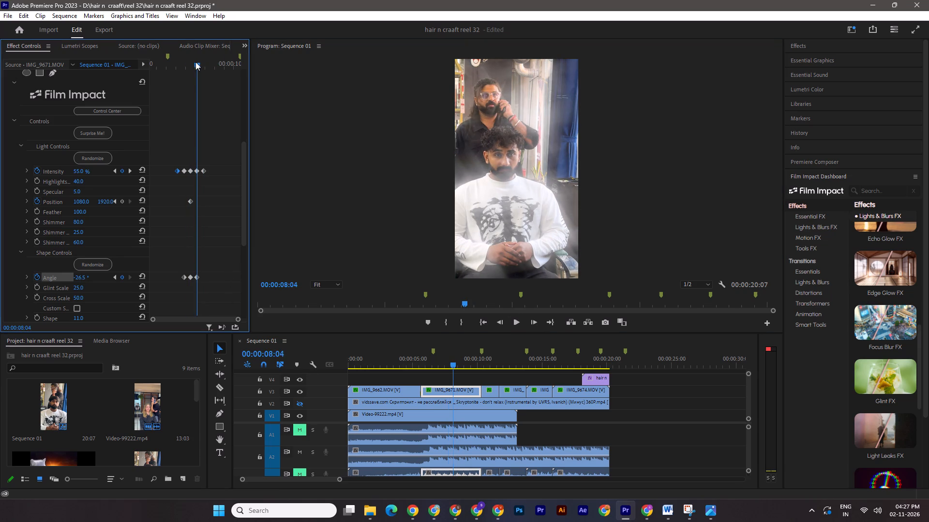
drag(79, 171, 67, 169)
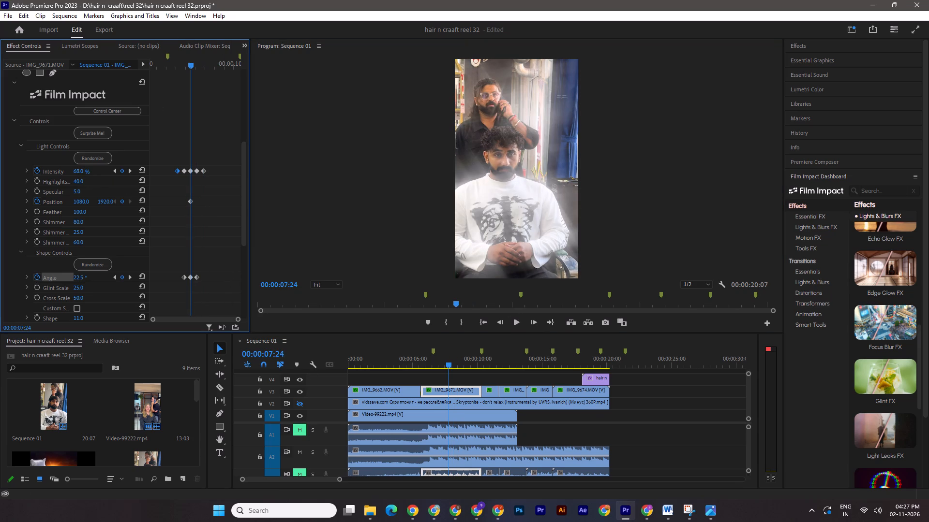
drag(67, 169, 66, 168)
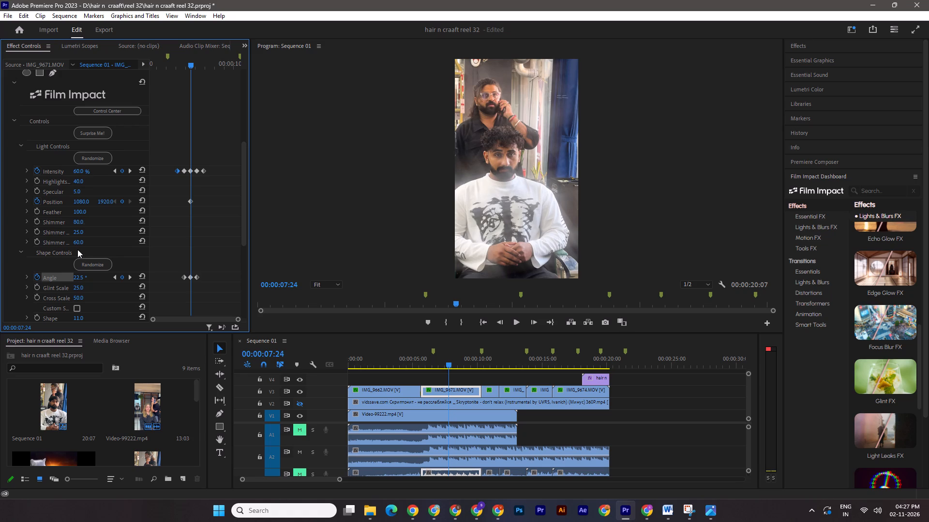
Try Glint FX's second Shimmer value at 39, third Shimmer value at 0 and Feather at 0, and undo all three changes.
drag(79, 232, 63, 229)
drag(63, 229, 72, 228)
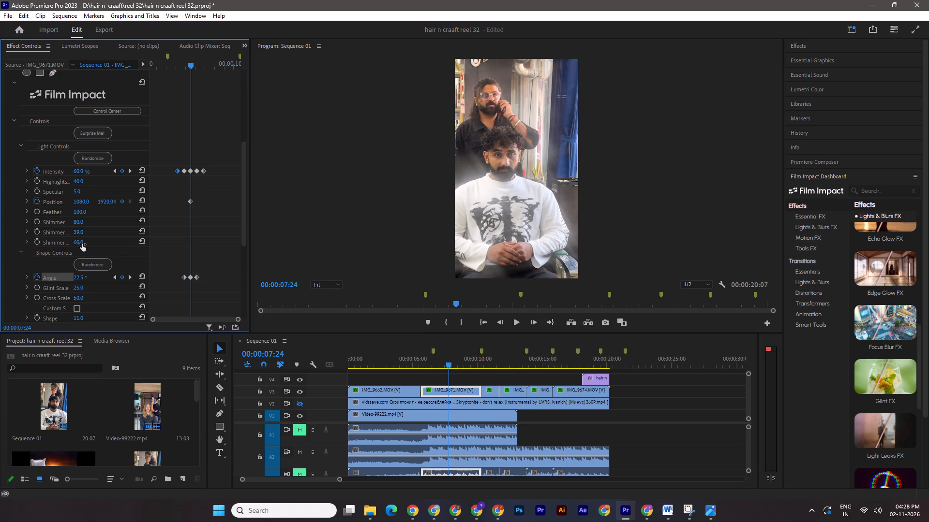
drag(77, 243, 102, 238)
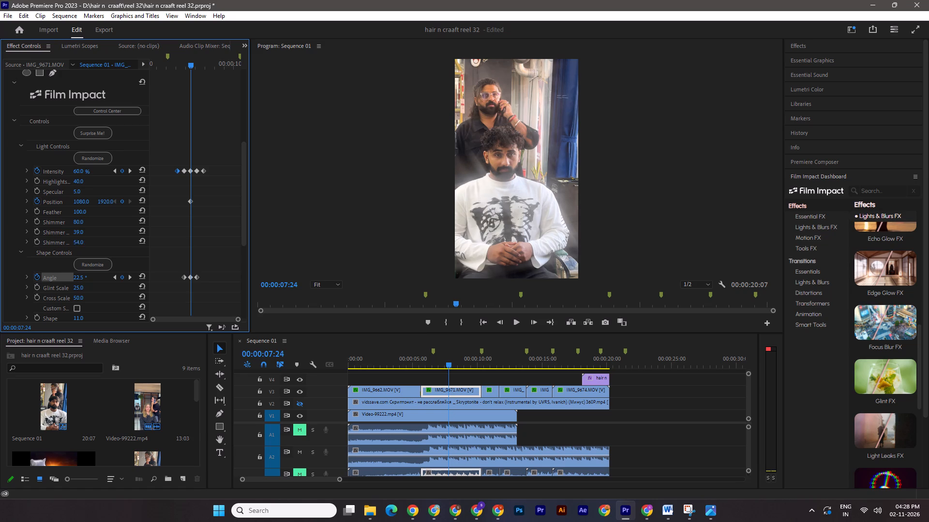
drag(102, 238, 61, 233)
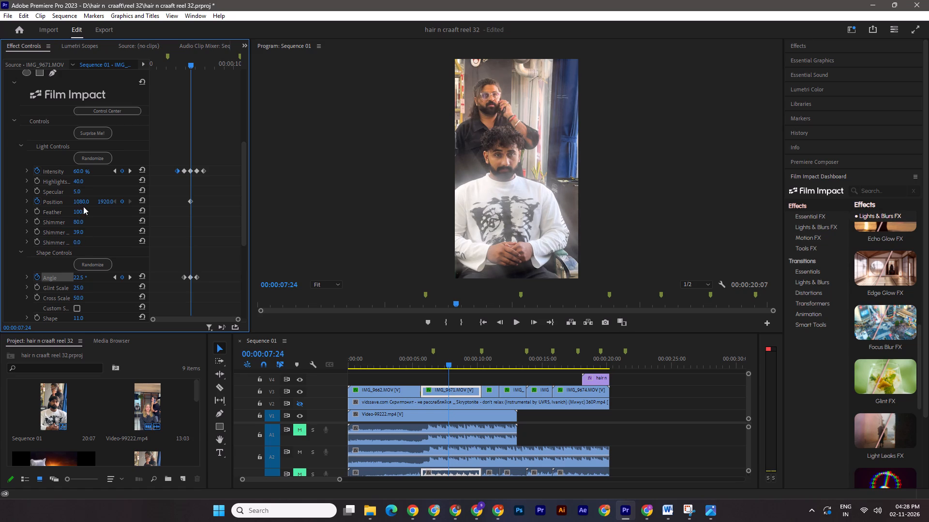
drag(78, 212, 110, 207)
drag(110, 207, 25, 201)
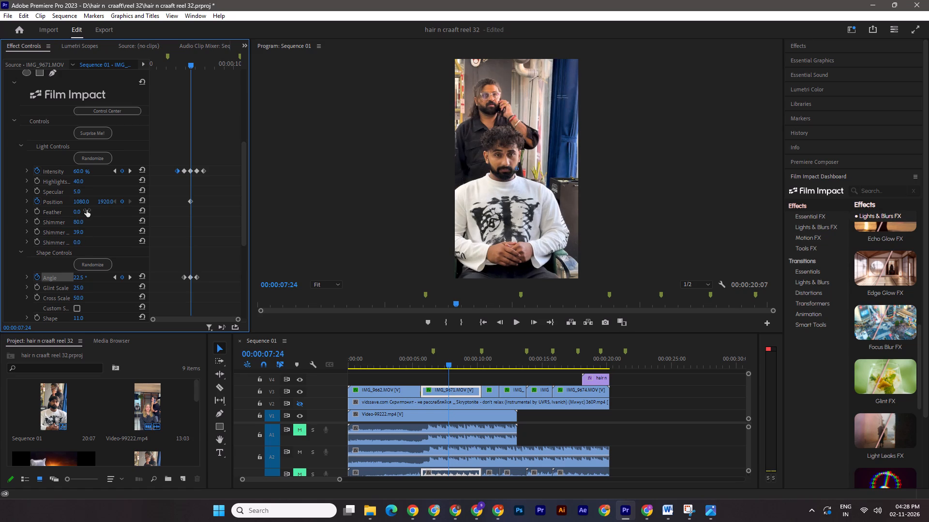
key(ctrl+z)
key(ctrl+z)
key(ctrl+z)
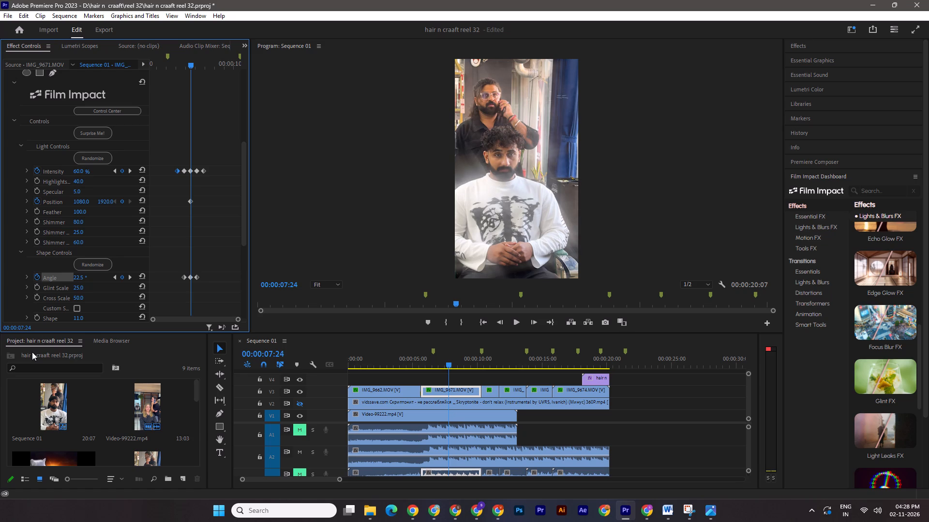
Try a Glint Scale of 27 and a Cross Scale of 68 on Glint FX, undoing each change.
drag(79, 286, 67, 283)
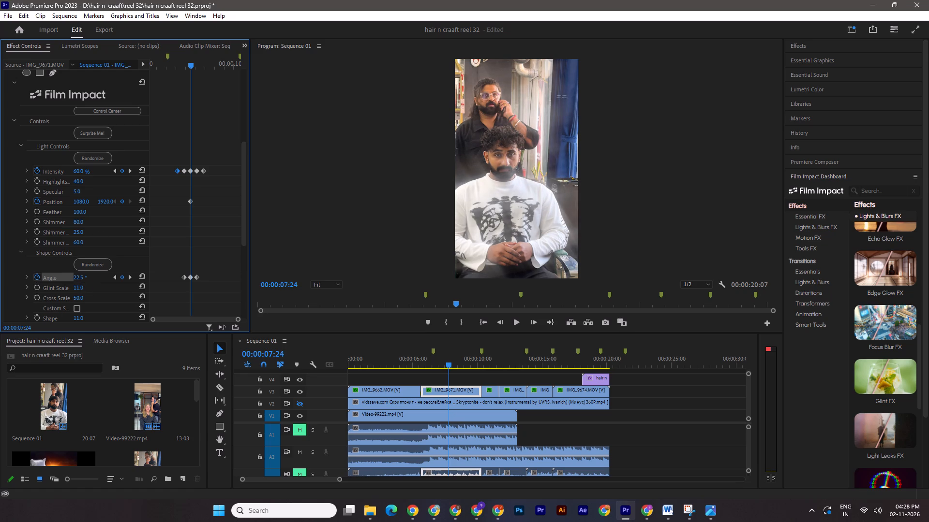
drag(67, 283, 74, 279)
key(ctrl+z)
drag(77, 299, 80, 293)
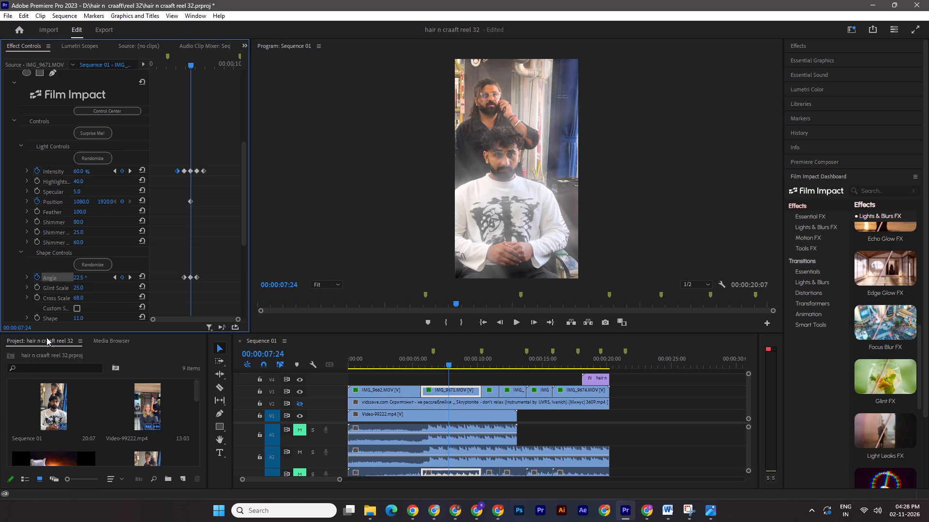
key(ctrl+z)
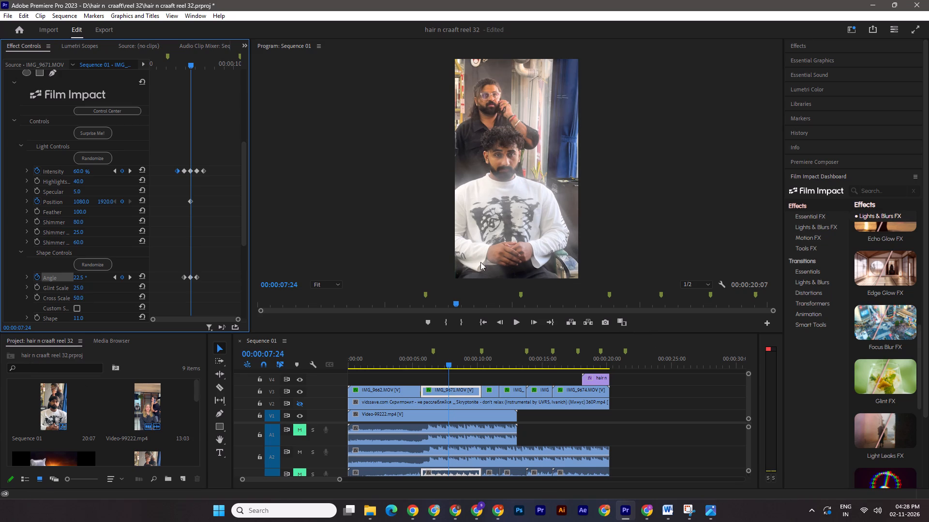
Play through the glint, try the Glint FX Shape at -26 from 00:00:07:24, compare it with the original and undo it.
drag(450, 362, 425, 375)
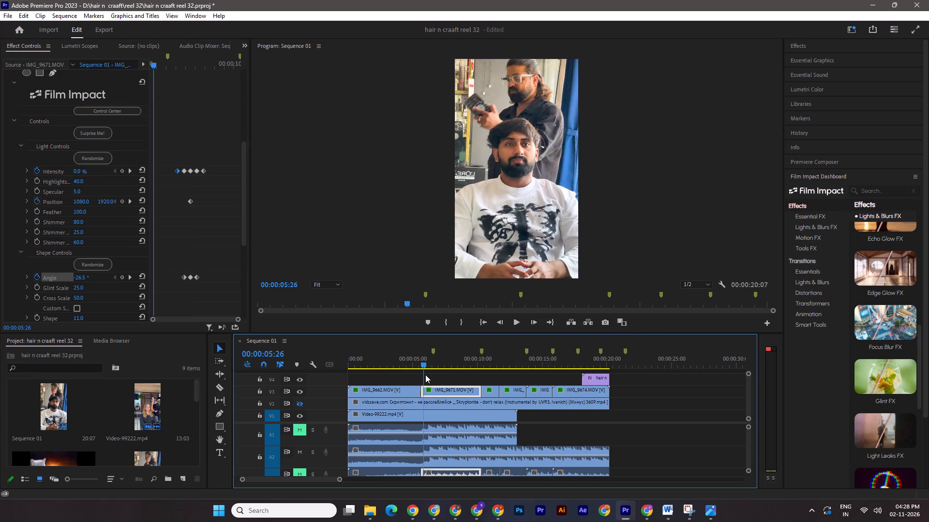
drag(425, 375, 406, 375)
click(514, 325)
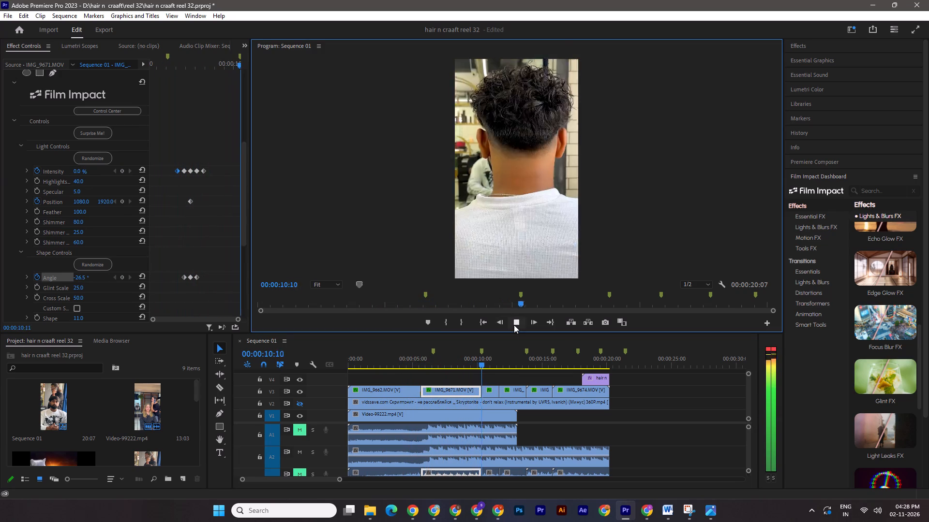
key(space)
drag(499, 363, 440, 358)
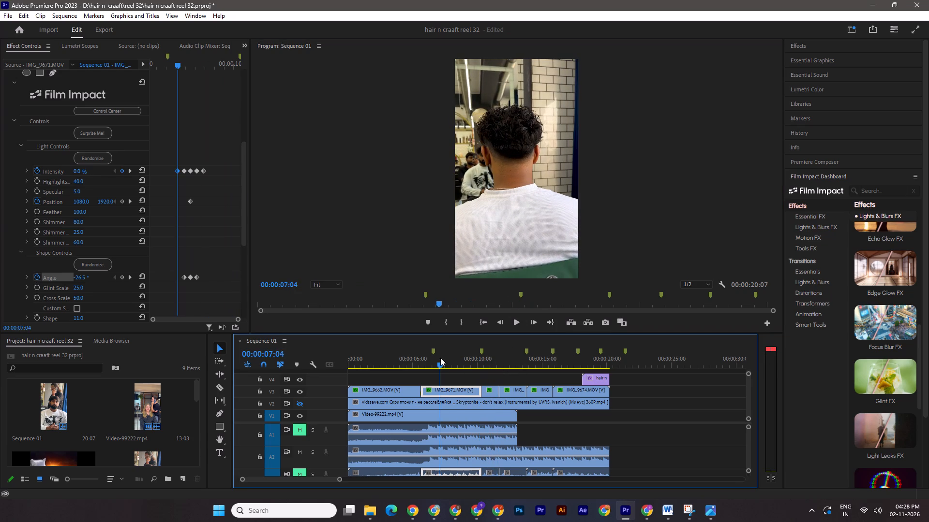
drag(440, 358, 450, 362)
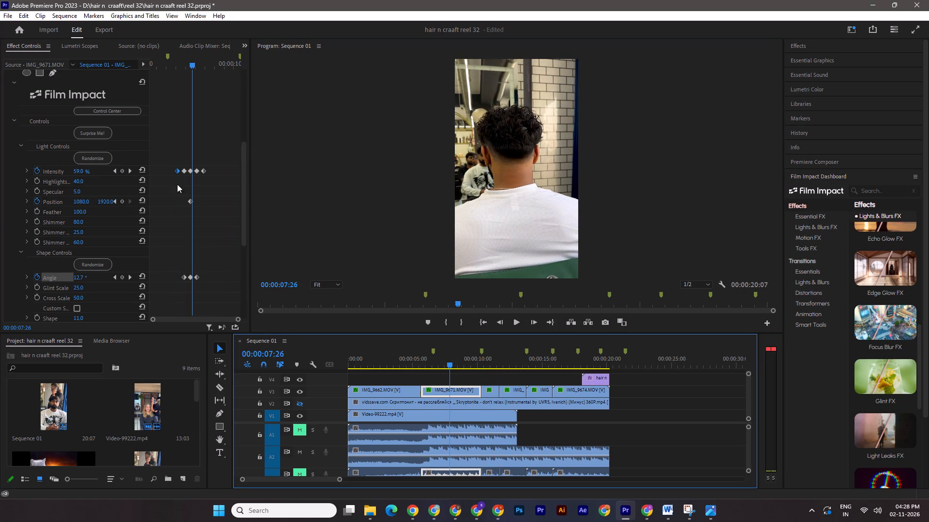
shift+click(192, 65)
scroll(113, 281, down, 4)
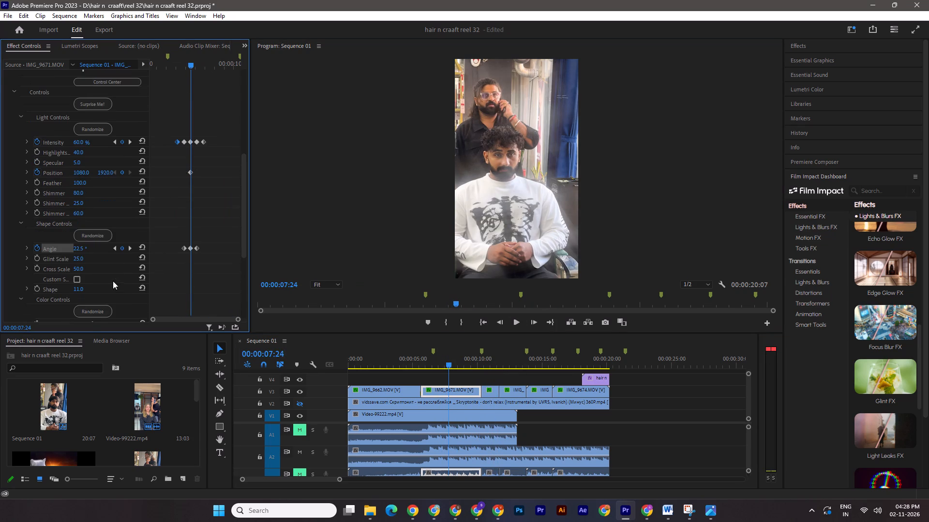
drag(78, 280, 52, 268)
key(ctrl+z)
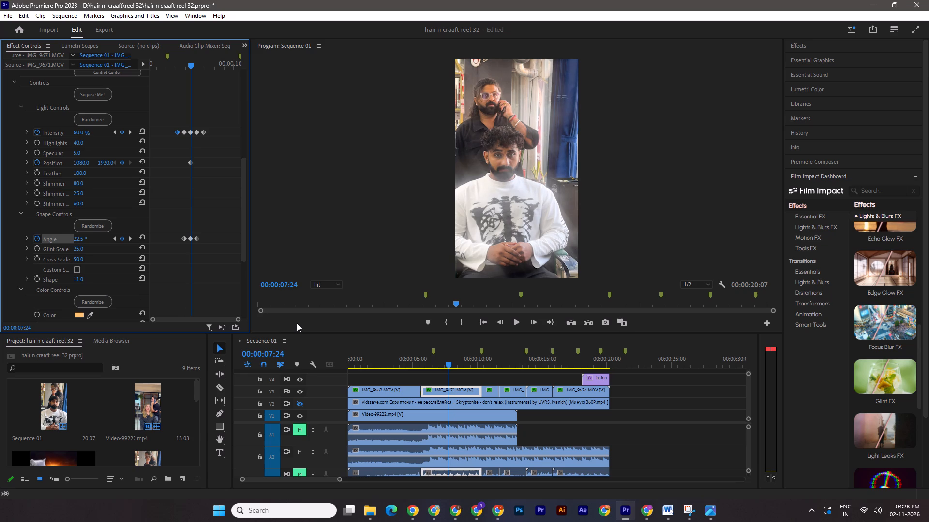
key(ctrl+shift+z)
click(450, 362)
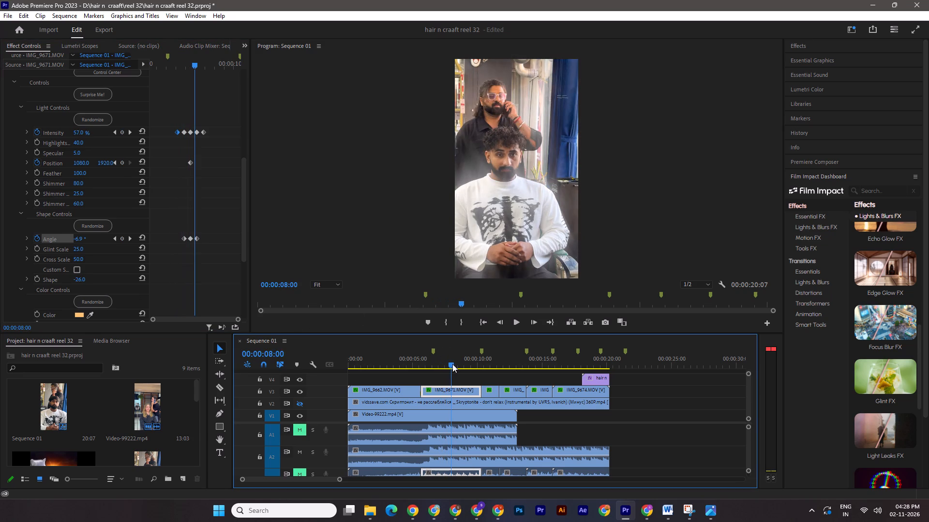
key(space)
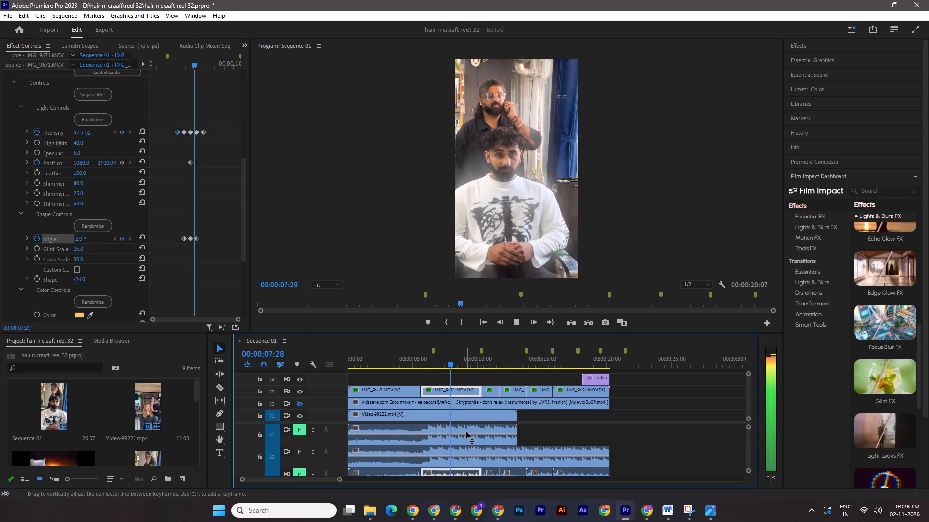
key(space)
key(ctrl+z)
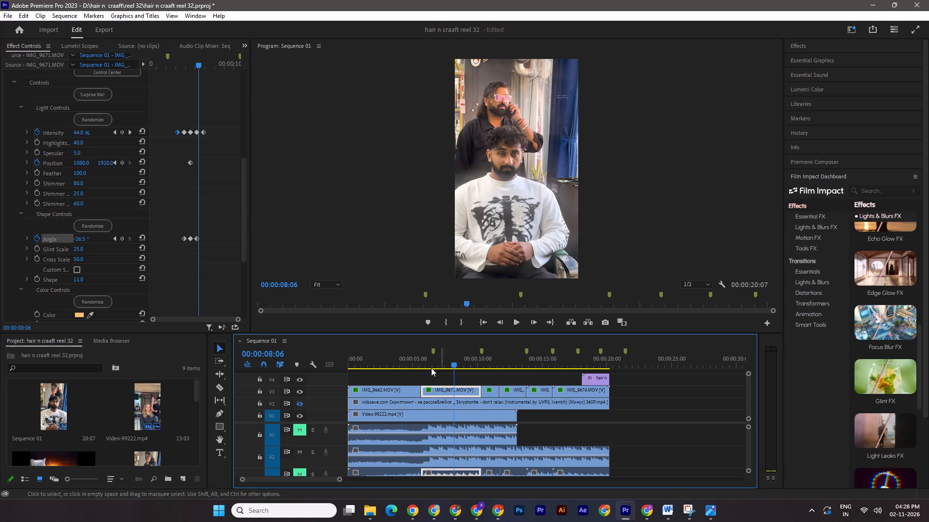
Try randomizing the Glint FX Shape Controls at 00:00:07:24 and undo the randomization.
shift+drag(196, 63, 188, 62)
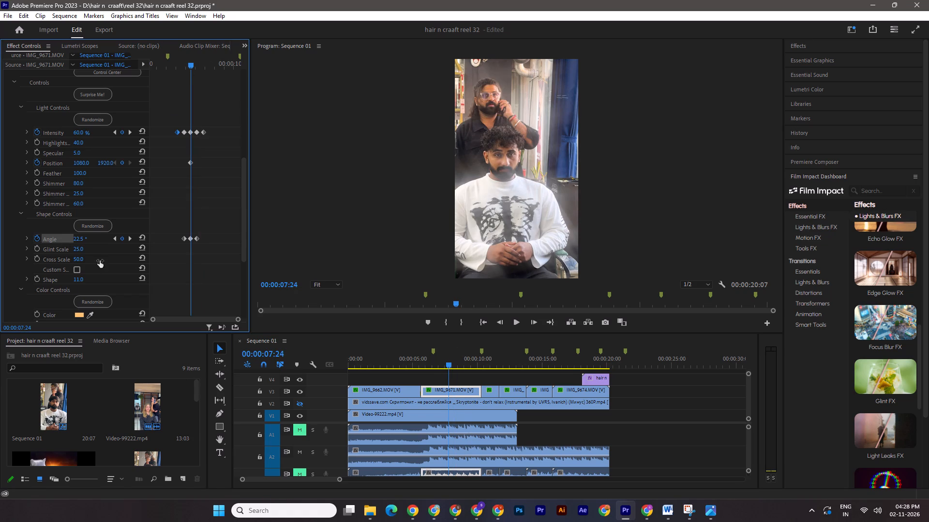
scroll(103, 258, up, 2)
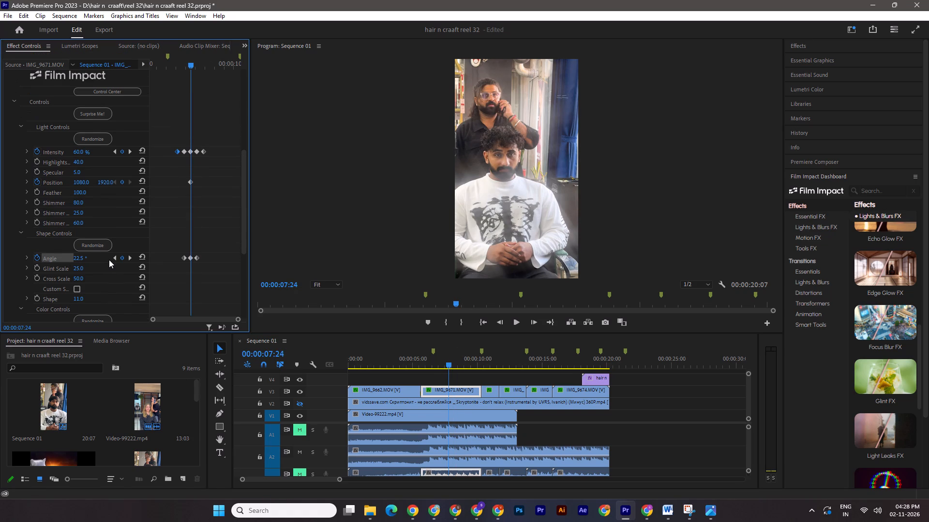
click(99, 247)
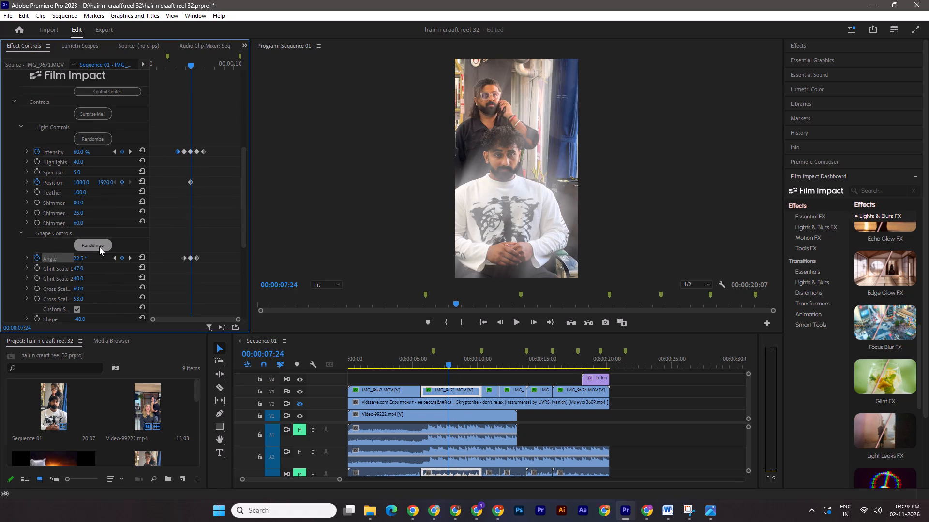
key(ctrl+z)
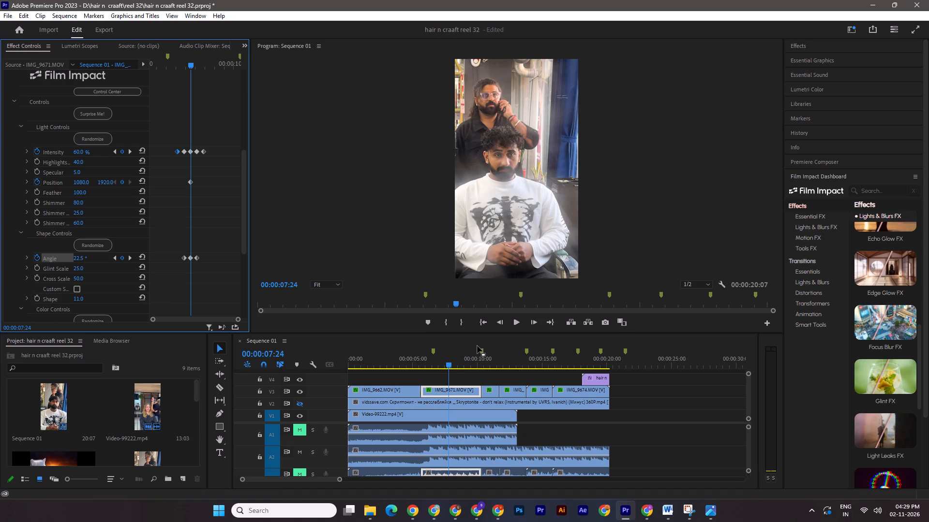
Lower the Glint FX Intensity keyframe at 00:00:07:24 to about 44%.
drag(78, 152, 65, 149)
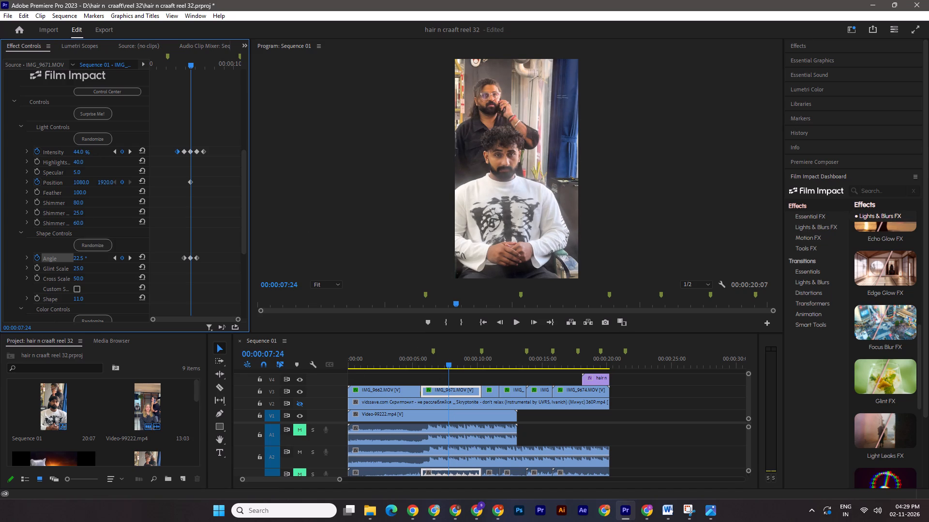
drag(65, 149, 67, 149)
Set the Glint FX Intensity keyframes at 00:00:07:14 and 00:00:08:04 to 39% and save the project.
drag(193, 66, 187, 64)
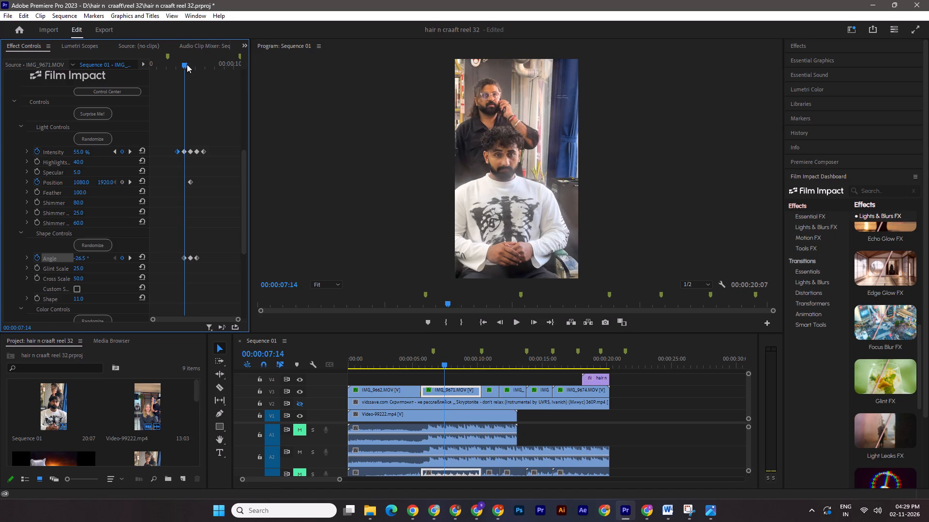
drag(187, 64, 185, 64)
drag(79, 150, 71, 150)
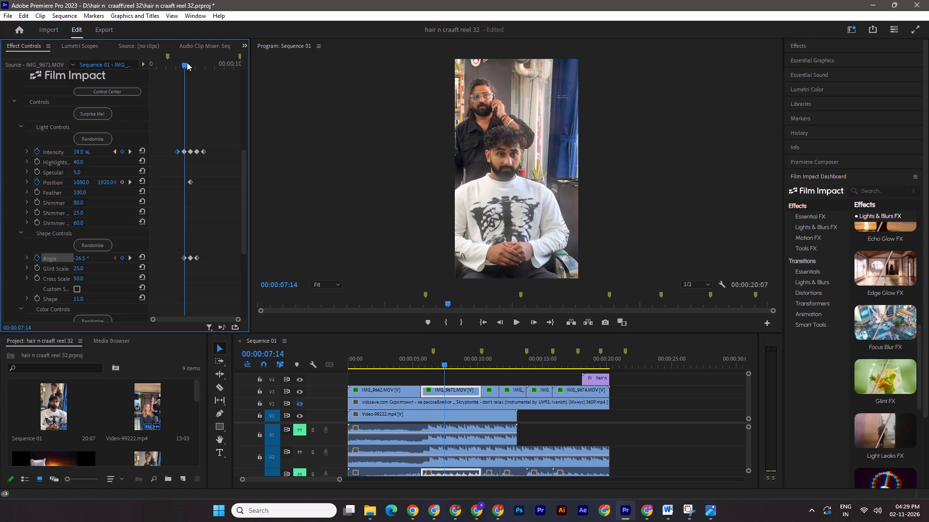
drag(187, 62, 197, 64)
click(85, 150)
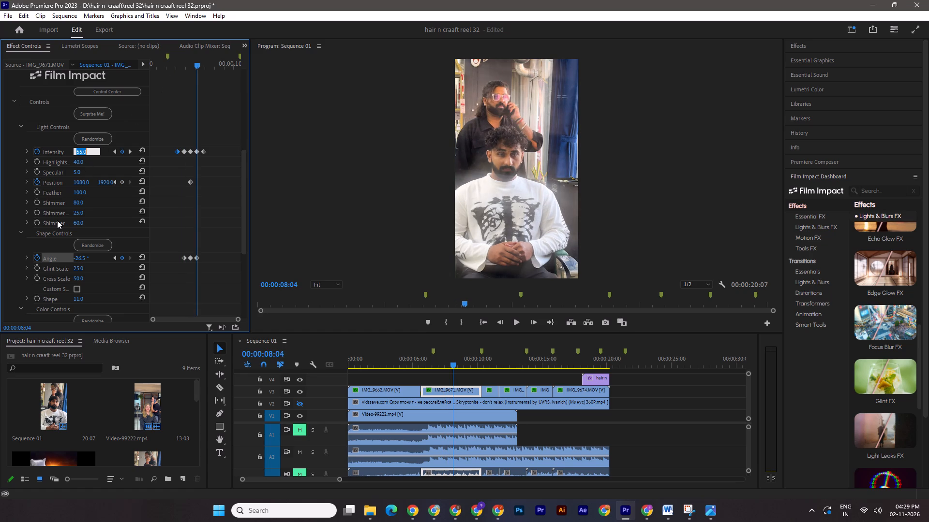
text(39)
key(Return)
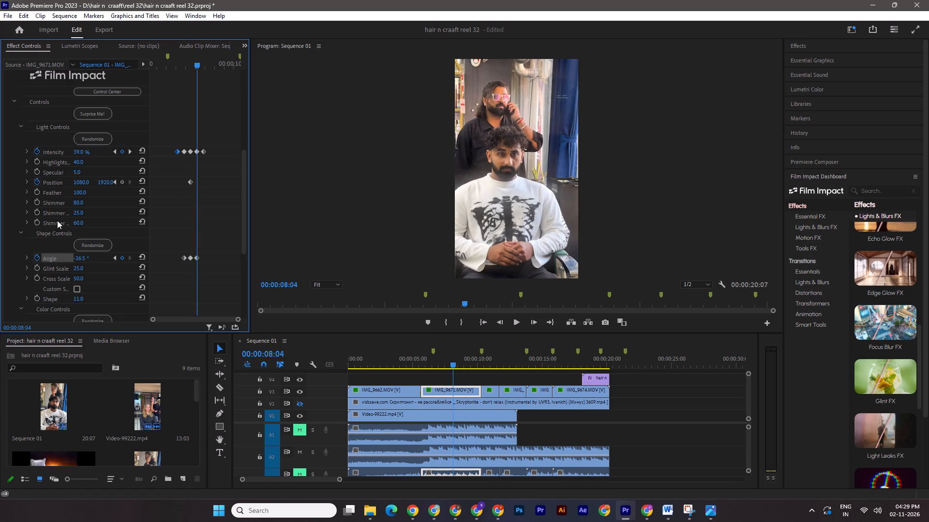
key(ctrl+s)
Play the sequence from just before IMG_9671.MOV through the glint to the end of that clip.
drag(454, 363, 421, 358)
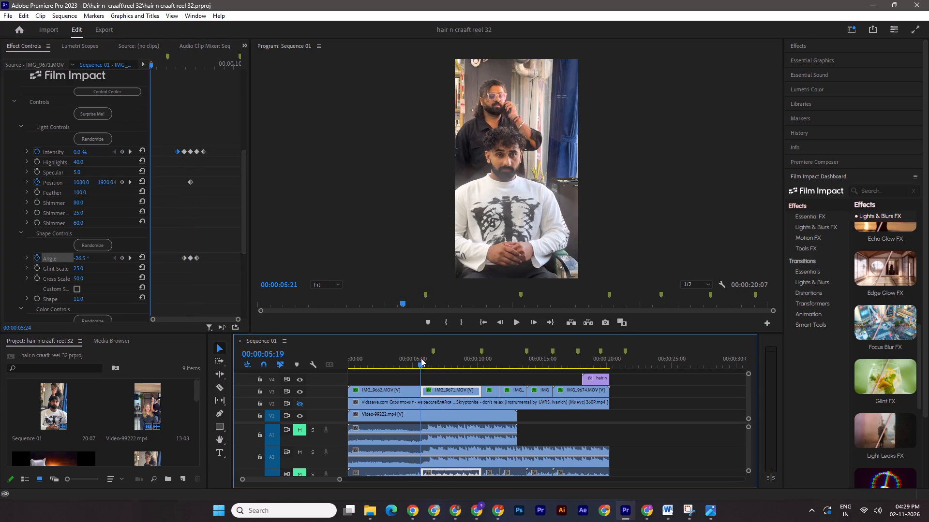
drag(421, 358, 417, 357)
key(ctrl+s)
key(space)
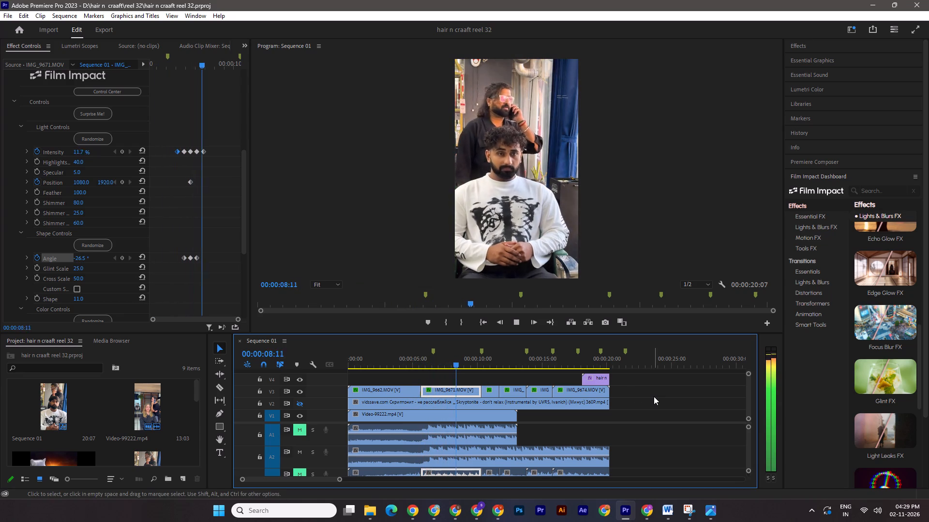
key(space)
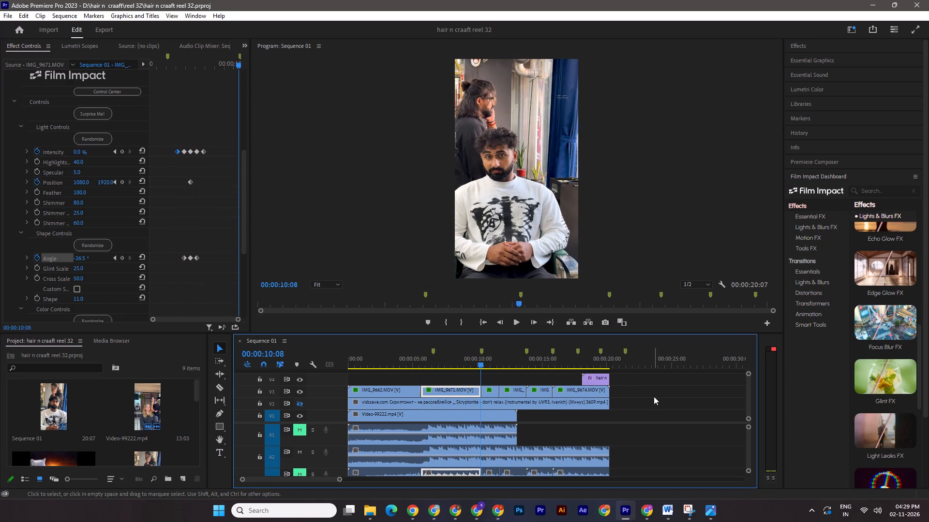
Add the Shake transition from the Premiere Composer Starter Pack on V4 over the cut at 00:00:10:08.
click(805, 162)
click(841, 227)
scroll(893, 292, down, 2)
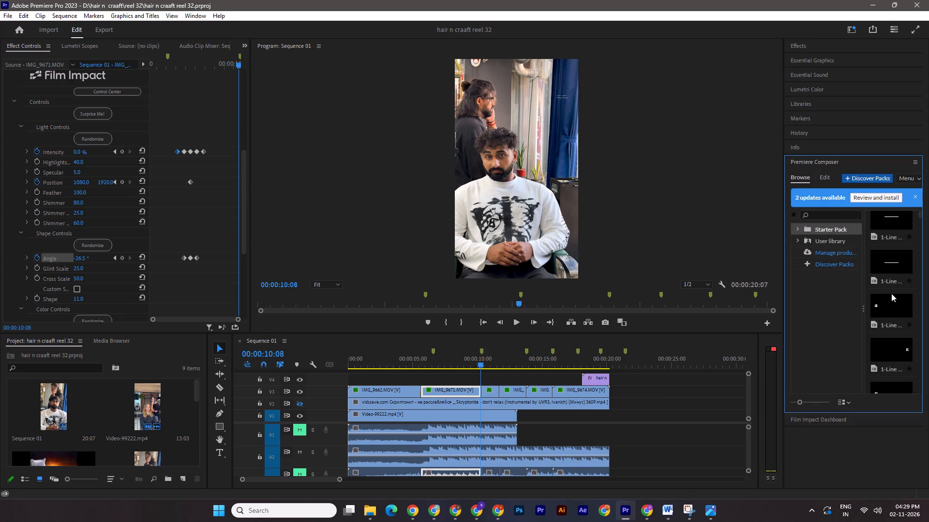
scroll(891, 293, down, 20)
scroll(891, 293, down, 9)
scroll(888, 304, up, 3)
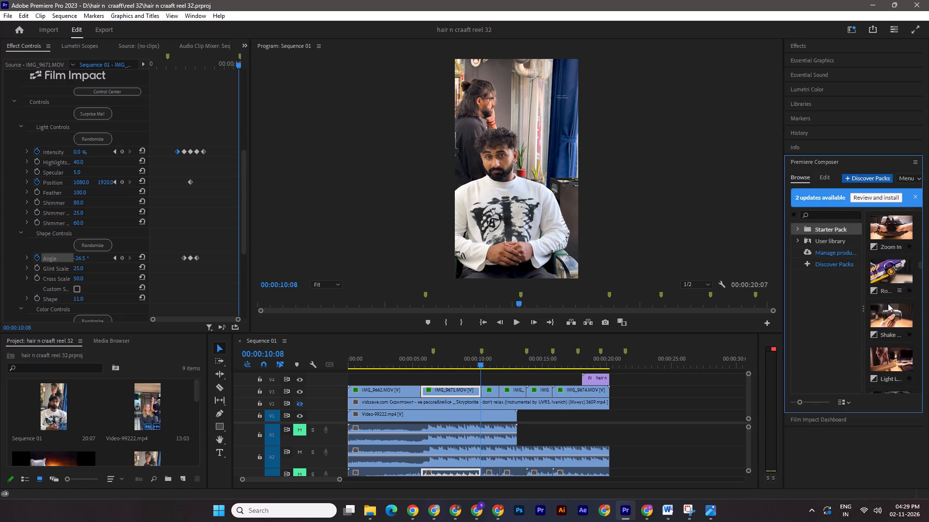
scroll(888, 304, up, 2)
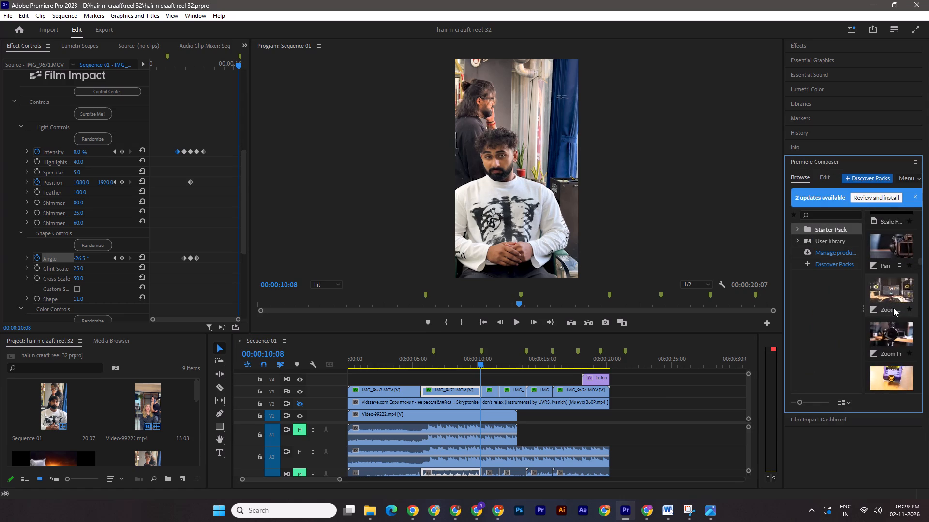
scroll(893, 308, down, 2)
click(893, 327)
click(863, 399)
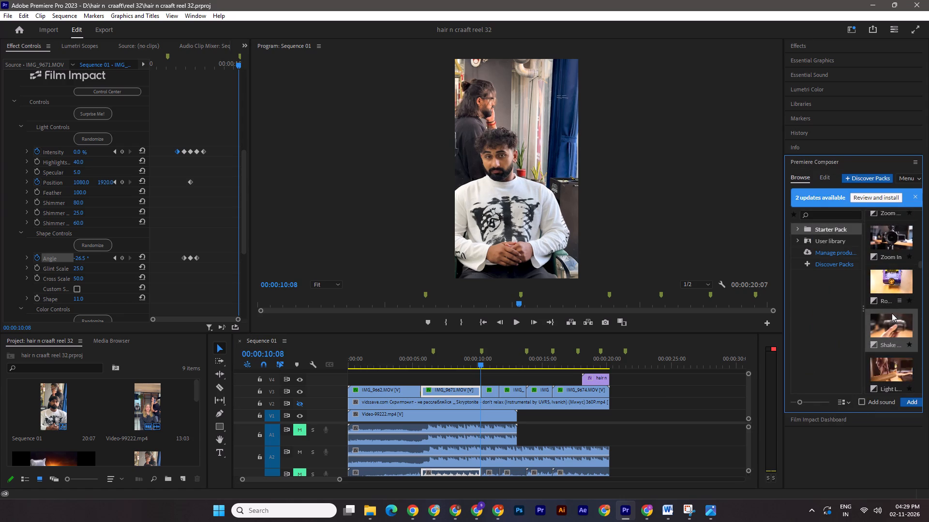
drag(906, 326, 485, 381)
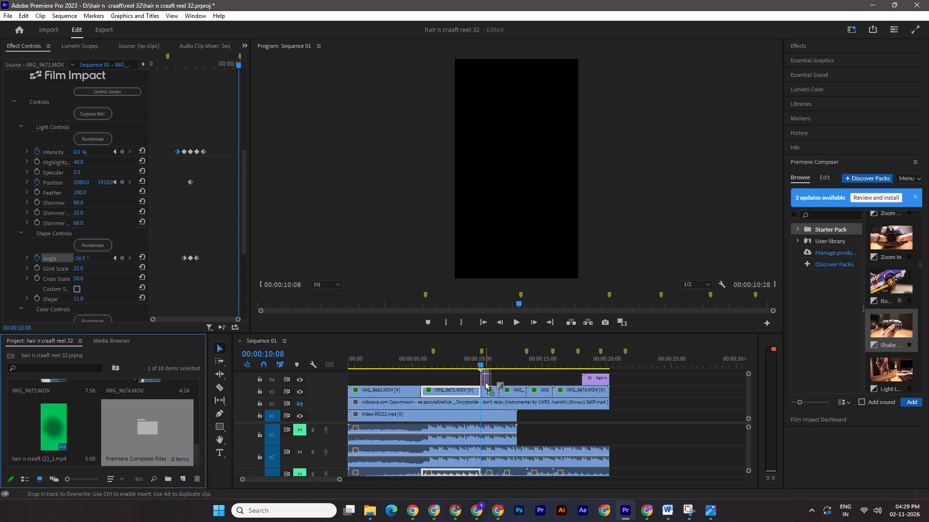
drag(485, 381, 482, 381)
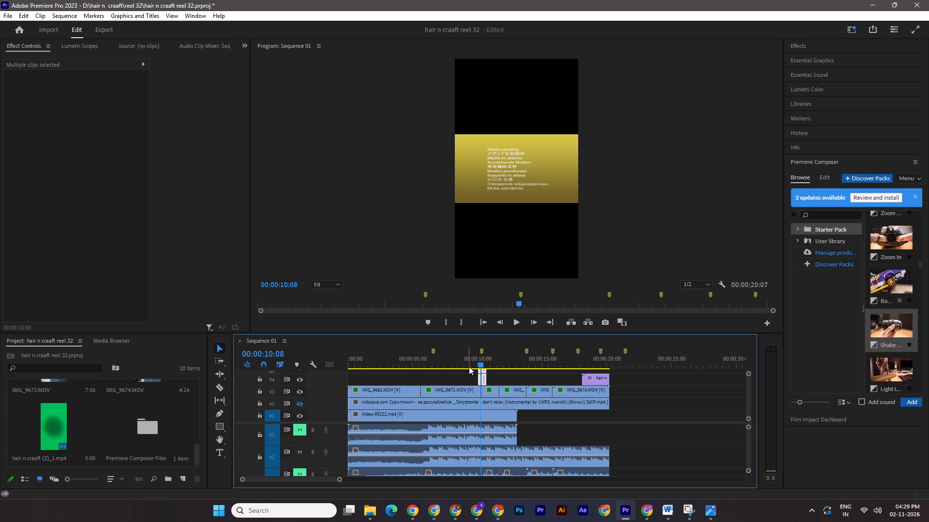
Scrub over the shake transition, save the project and play the reel from the start past the IMG_9673.MOV cut.
drag(481, 362, 476, 361)
drag(476, 361, 486, 364)
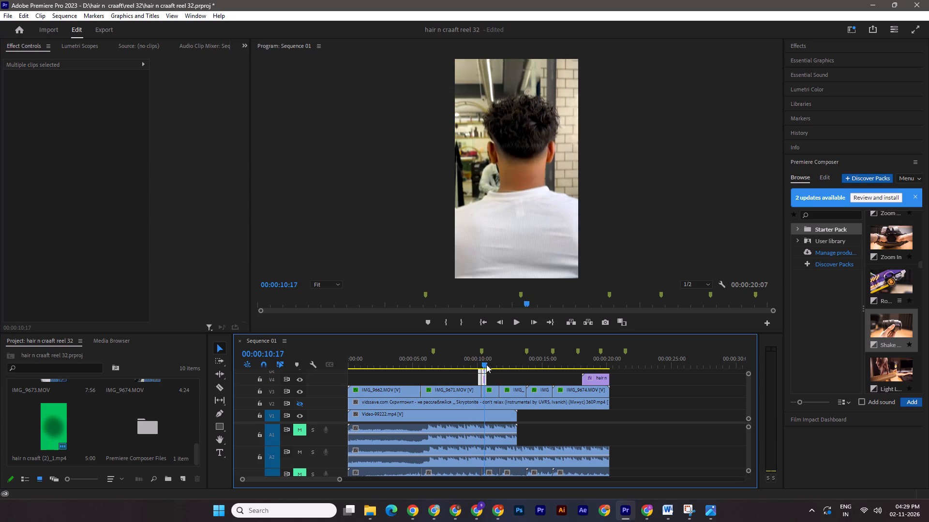
drag(486, 364, 478, 365)
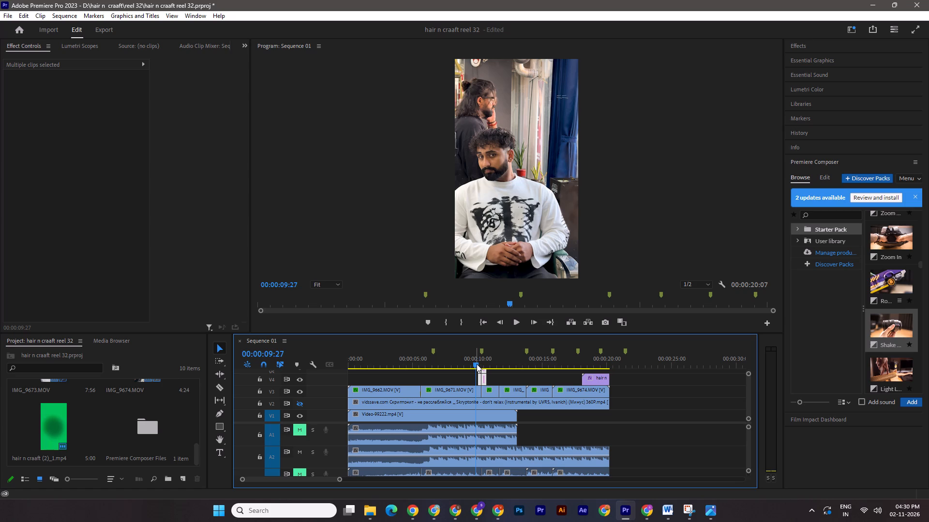
drag(476, 363, 344, 360)
key(ctrl+s)
key(space)
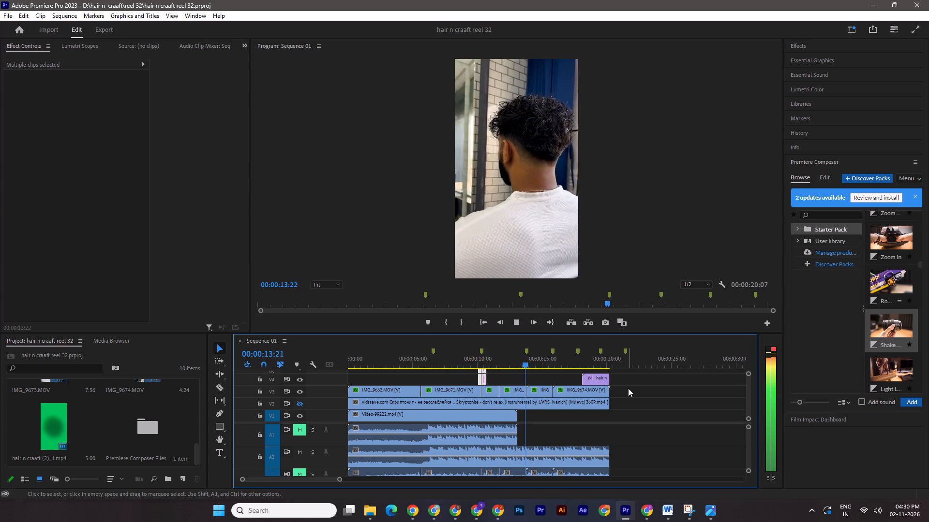
key(space)
Apply the Film Impact Earthquake distortion transition to the cut between IMG_9672.MOV and IMG_9673.MOV.
click(814, 420)
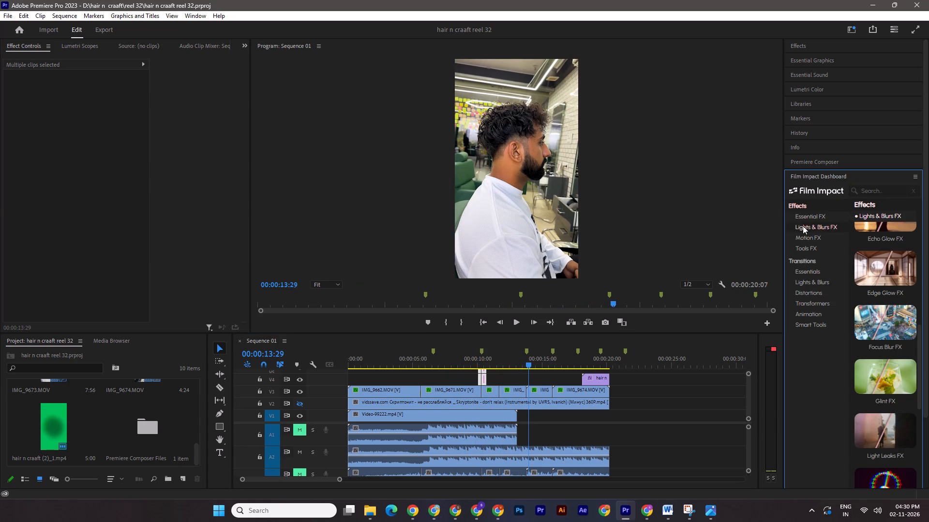
click(805, 263)
scroll(874, 310, down, 11)
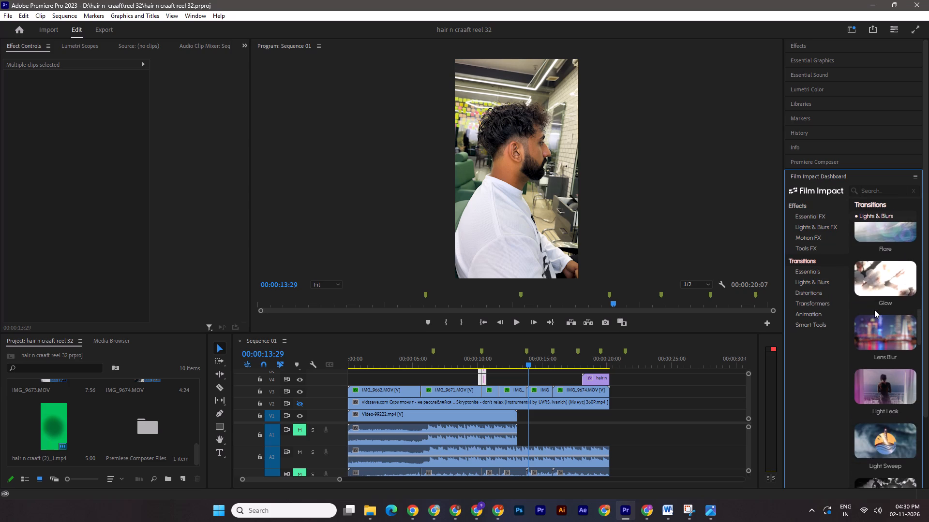
scroll(874, 310, down, 6)
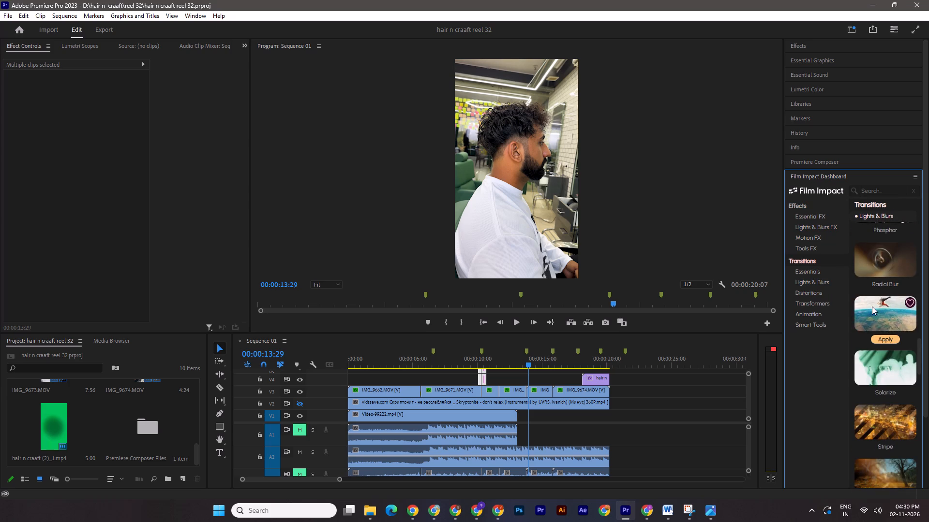
scroll(872, 306, down, 5)
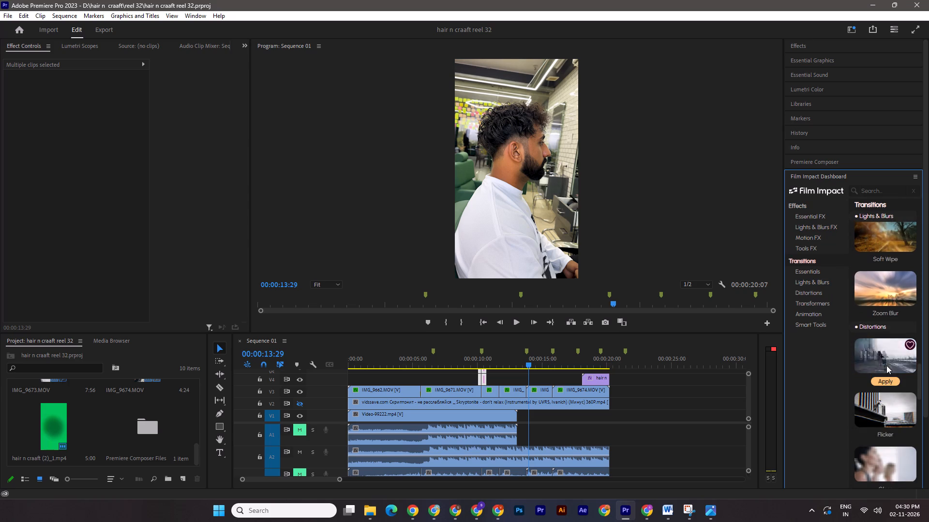
drag(517, 379, 532, 388)
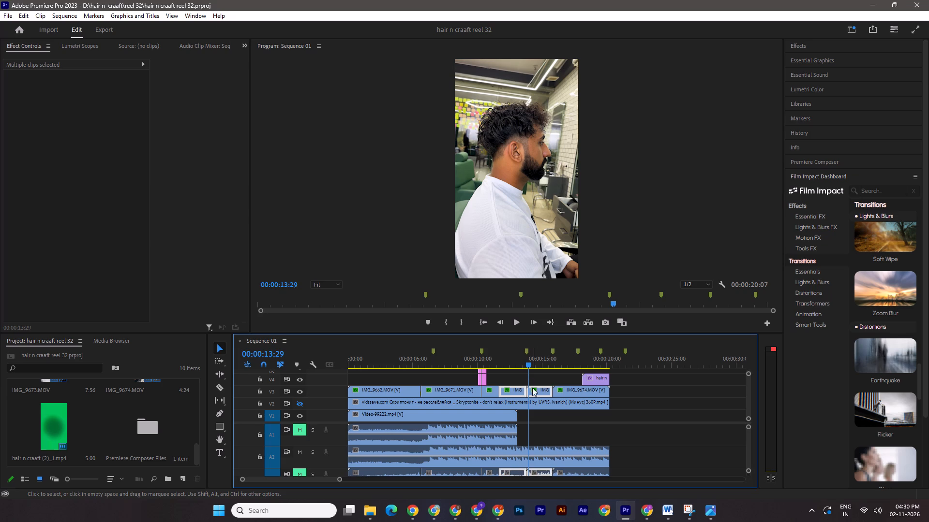
click(890, 381)
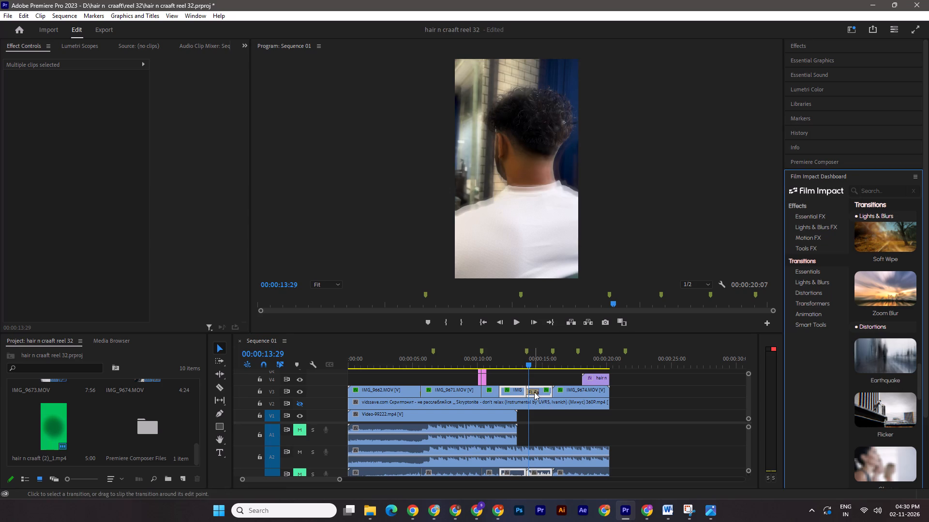
Play through the Earthquake transition from about 00:00:13:01.
drag(527, 364, 516, 364)
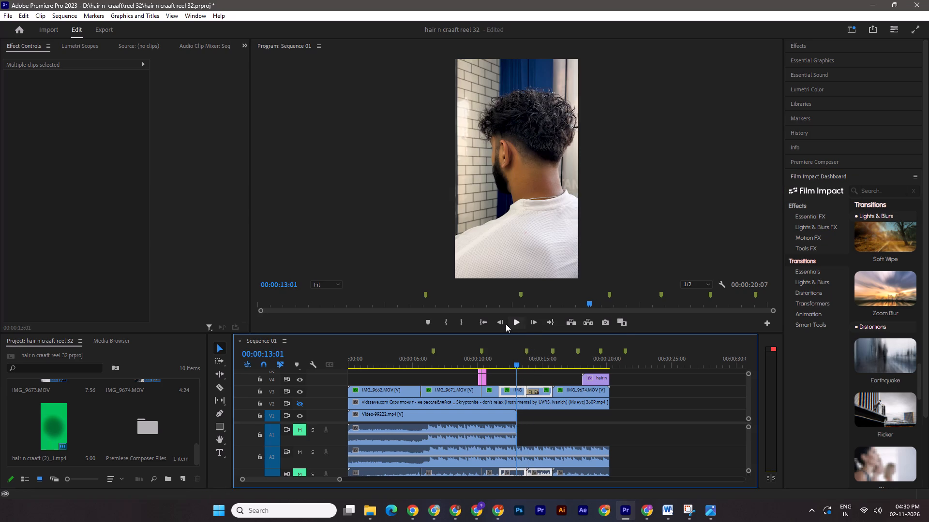
click(506, 324)
click(519, 324)
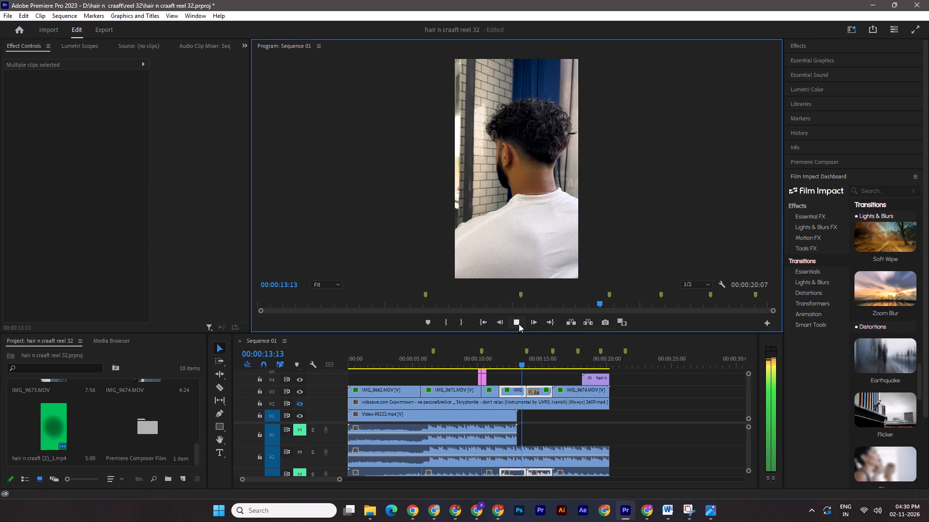
click(519, 324)
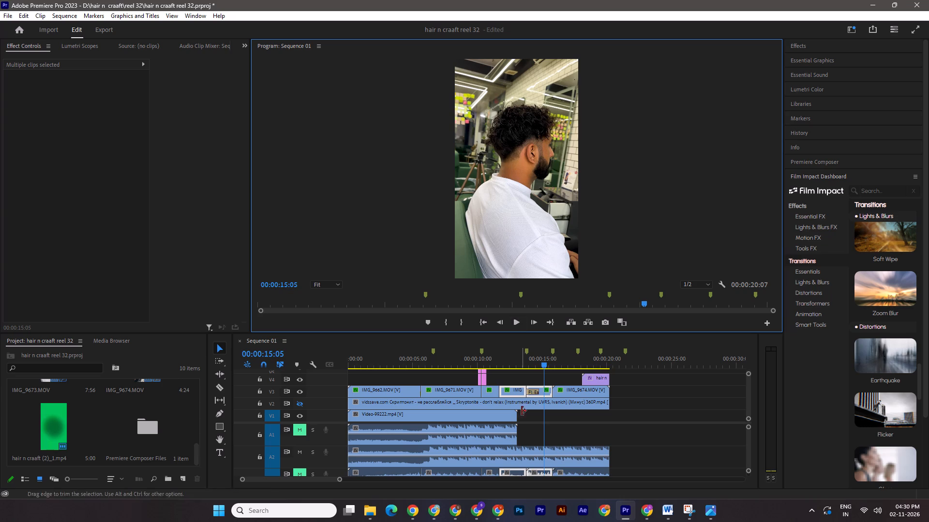
Align the Earthquake transition to Center at Cut and shorten its duration to 00:00:00:25.
click(537, 391)
click(104, 105)
click(111, 113)
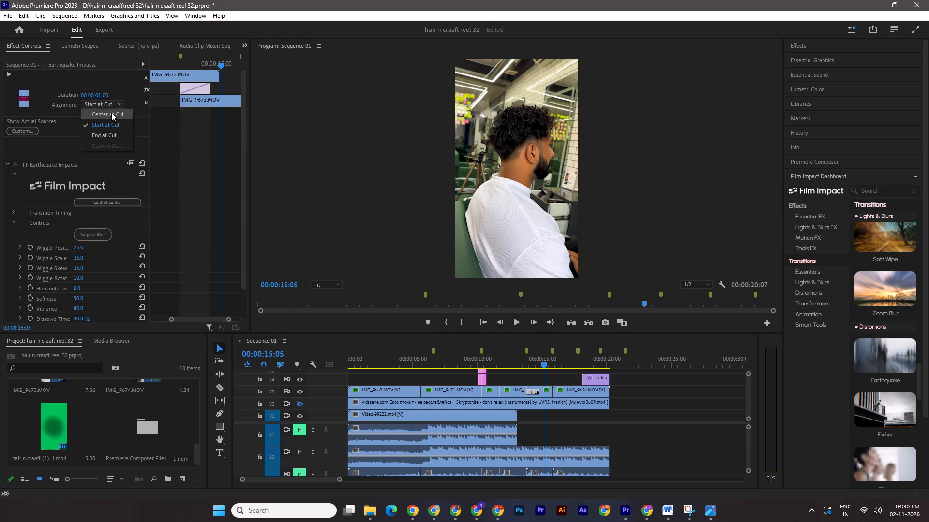
drag(105, 95, 99, 94)
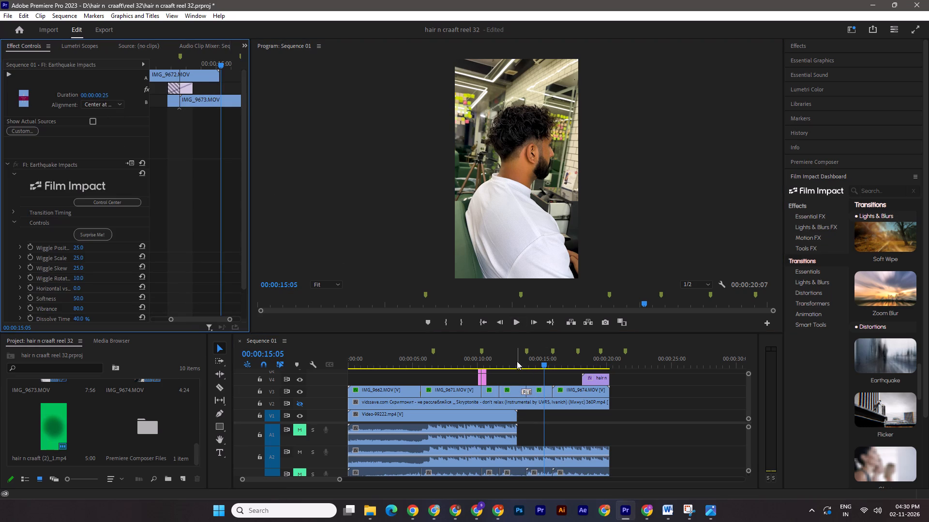
Play the reel from the start through the Earthquake transition, save the project and scrub back over the transition.
click(517, 361)
drag(516, 362, 385, 356)
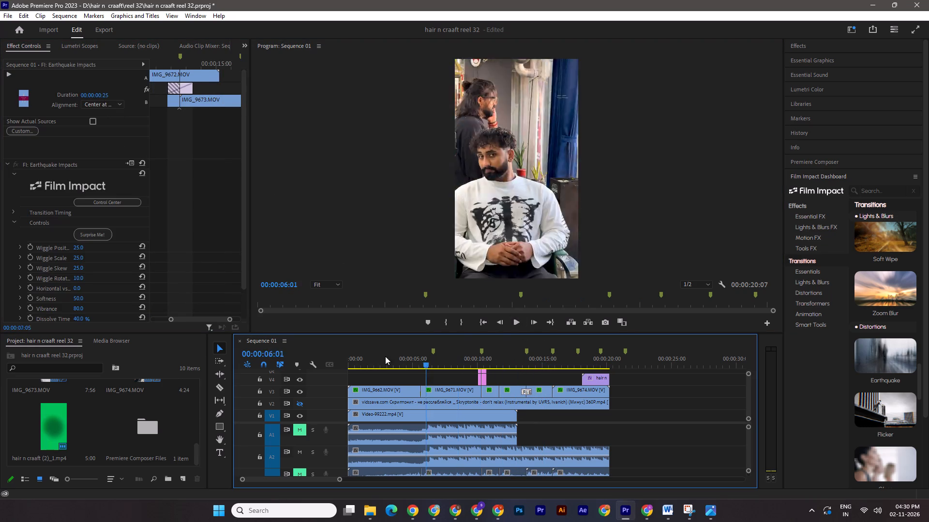
drag(385, 356, 320, 359)
click(522, 320)
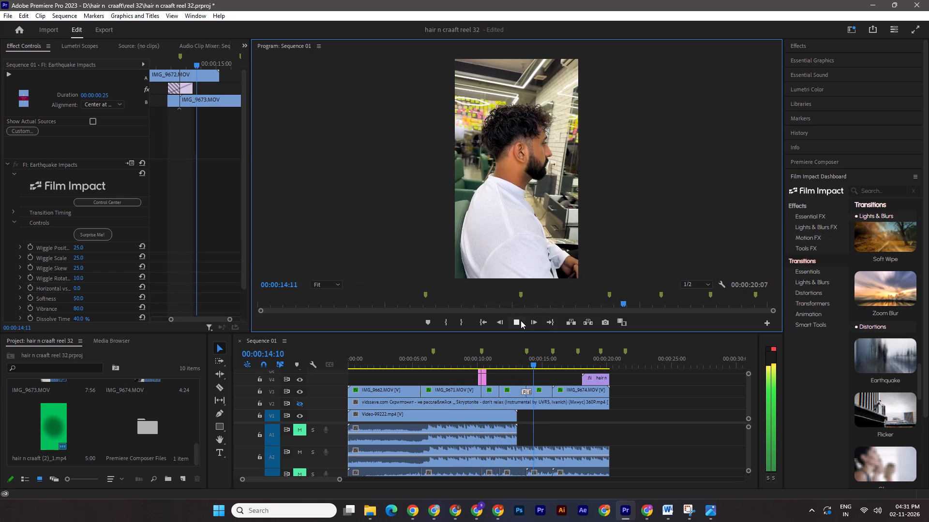
key(space)
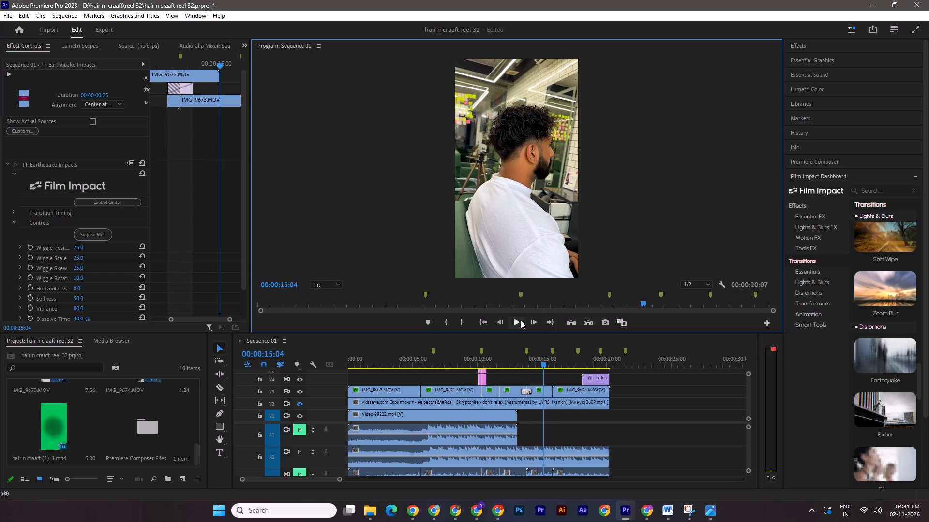
key(ctrl+s)
drag(545, 363, 522, 359)
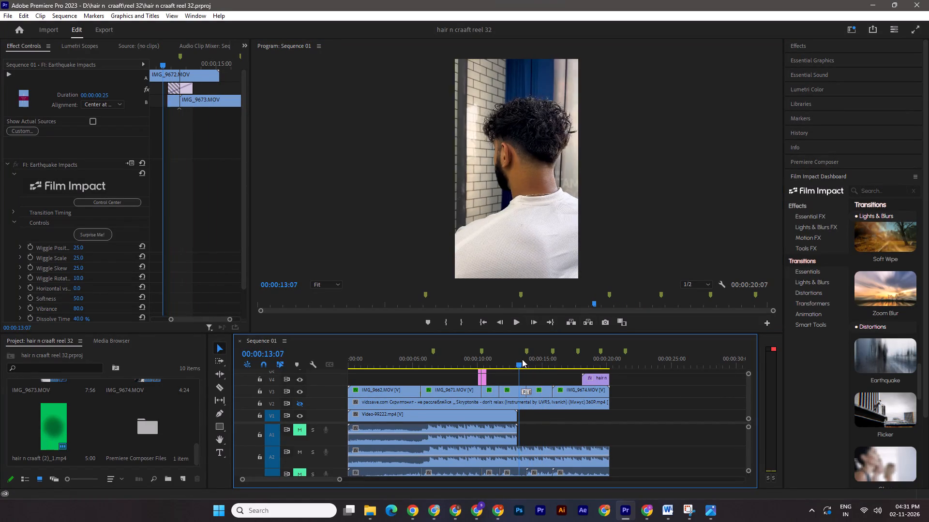
drag(522, 359, 535, 364)
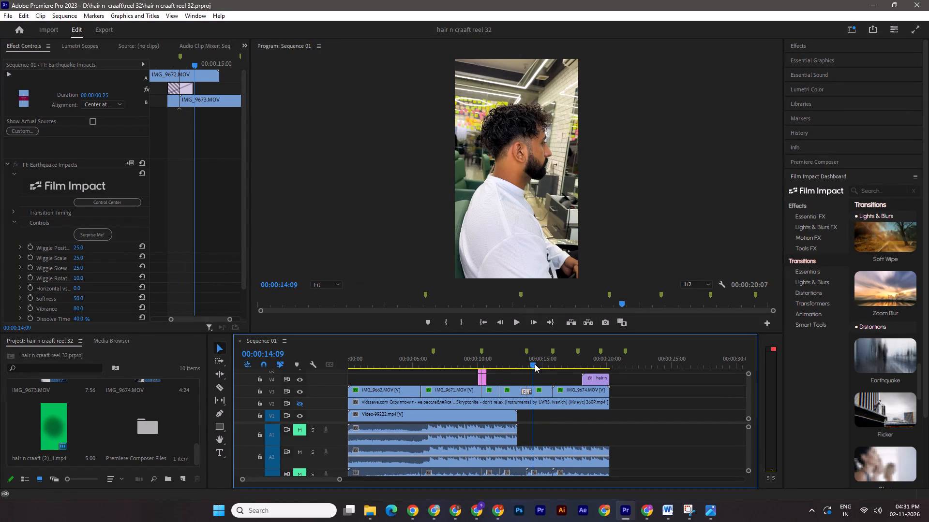
Return to the start of the sequence, save the project and play the reel from the beginning.
drag(535, 364, 344, 361)
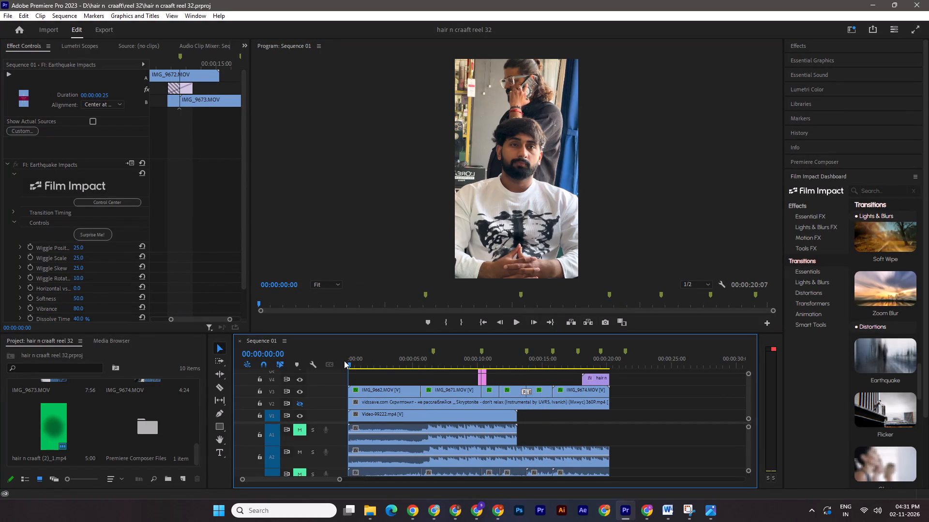
key(ctrl+s)
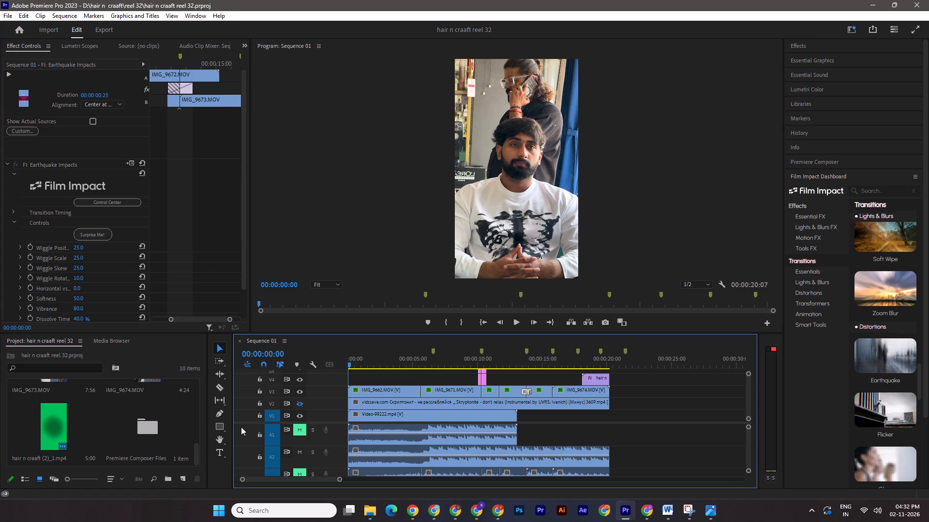
click(512, 323)
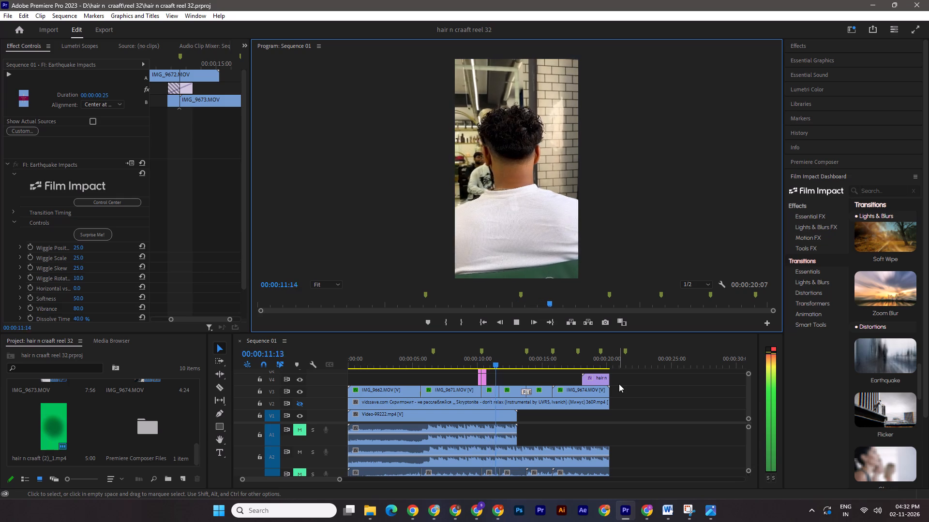
Replay the section after the glint to find the beat and add a sequence marker at 00:00:11:09.
key(space)
drag(506, 361, 475, 361)
key(space)
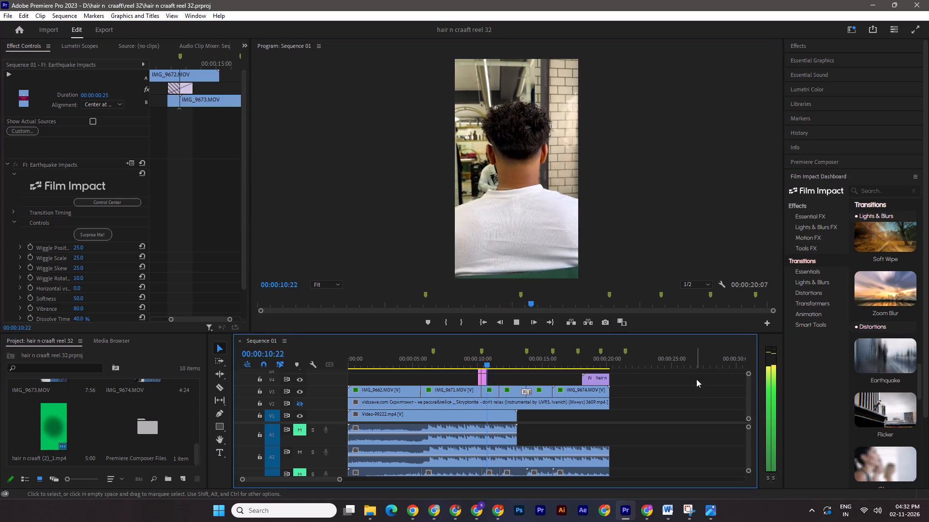
key(space)
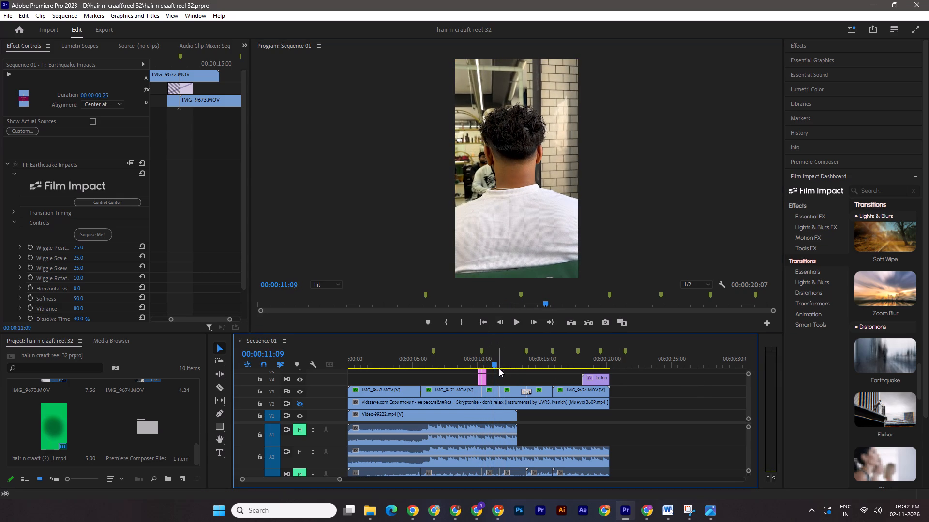
key(m)
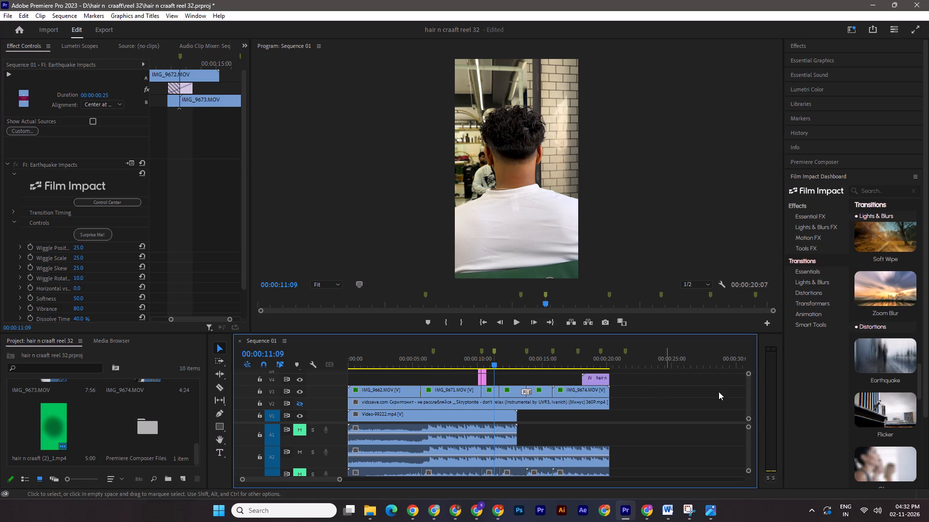
Apply the Film Impact Edge Glow FX effect to the short IMG_9672.MOV clip under the 00:00:11:09 marker.
click(814, 203)
scroll(884, 308, up, 3)
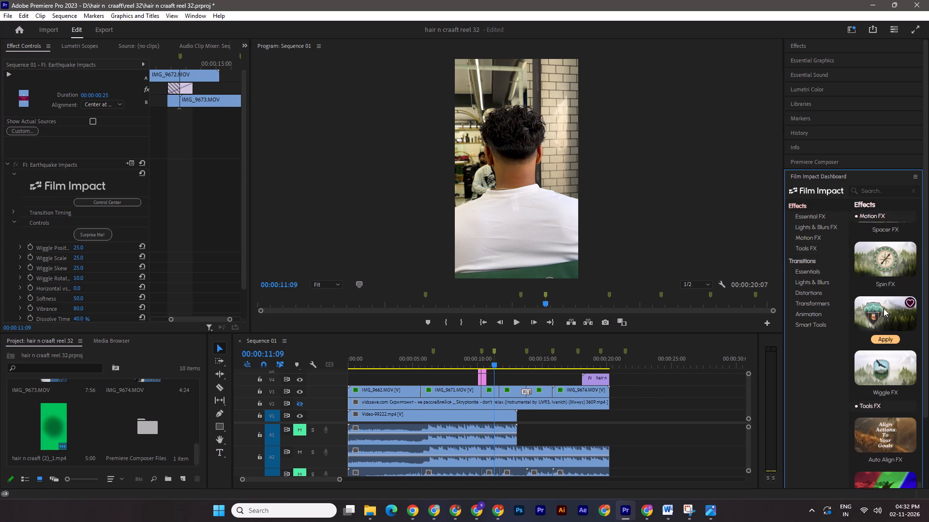
scroll(884, 308, up, 19)
scroll(883, 334, down, 4)
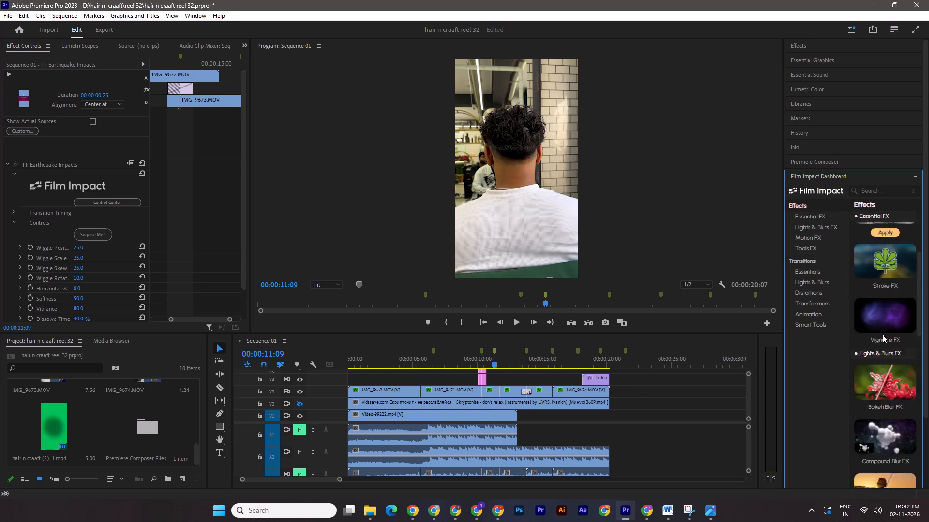
scroll(883, 334, down, 5)
scroll(883, 334, up, 3)
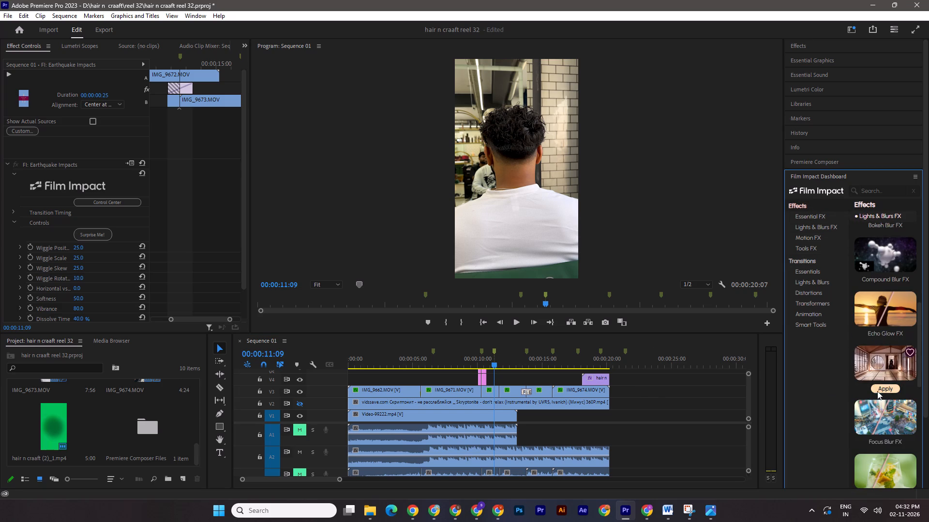
click(490, 394)
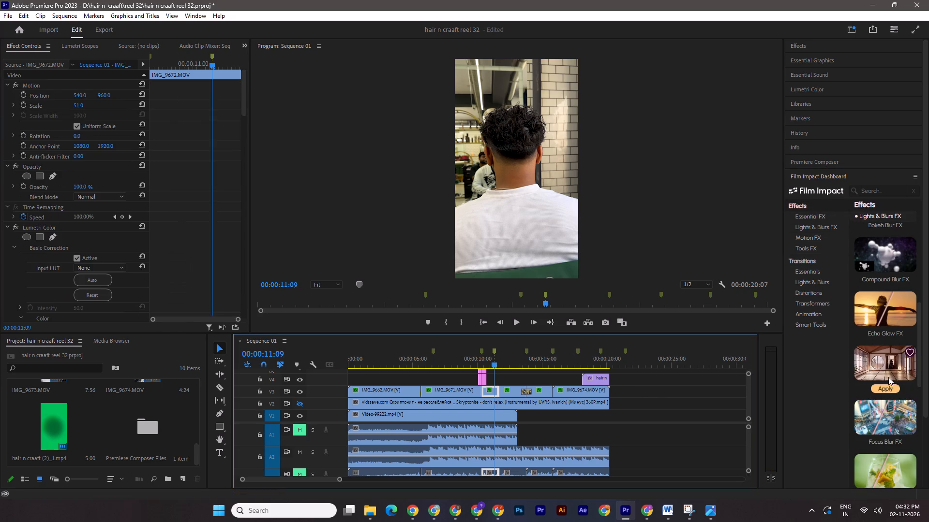
click(885, 387)
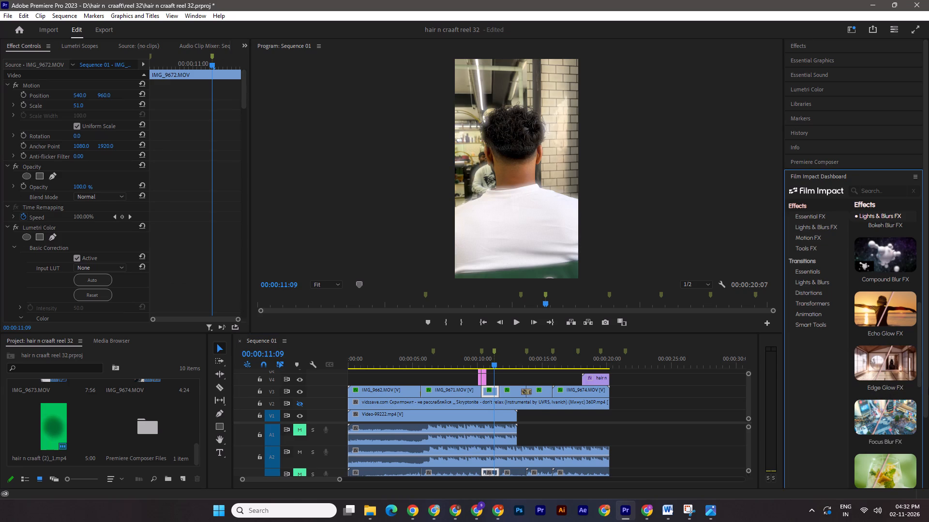
Start keyframing the Edge Glow FX Intensity, Size and Angle at 00:00:11:09.
click(5, 226)
scroll(60, 279, down, 10)
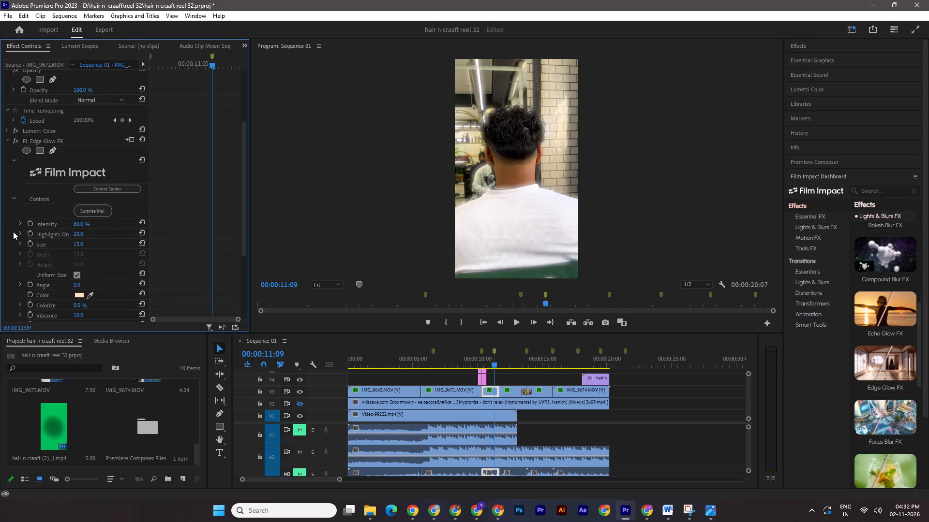
click(28, 219)
click(29, 241)
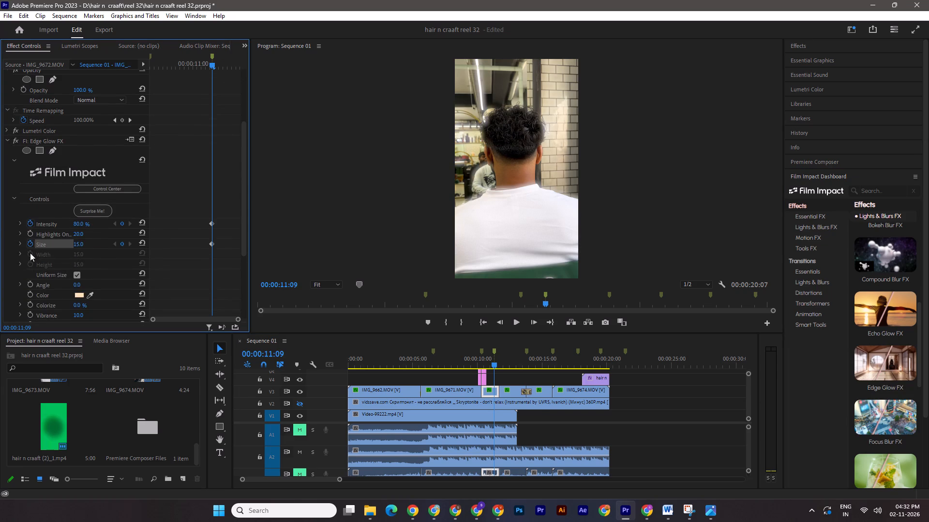
click(28, 284)
Add an Edge Glow Size keyframe of 0 at 00:00:10:29, ten frames before the marker.
scroll(46, 318, down, 6)
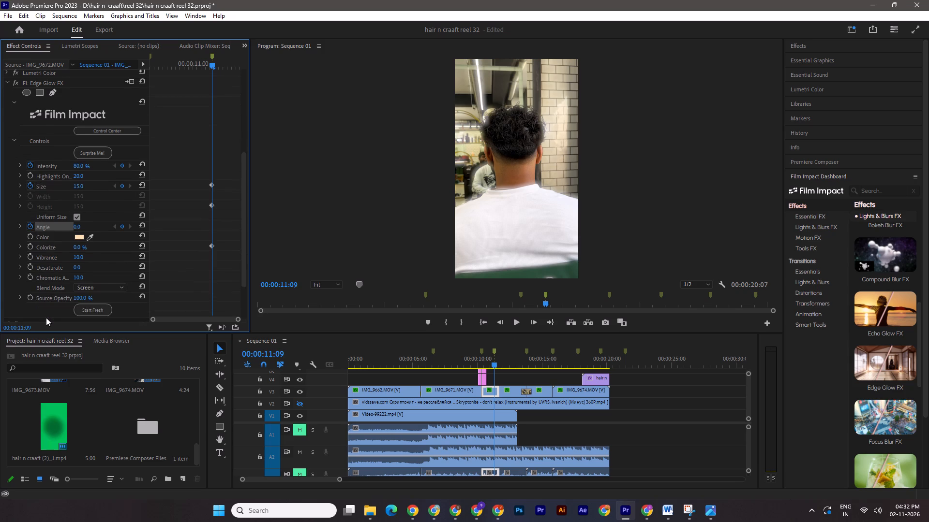
scroll(46, 318, down, 2)
key(shift+Left)
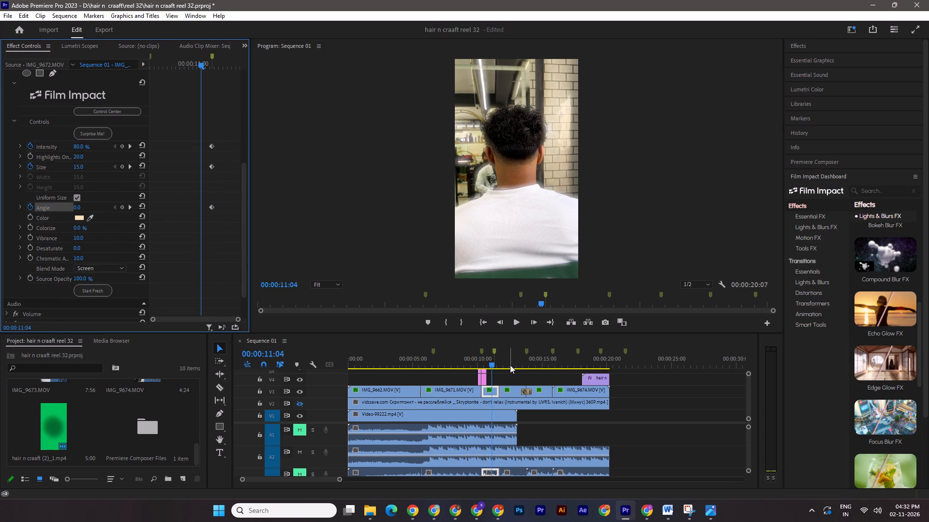
key(shift+Left)
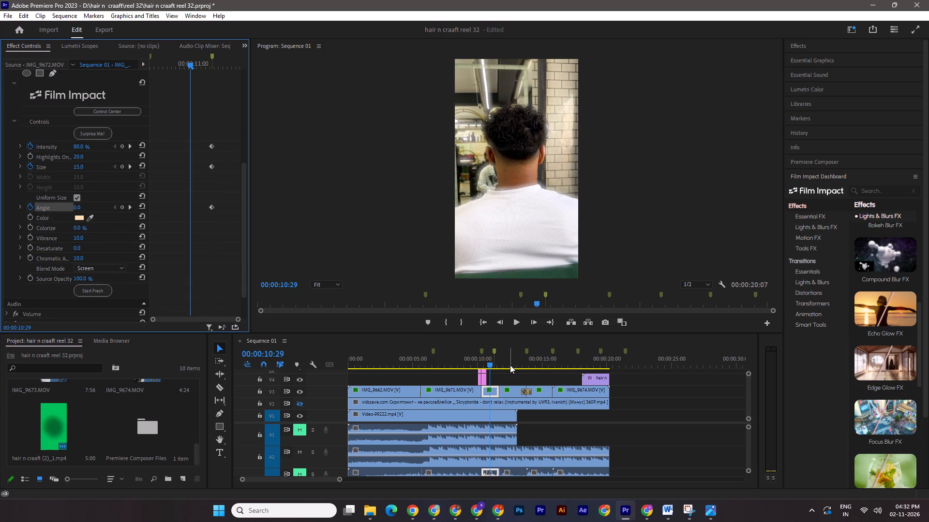
drag(77, 169, 63, 168)
key(ctrl+z)
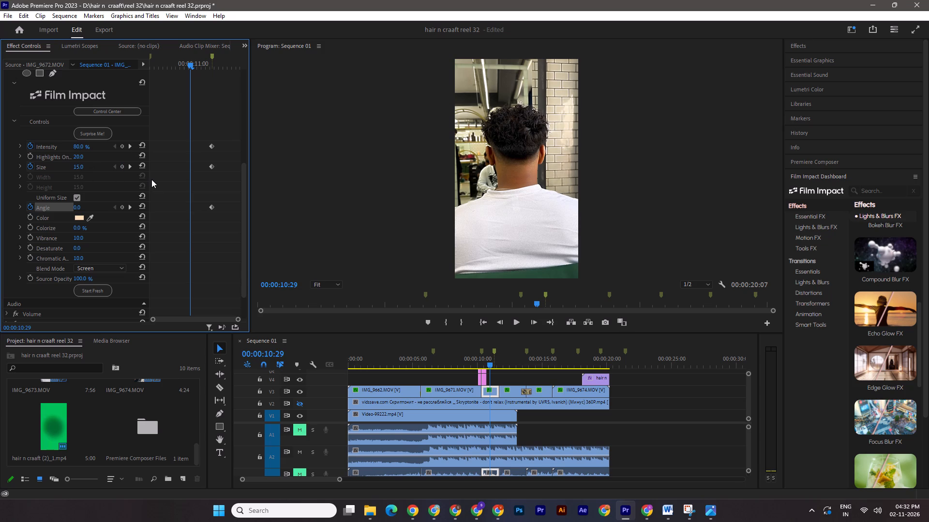
key(ctrl+shift+z)
Add an Edge Glow Size keyframe of 0 at 00:00:11:14, five frames after the marker, and save the project.
shift+drag(188, 65, 207, 64)
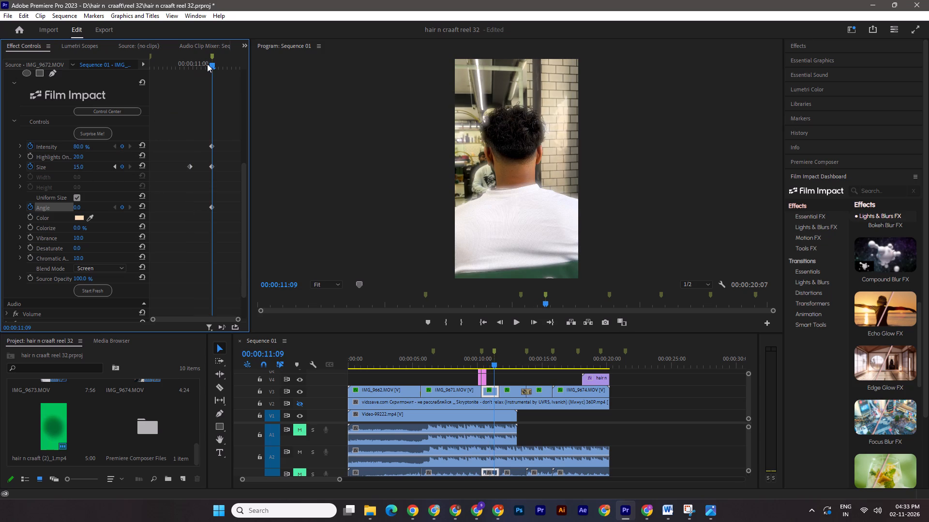
shift+drag(207, 64, 208, 63)
key(shift+Right)
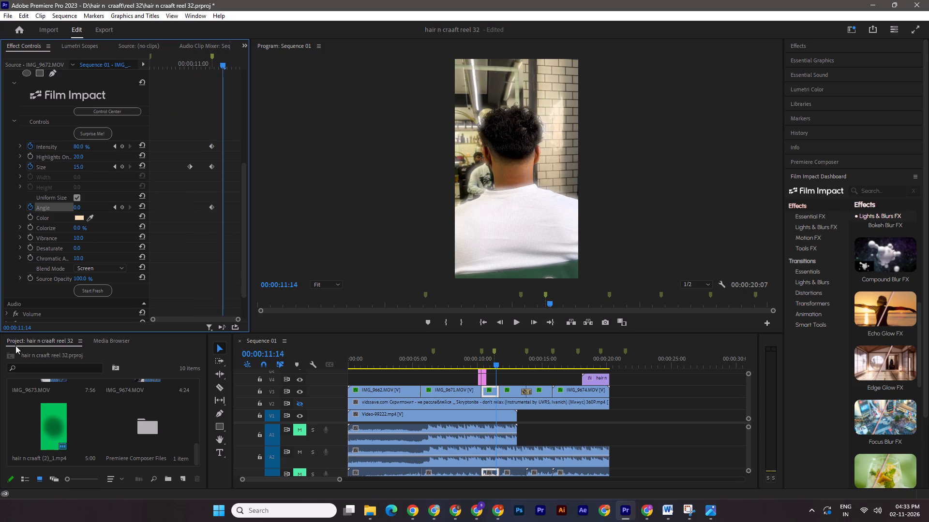
drag(81, 167, 30, 167)
key(ctrl+s)
Save the project and play through the glow pulse from shortly before the IMG_9672.MOV clip.
drag(493, 363, 468, 361)
key(ctrl+s)
key(space)
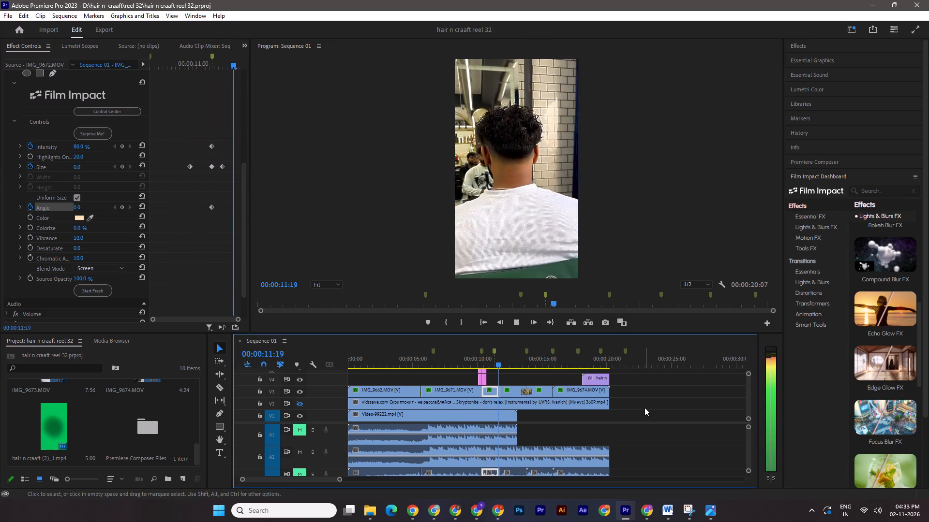
key(space)
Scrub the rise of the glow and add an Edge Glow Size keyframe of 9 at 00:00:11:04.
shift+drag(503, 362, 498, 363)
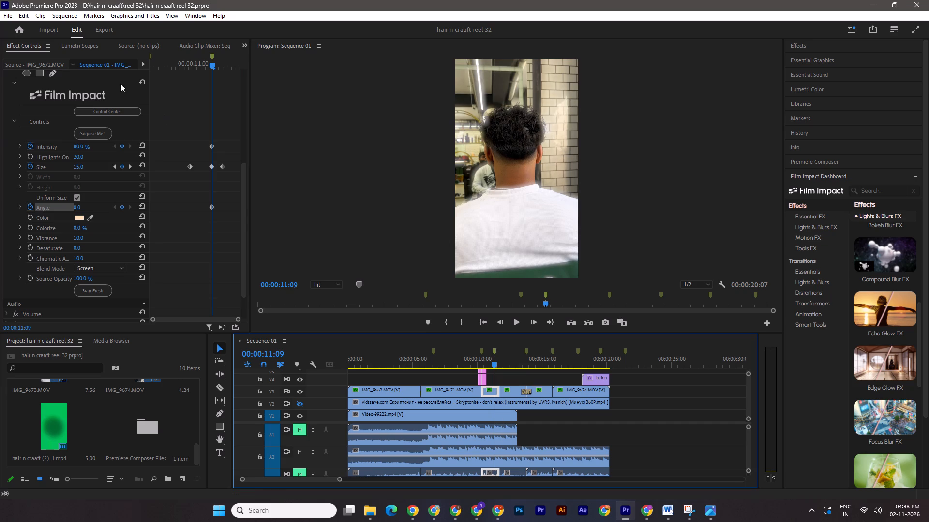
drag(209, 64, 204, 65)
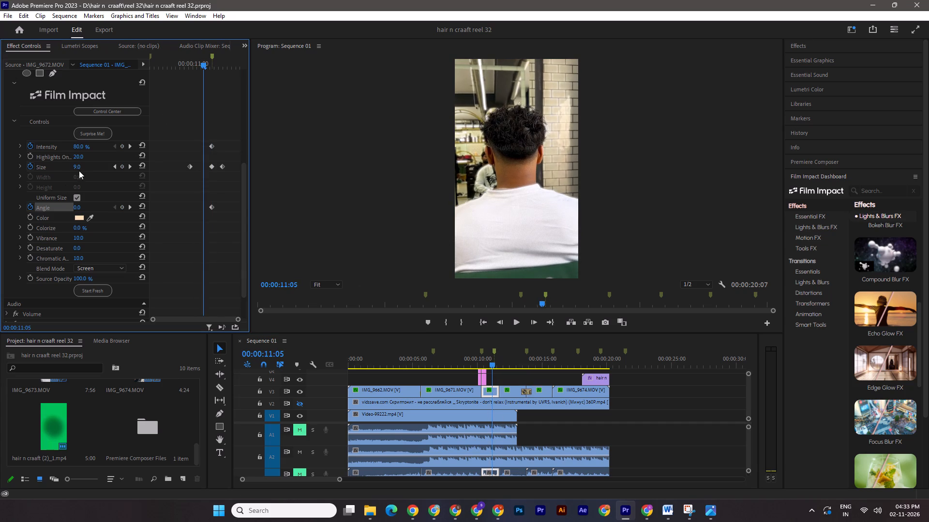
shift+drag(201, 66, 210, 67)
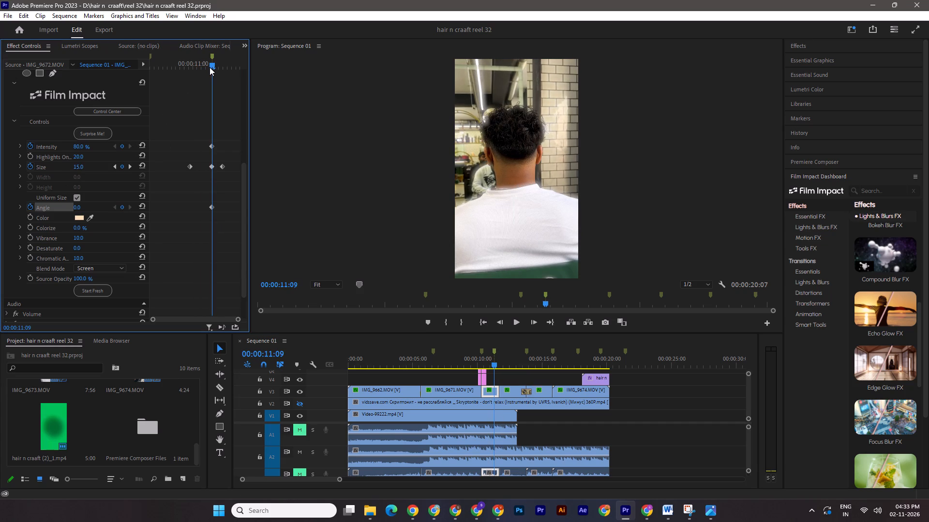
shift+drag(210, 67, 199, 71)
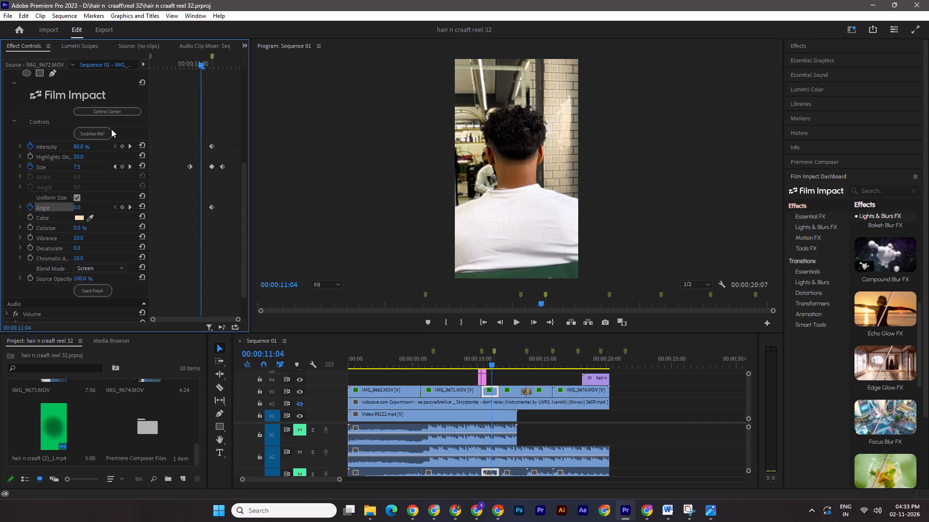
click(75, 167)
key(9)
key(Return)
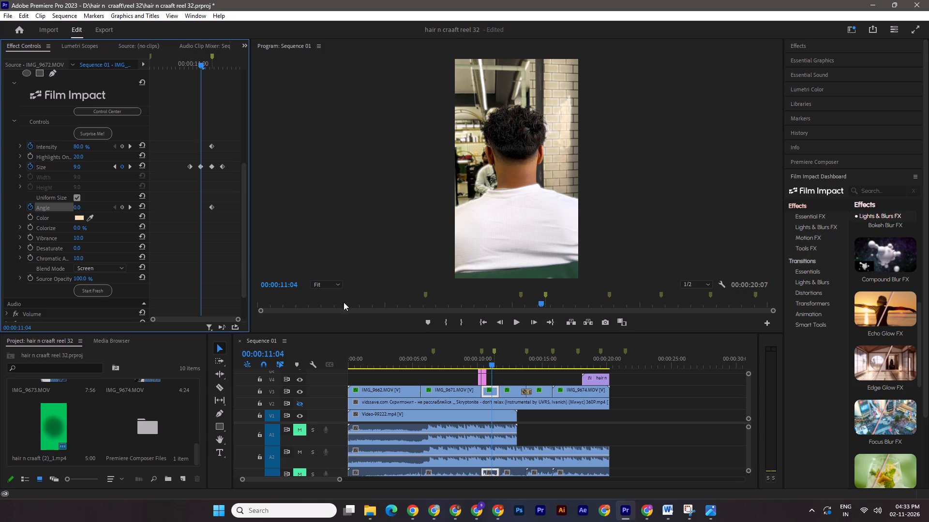
Play the glow pulse from 00:00:10:11 into the following clip.
drag(202, 66, 153, 75)
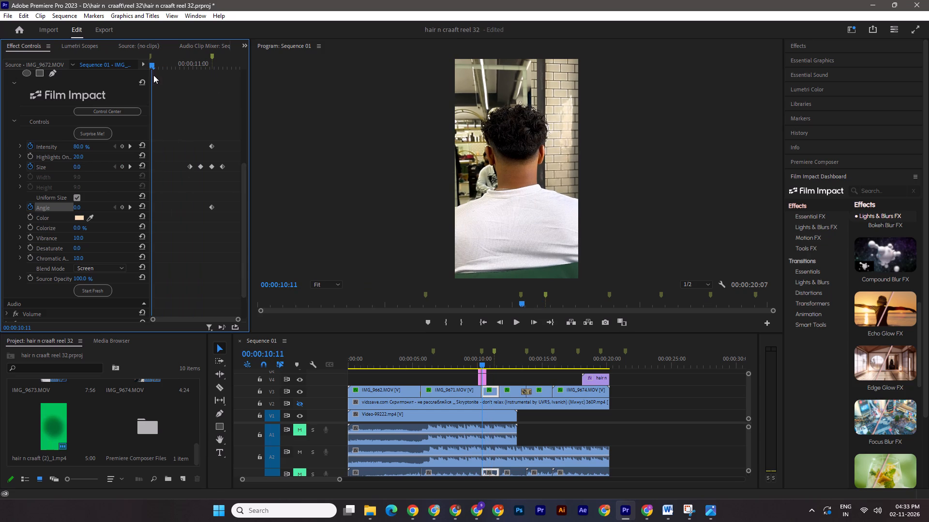
key(space)
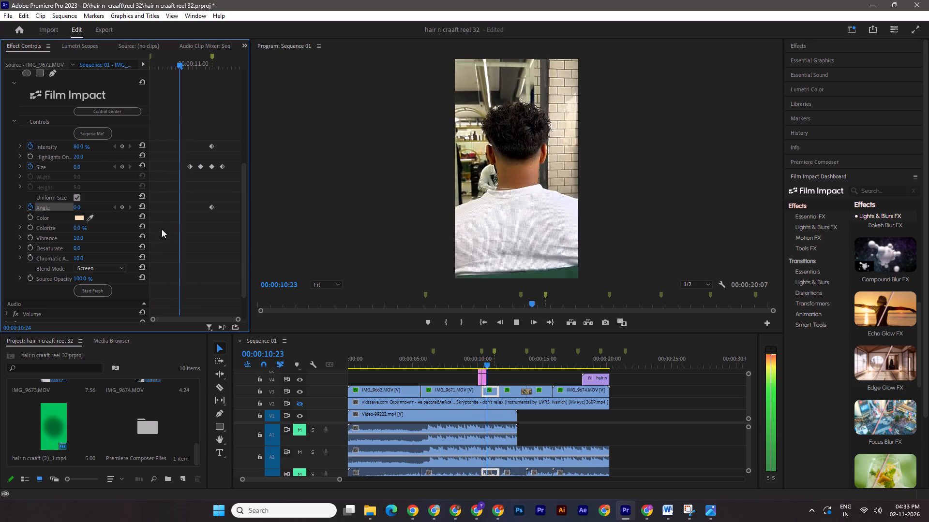
key(space)
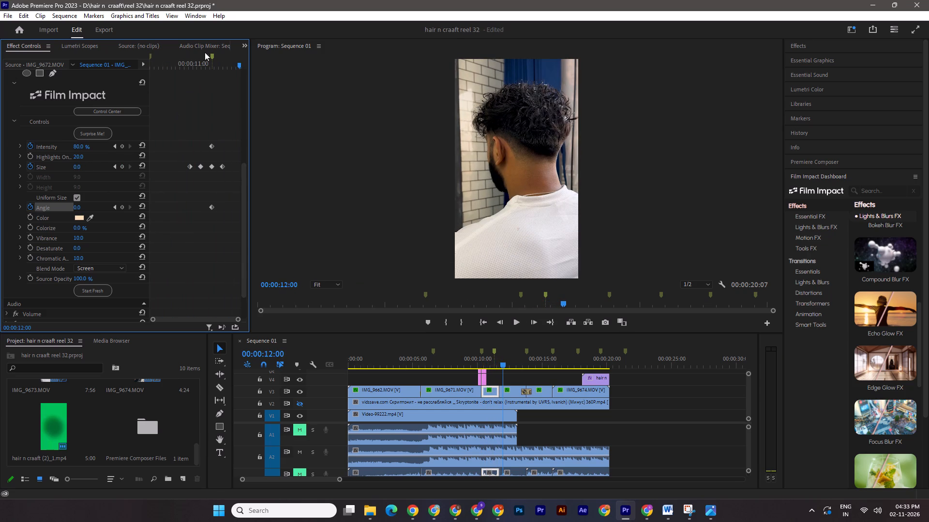
Set the Edge Glow Size keyframe at 00:00:11:04 to 12.
click(198, 63)
shift+click(194, 64)
click(76, 166)
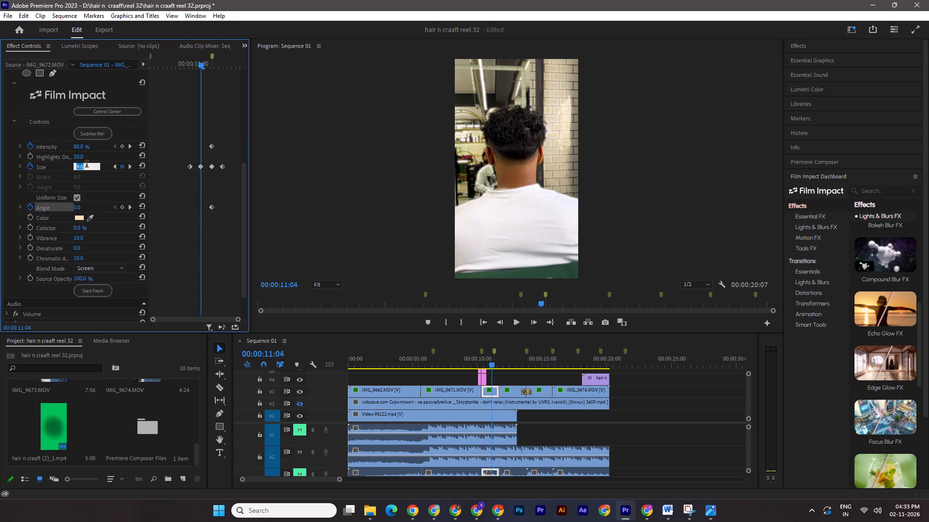
key(1)
key(2)
key(Return)
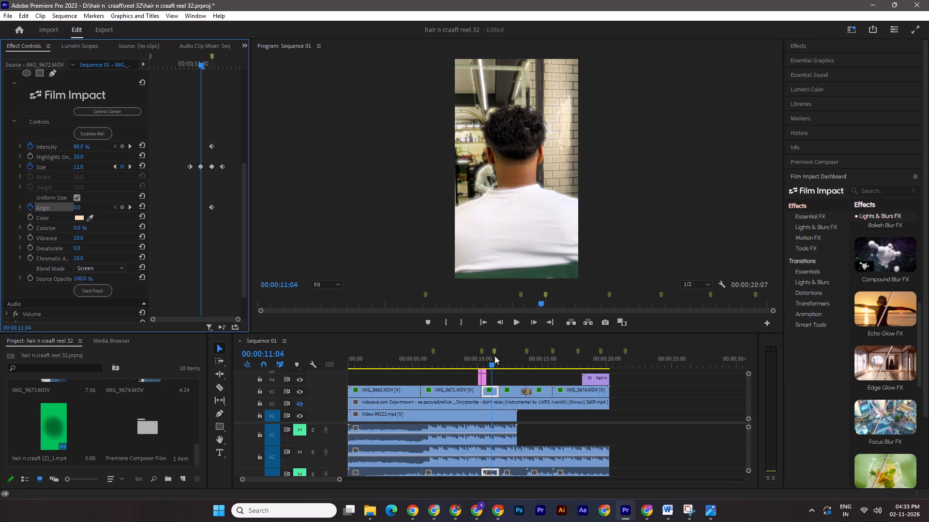
Scrub the fall of the glow and add an Edge Glow Size keyframe of 11 at 00:00:11:11.
drag(491, 359, 502, 361)
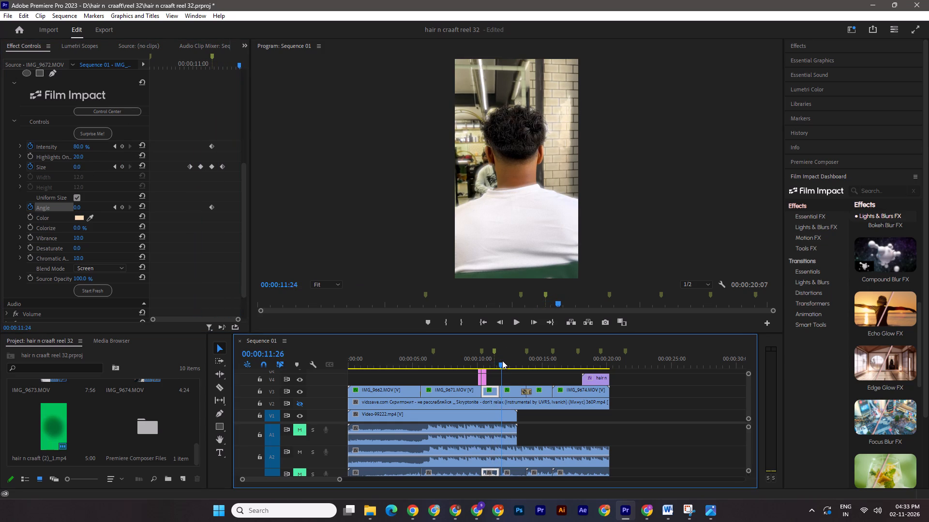
drag(502, 361, 496, 360)
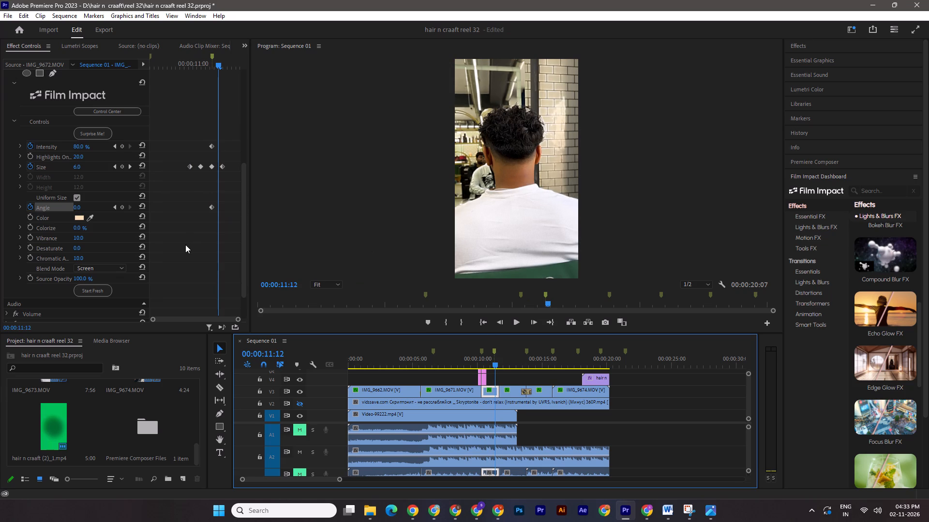
key(Left)
click(76, 166)
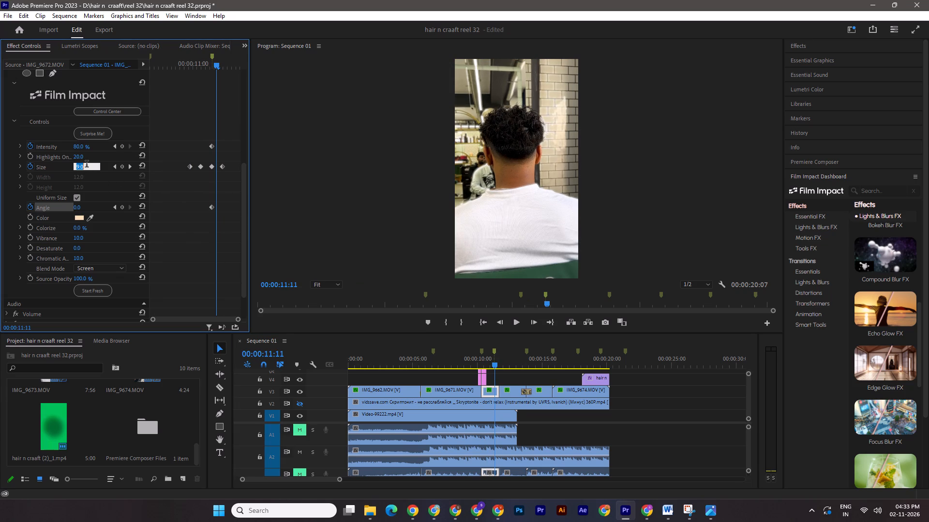
text(11)
key(Return)
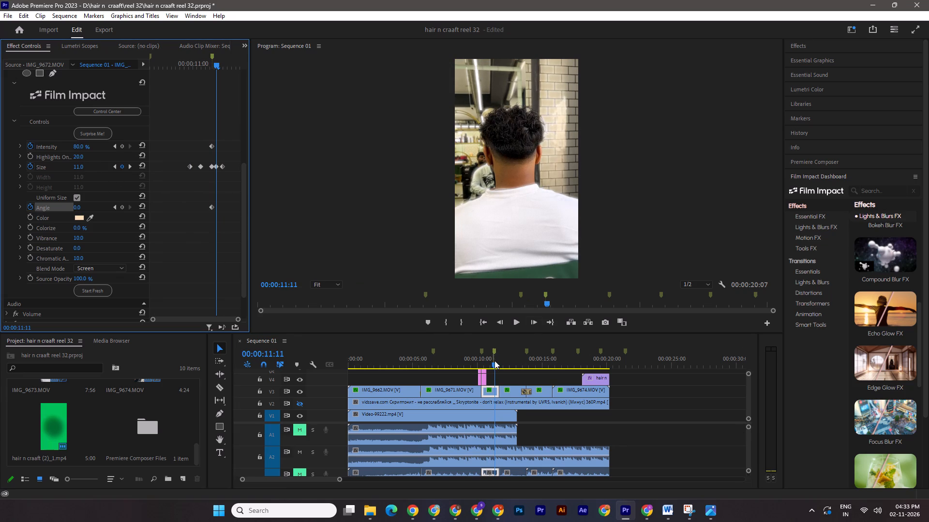
Save the project and play the glow pulse from the IMG_9671.MOV clip into the clip after IMG_9672.MOV.
drag(495, 361, 451, 355)
key(ctrl+s)
key(space)
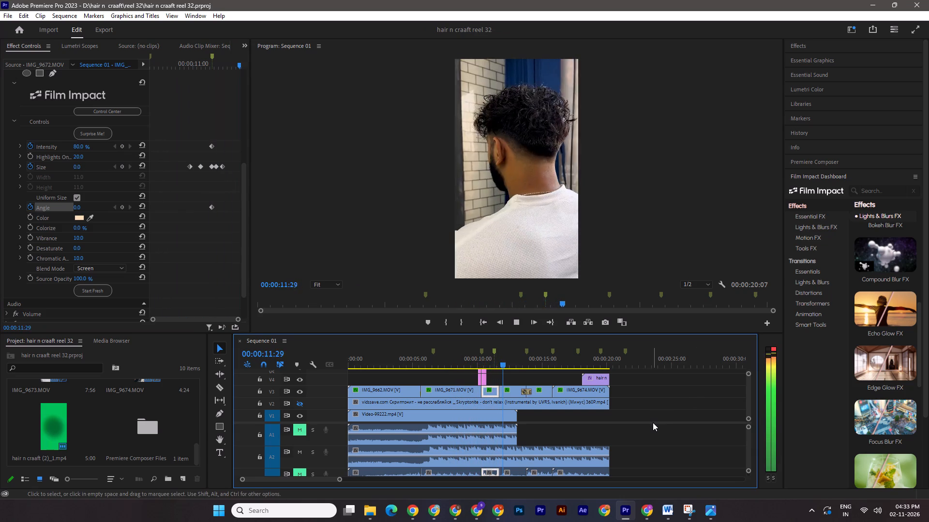
key(space)
Set the Edge Glow Intensity keyframe at 00:00:11:09 to 89% and save the project.
click(210, 65)
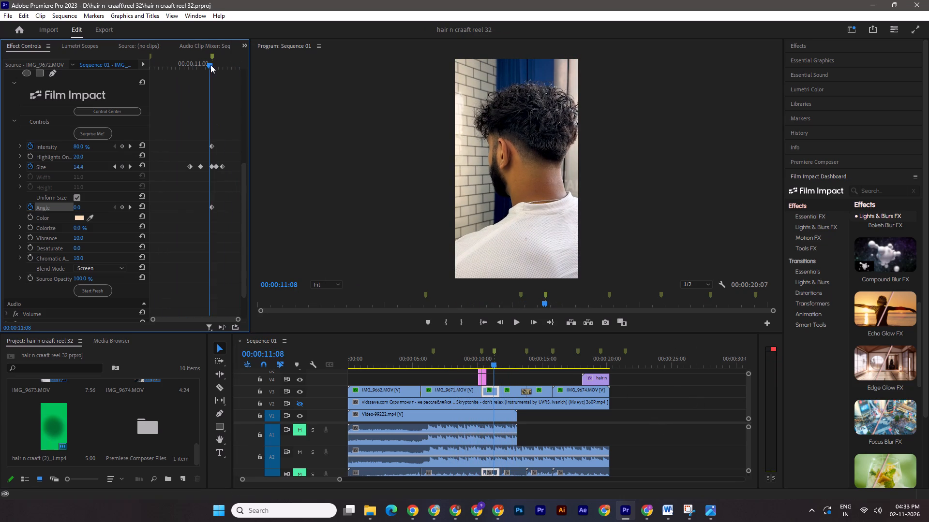
shift+drag(211, 65, 216, 65)
shift+click(210, 66)
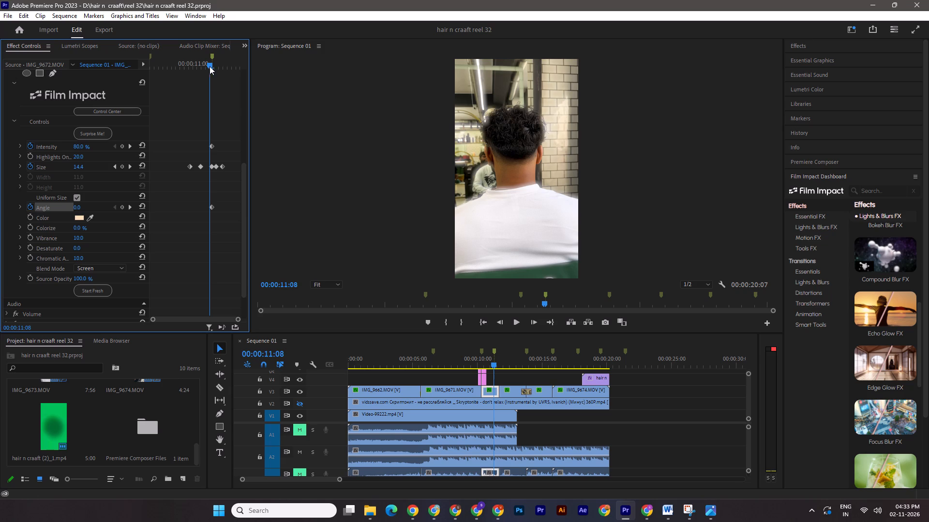
shift+click(210, 66)
shift+click(209, 64)
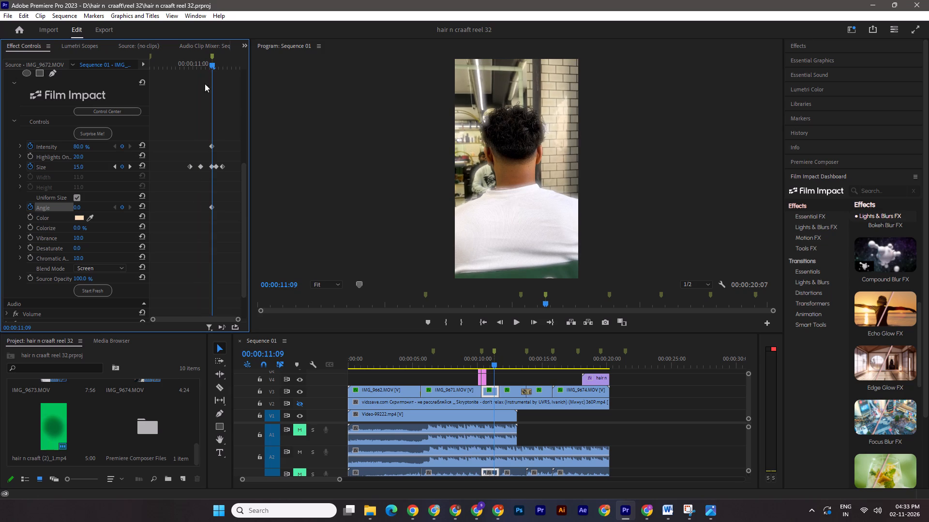
drag(76, 145, 86, 145)
drag(86, 145, 92, 145)
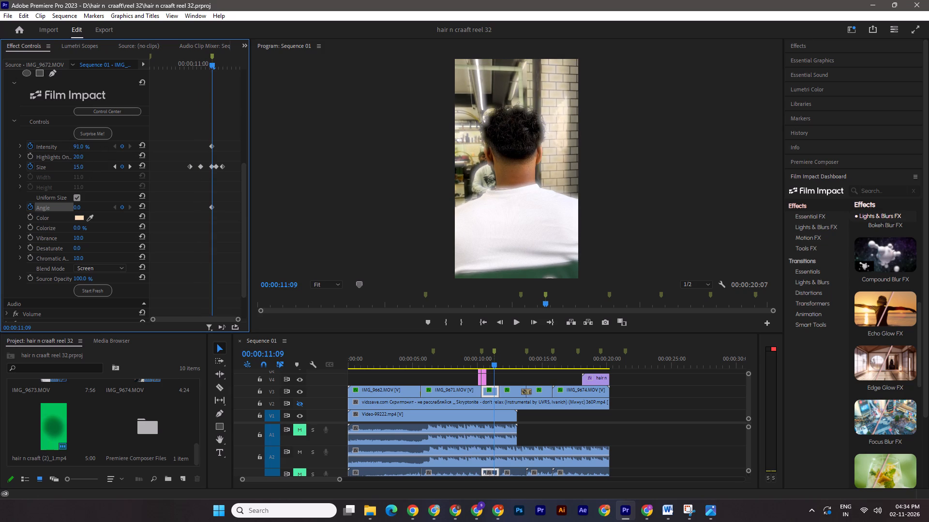
drag(92, 145, 91, 145)
key(ctrl+a)
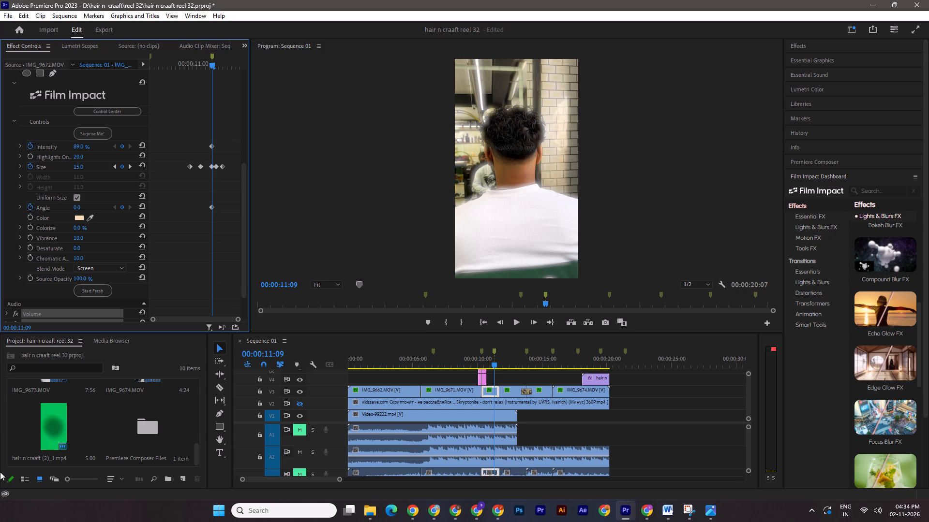
key(ctrl+s)
Play from the IMG_9671.MOV clip into the IMG_9673.MOV clip and find the beat near 00:00:15:03.
click(637, 402)
drag(495, 363, 452, 357)
key(space)
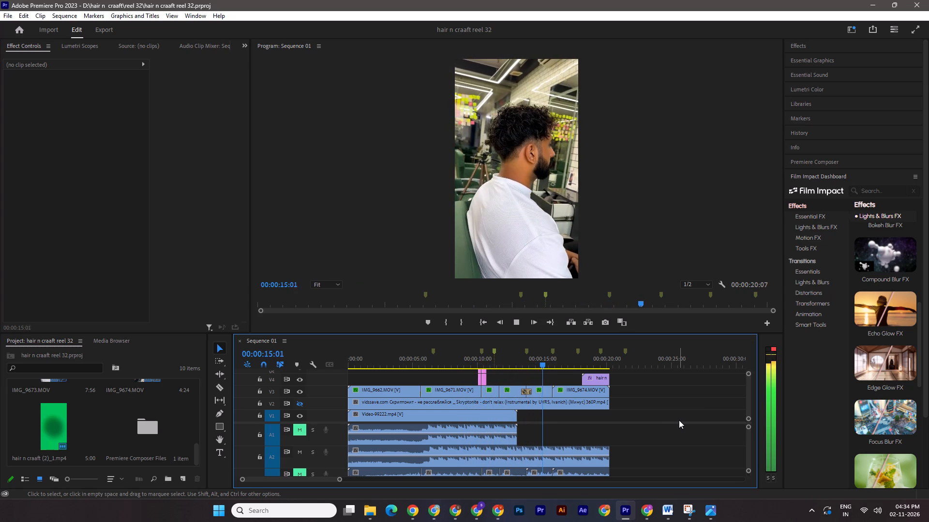
key(space)
drag(551, 358, 544, 356)
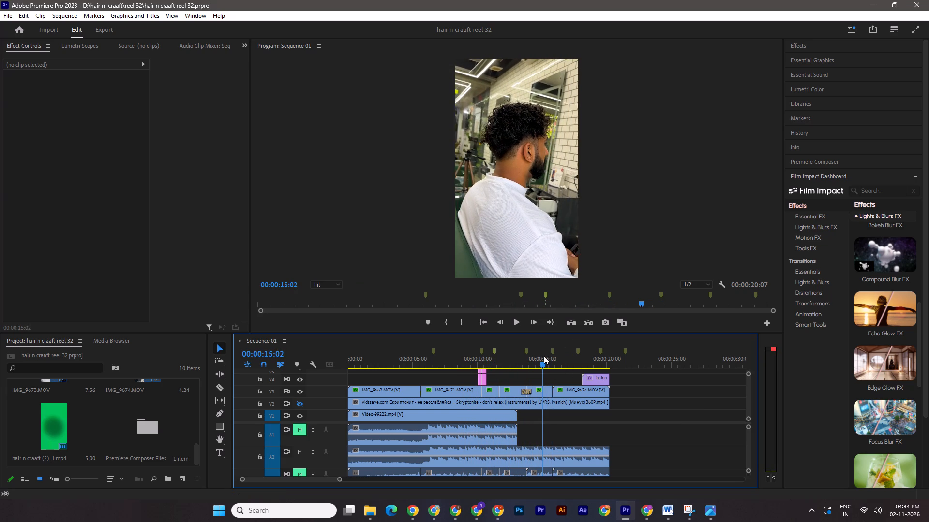
drag(544, 356, 544, 355)
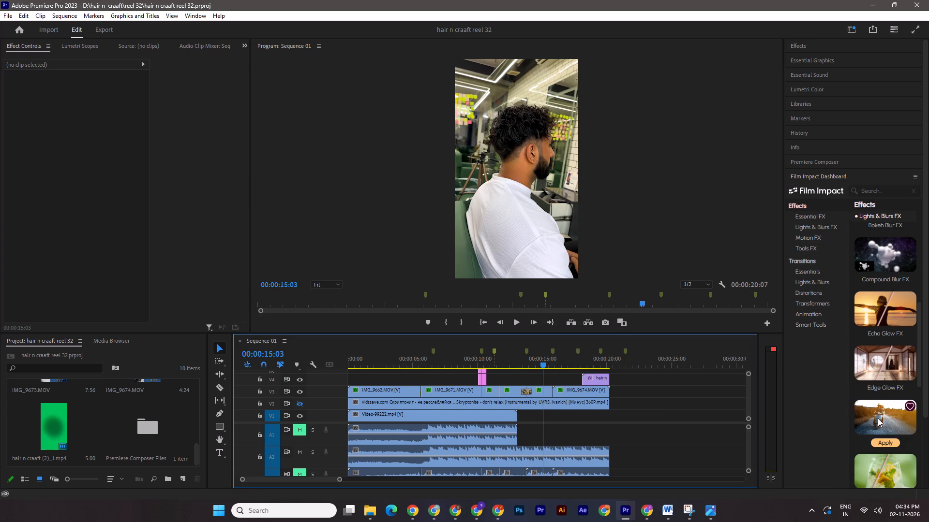
Apply the Film Impact Wonder Glow FX effect to the IMG_9673.MOV clip at 00:00:15:03.
scroll(878, 418, down, 2)
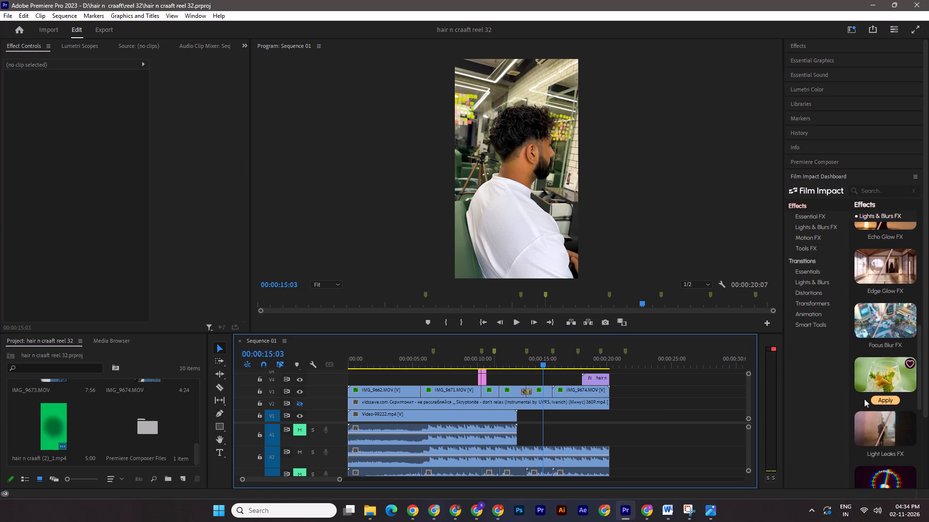
scroll(864, 398, down, 5)
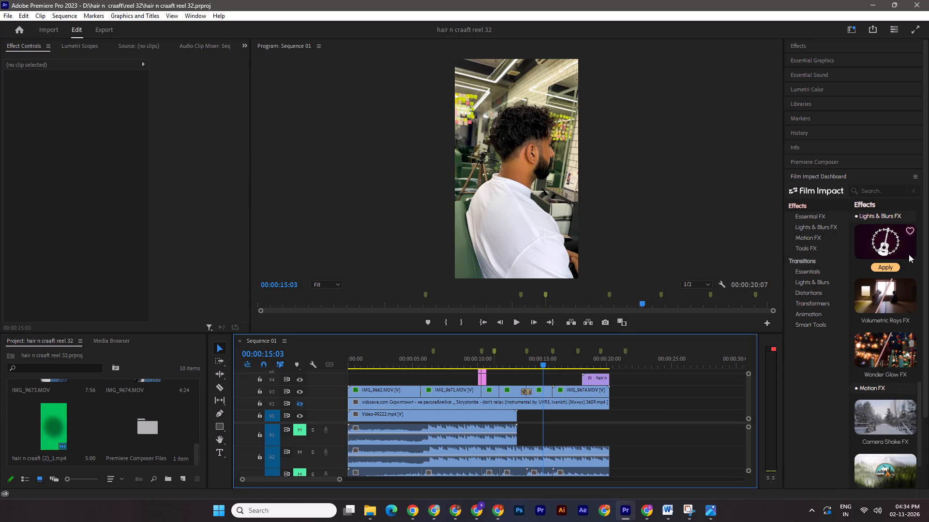
click(892, 269)
click(532, 388)
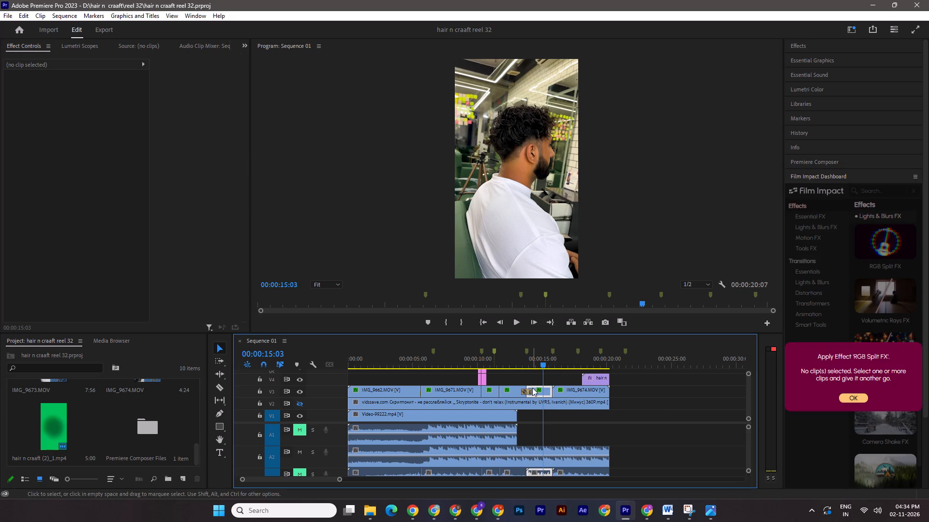
click(857, 401)
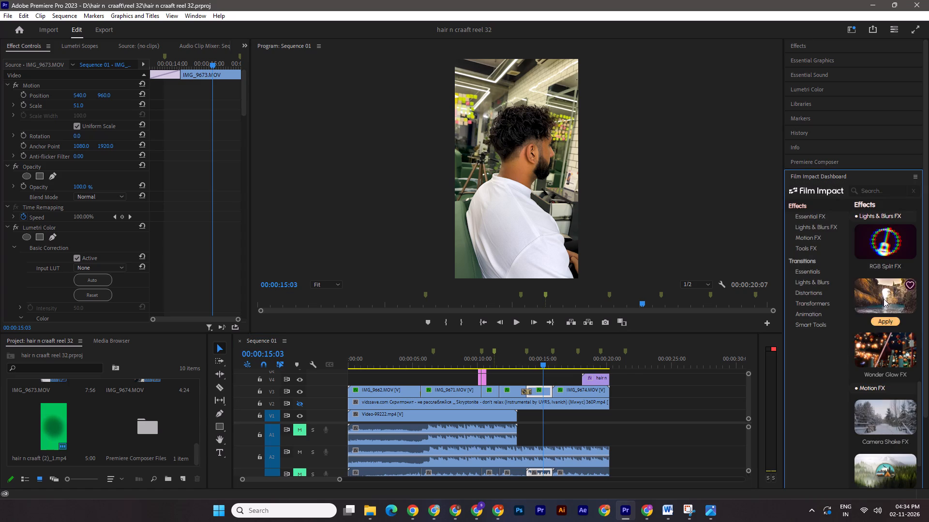
click(890, 378)
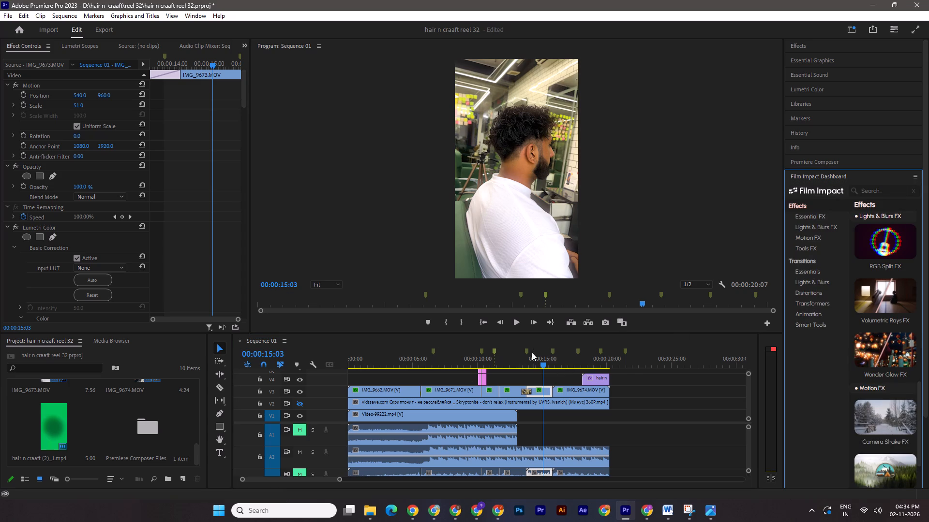
Play the IMG_9673.MOV clip's glow from just before the clip and stop on the beat at 00:00:14:29.
drag(541, 362, 519, 359)
key(space)
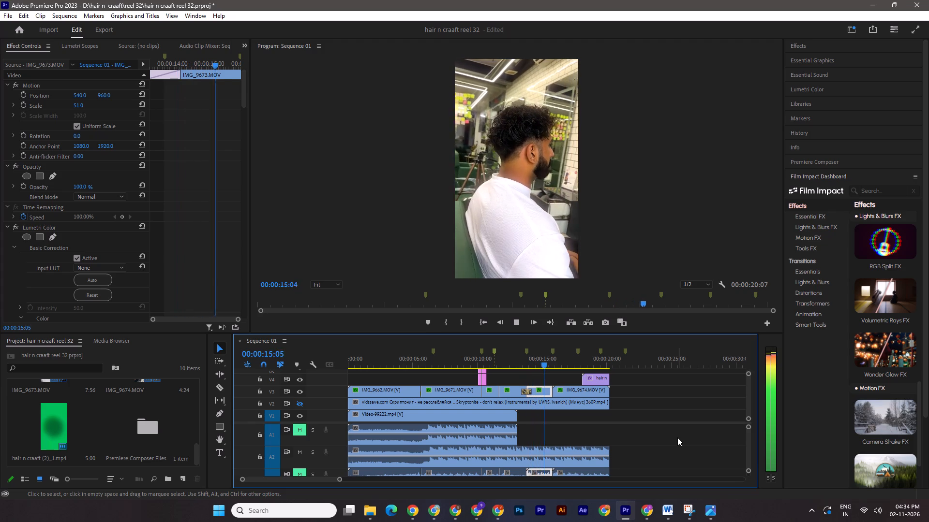
key(space)
drag(546, 362, 520, 359)
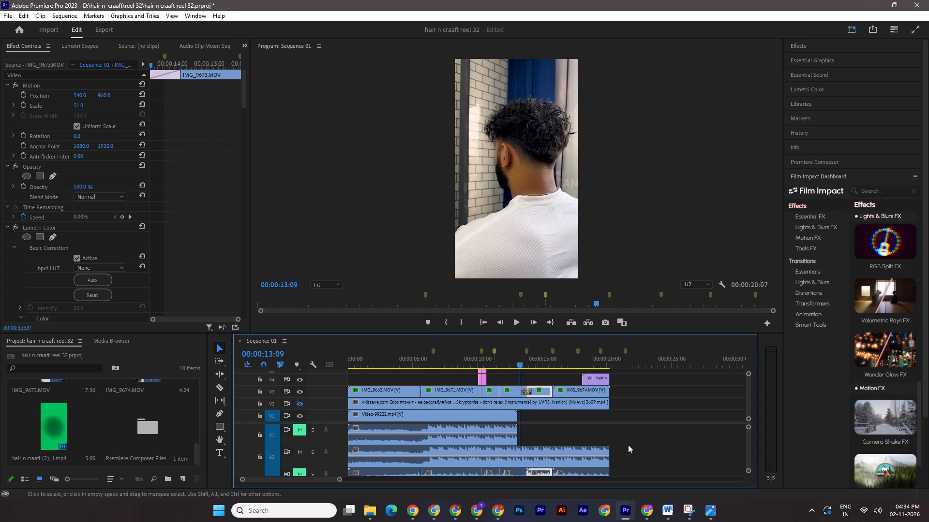
key(space)
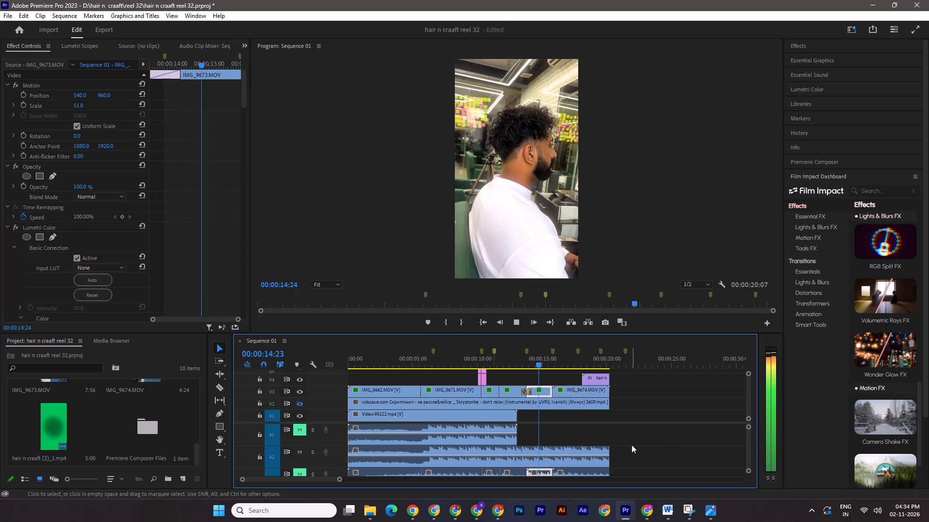
key(space)
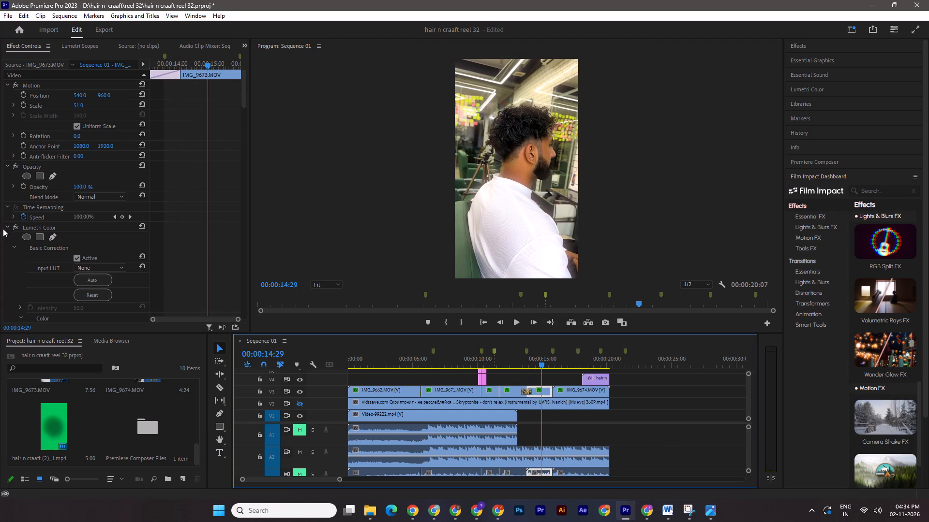
Enable keyframing for Wonder Glow Intensity, Size and Angle at 00:00:14:29.
click(4, 228)
click(9, 227)
scroll(40, 267, down, 5)
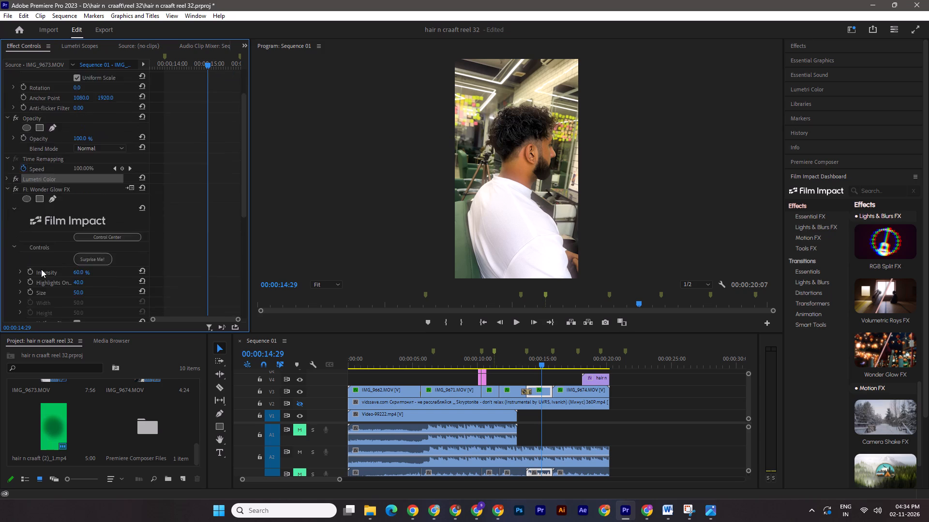
scroll(41, 269, down, 5)
click(27, 221)
click(29, 243)
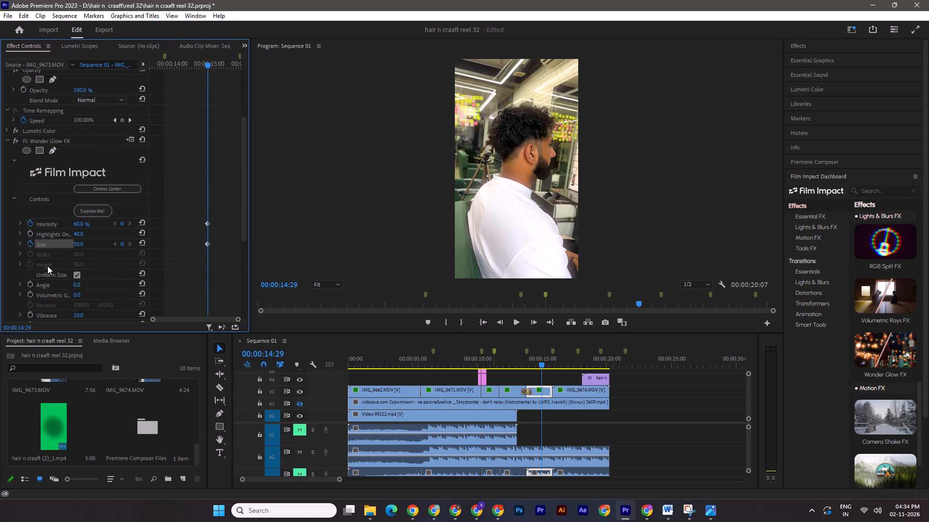
scroll(47, 266, down, 3)
click(29, 257)
scroll(143, 306, down, 6)
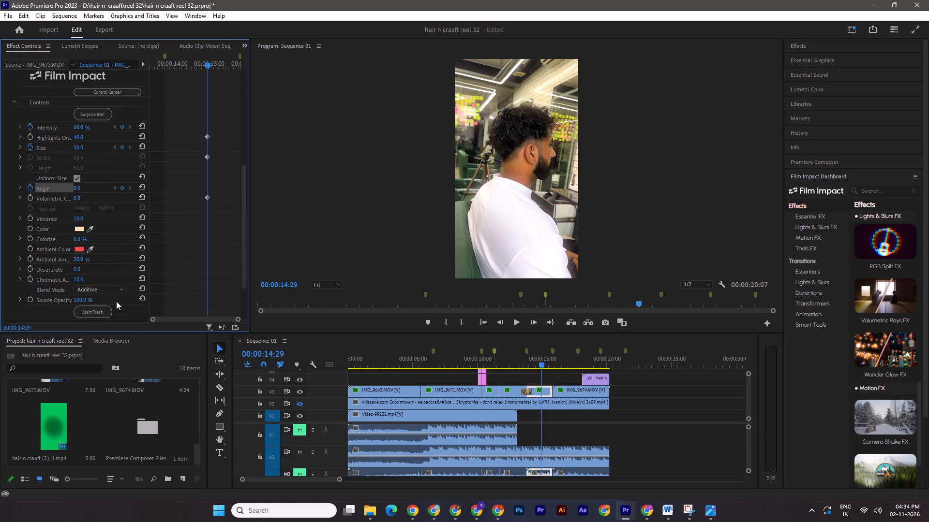
scroll(116, 301, down, 2)
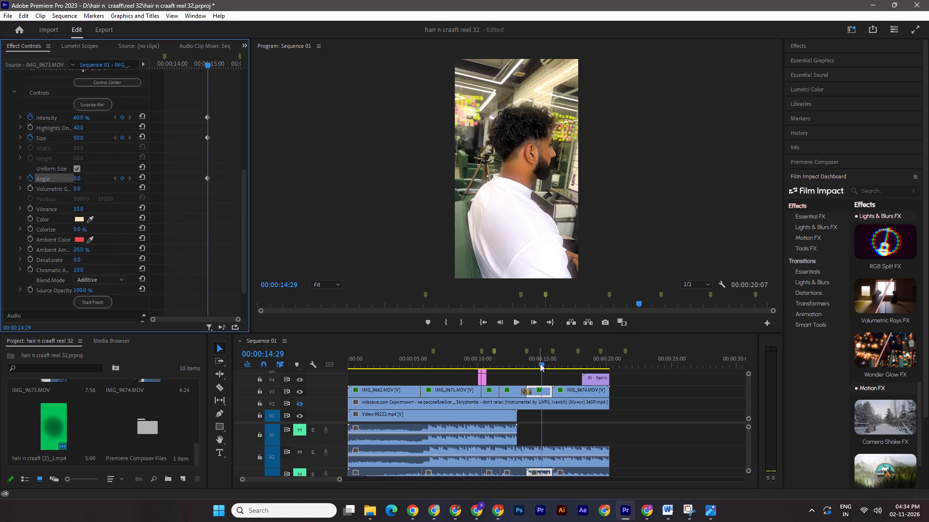
Add Wonder Glow Intensity keyframes of 0% at 00:00:14:19 and 35% at 00:00:14:24.
key(shift+Left)
key(shift+Left)
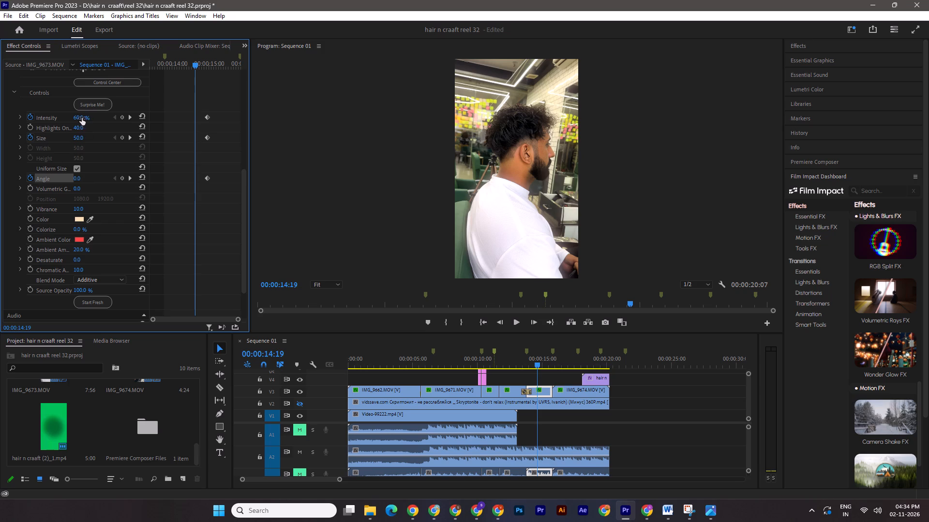
drag(81, 118, 49, 118)
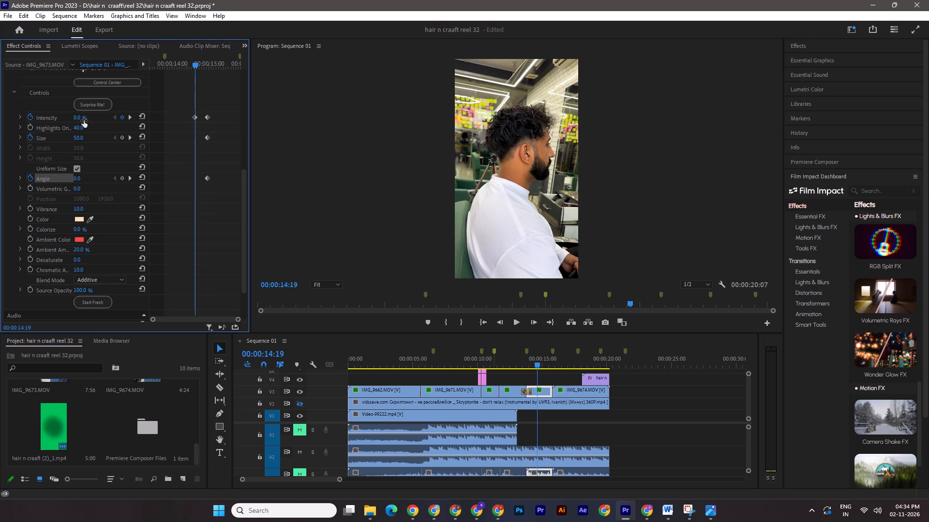
key(shift+Right)
drag(80, 118, 85, 116)
key(shift+Down)
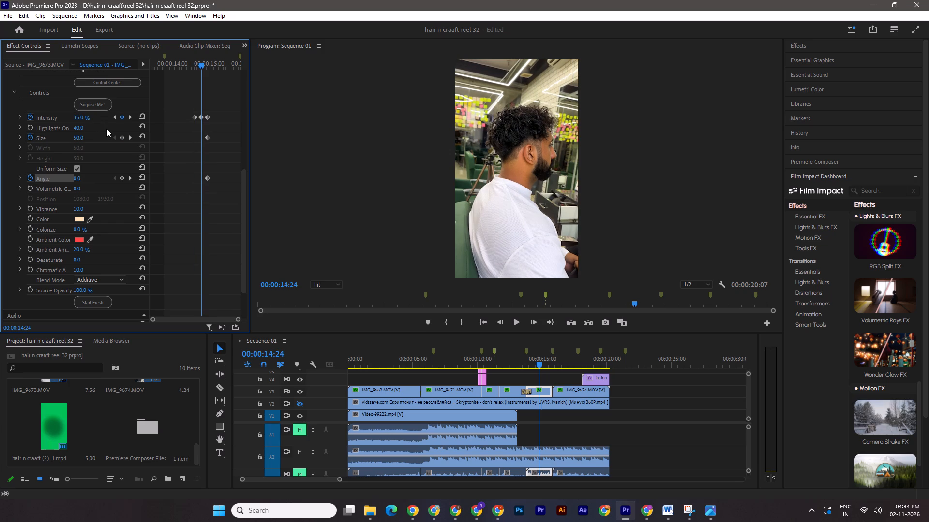
Set the Wonder Glow Intensity keyframe at 00:00:14:29 to 79%.
key(shift+Right)
drag(76, 118, 95, 116)
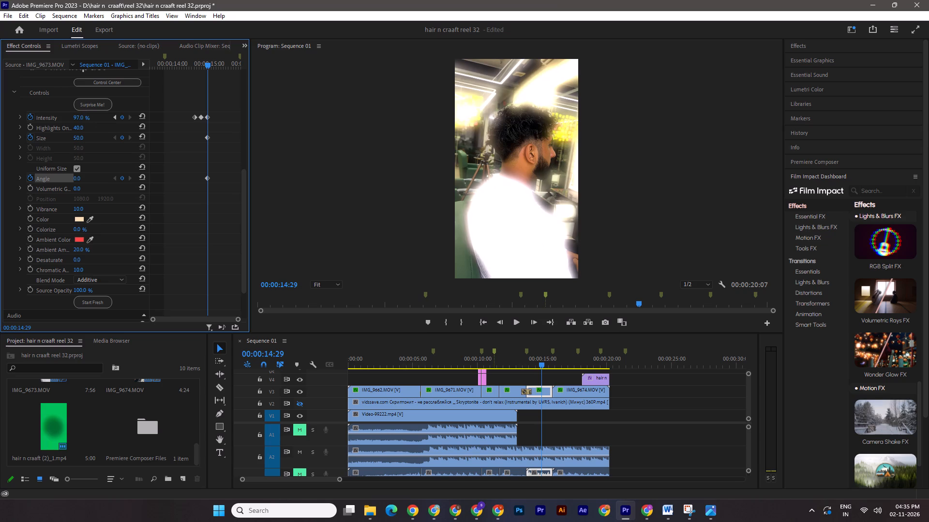
drag(95, 116, 87, 117)
key(shift+Down)
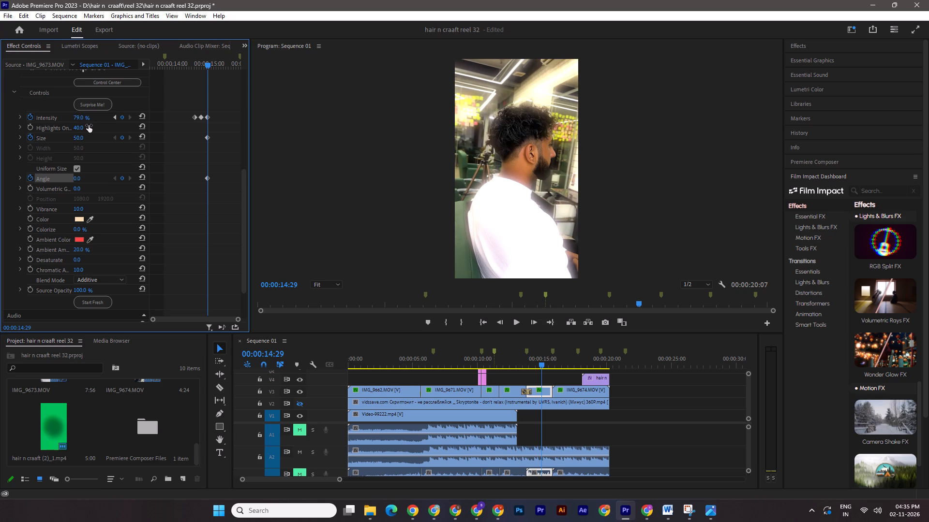
Add Wonder Glow Intensity keyframes of about 34% at 00:00:15:04 and 0% five frames further on.
key(shift+Right)
shift+drag(78, 116, 70, 117)
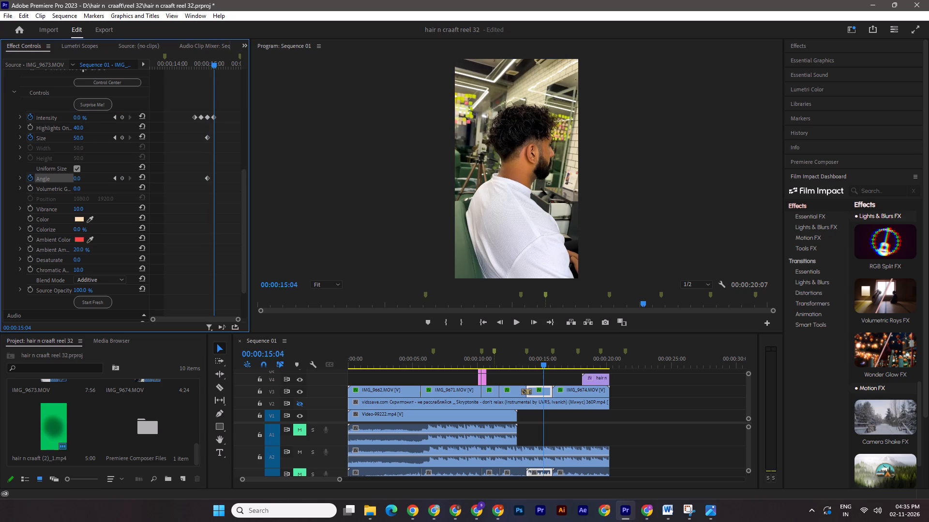
shift+drag(70, 117, 86, 115)
shift+drag(86, 115, 87, 115)
key(shift+Down)
key(shift+Right)
drag(83, 116, 27, 122)
Save the project and review the glow pulse, playing from just before the IMG_9673.MOV clip and again from the reel's start.
drag(220, 65, 161, 68)
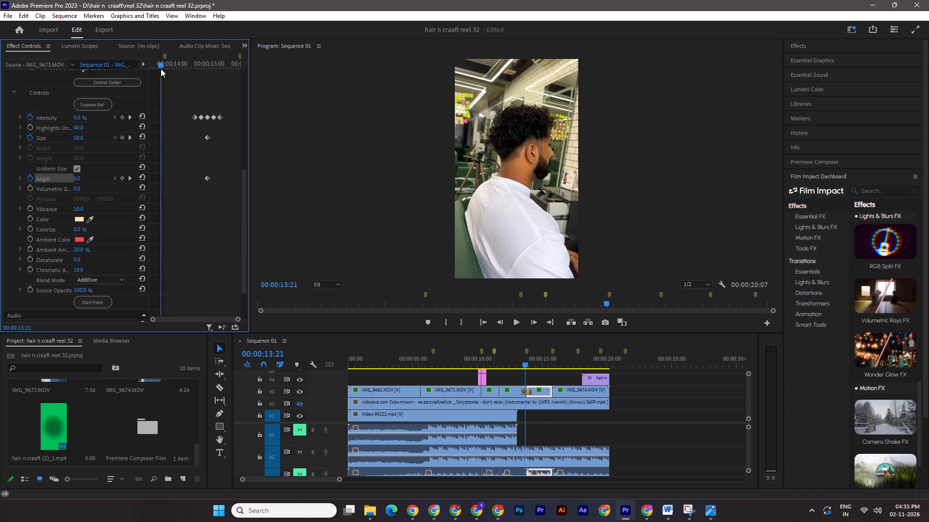
key(ctrl+s)
key(space)
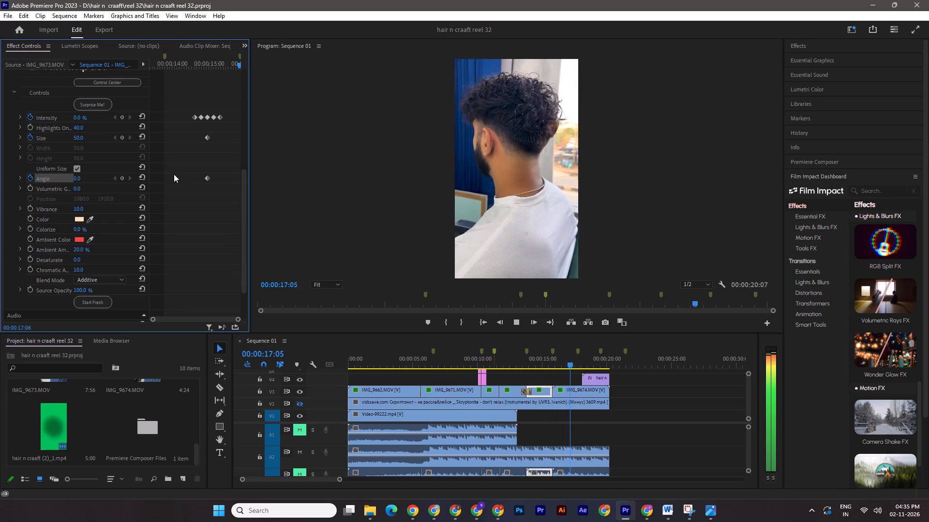
key(space)
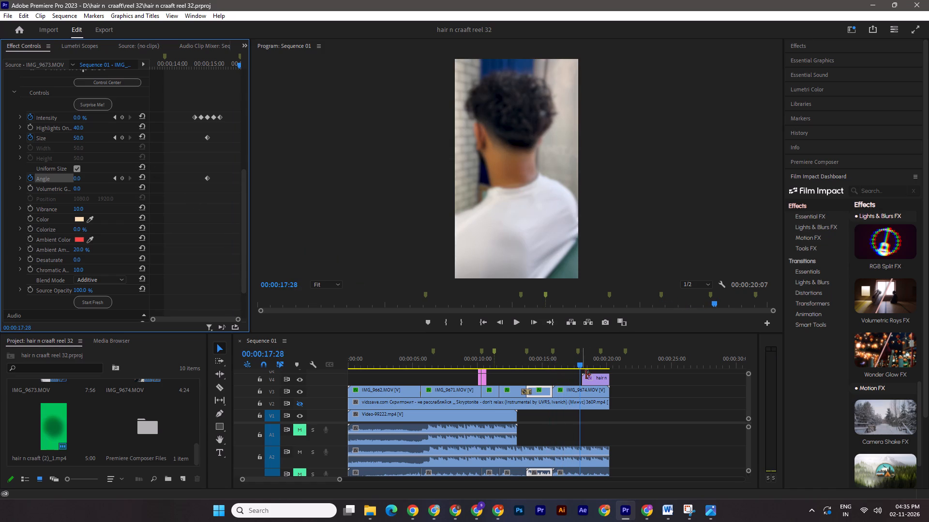
drag(581, 362, 257, 358)
key(ctrl+s)
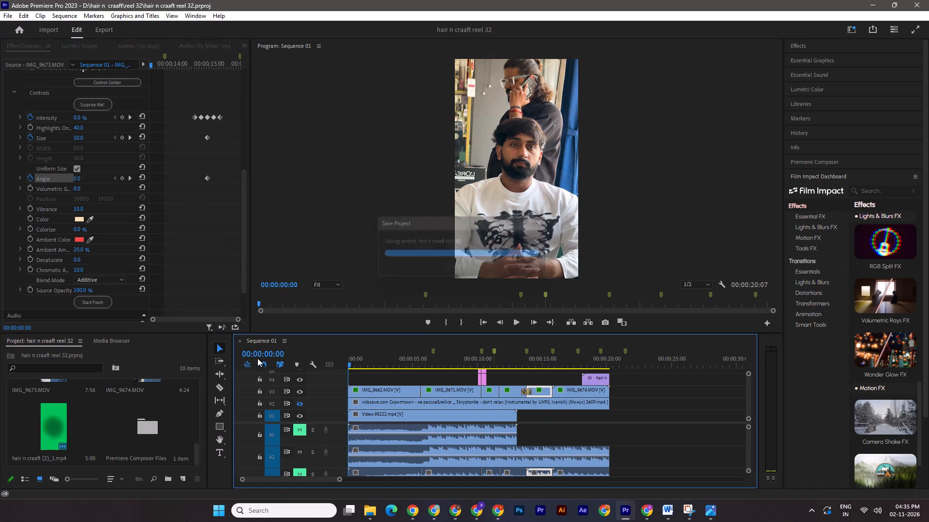
key(space)
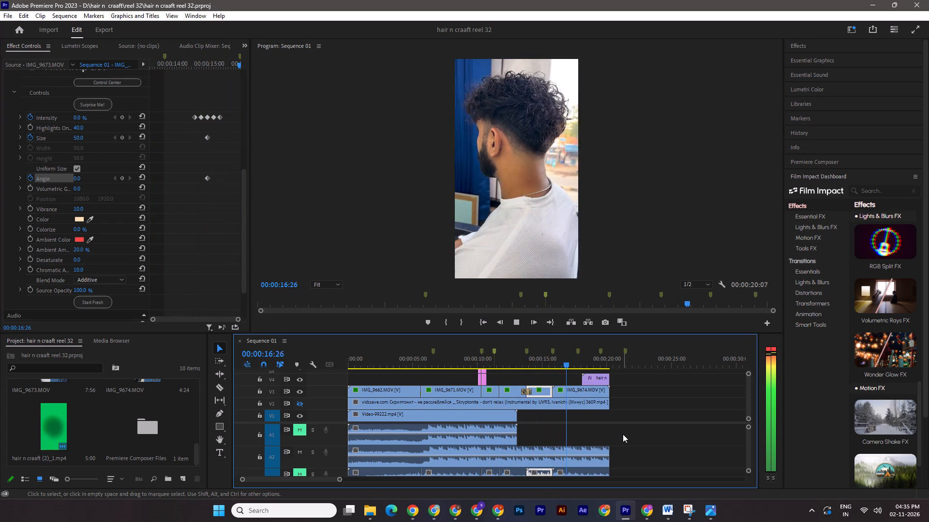
Apply the Film Impact Directional Blur transition at the cut between the IMG_9673.MOV and IMG_9674.MOV clips.
drag(575, 363, 551, 361)
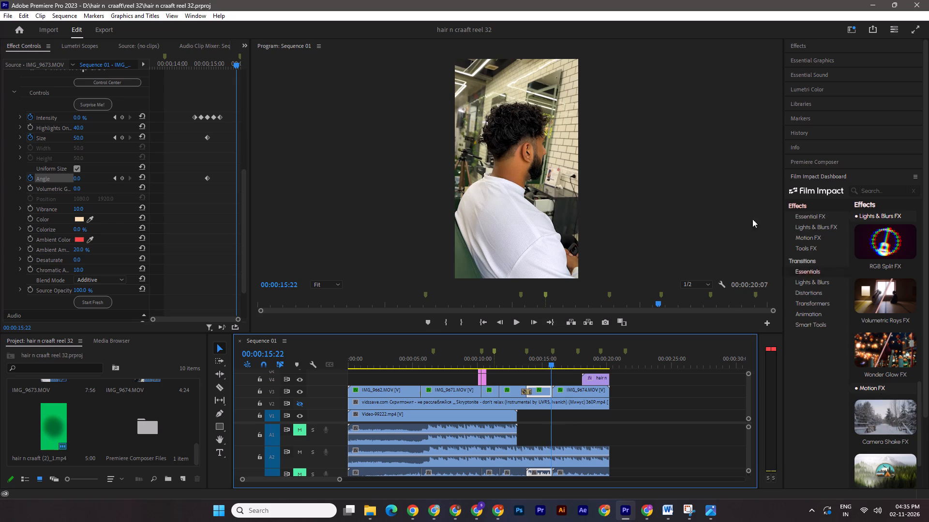
click(796, 255)
scroll(886, 334, up, 11)
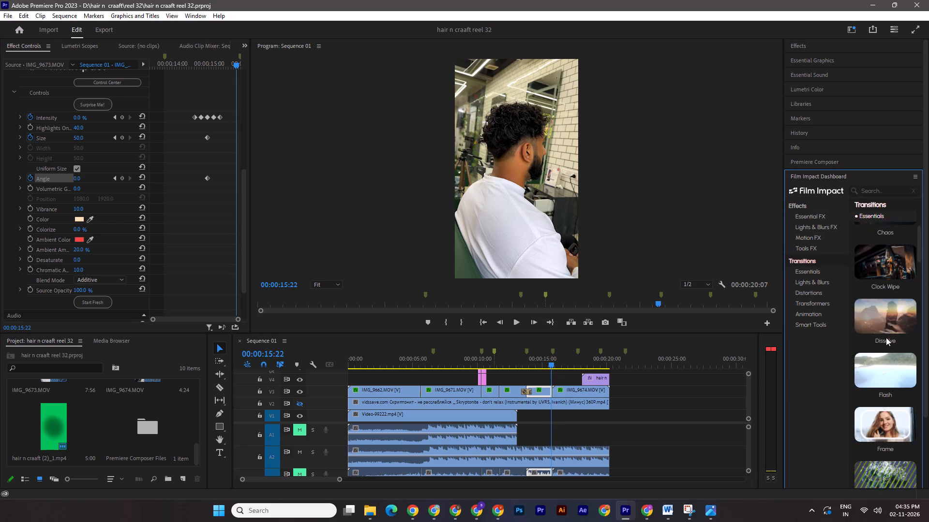
scroll(886, 337, down, 10)
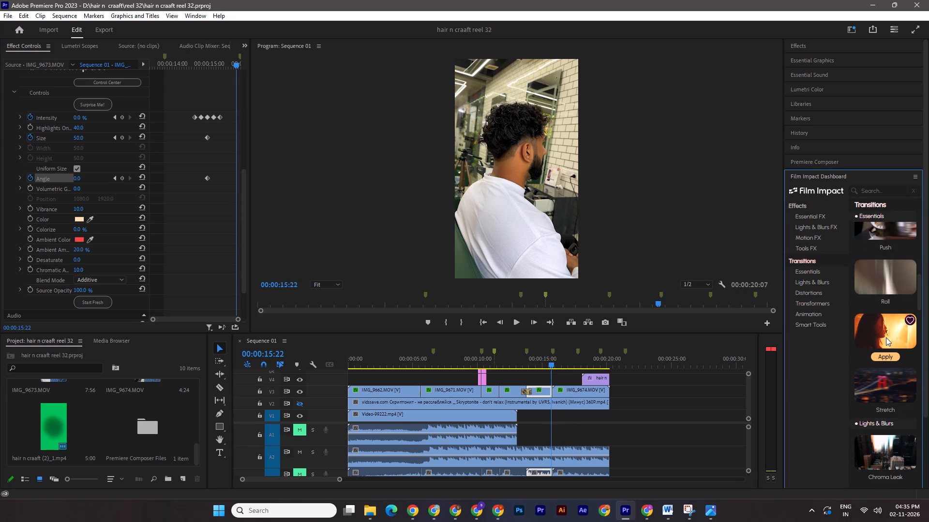
scroll(886, 337, down, 5)
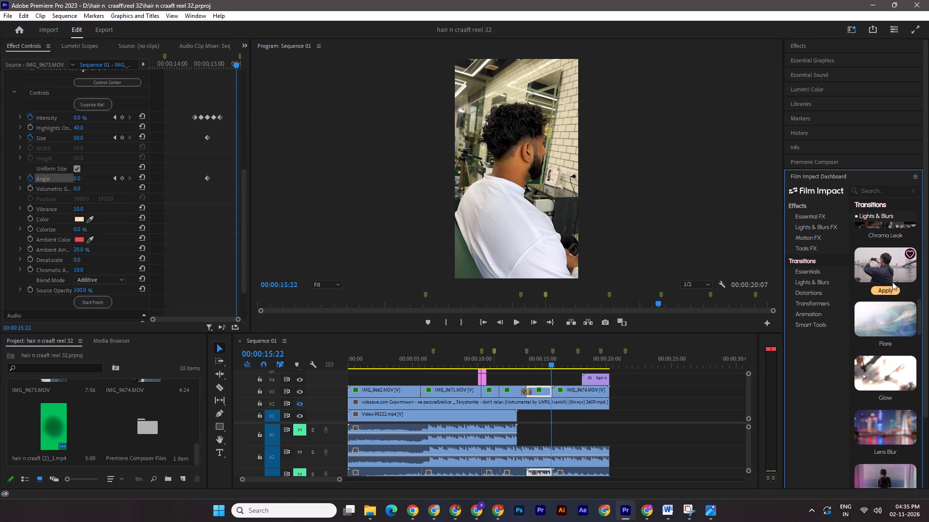
drag(547, 377, 557, 390)
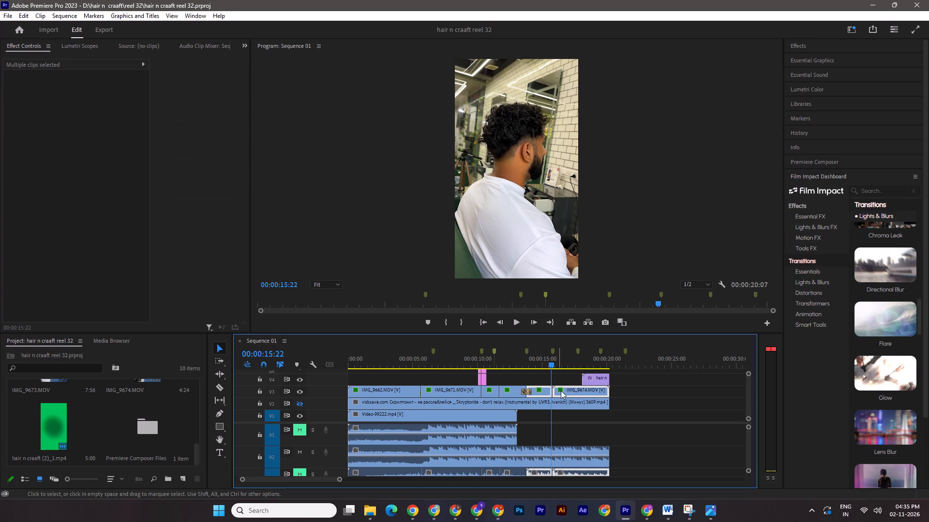
click(887, 289)
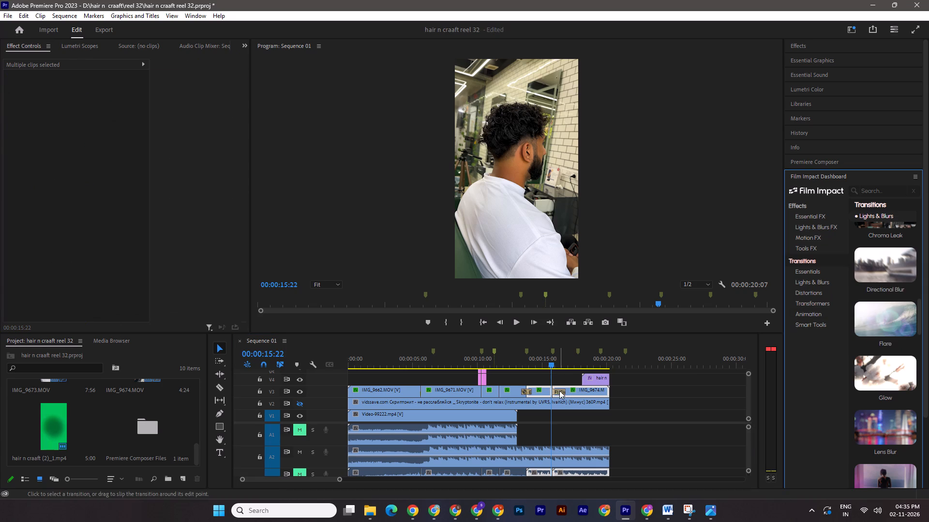
Center the Directional Blur transition on the cut and set its duration to 00:00:00:20.
click(559, 391)
click(109, 105)
click(116, 111)
drag(104, 96, 100, 94)
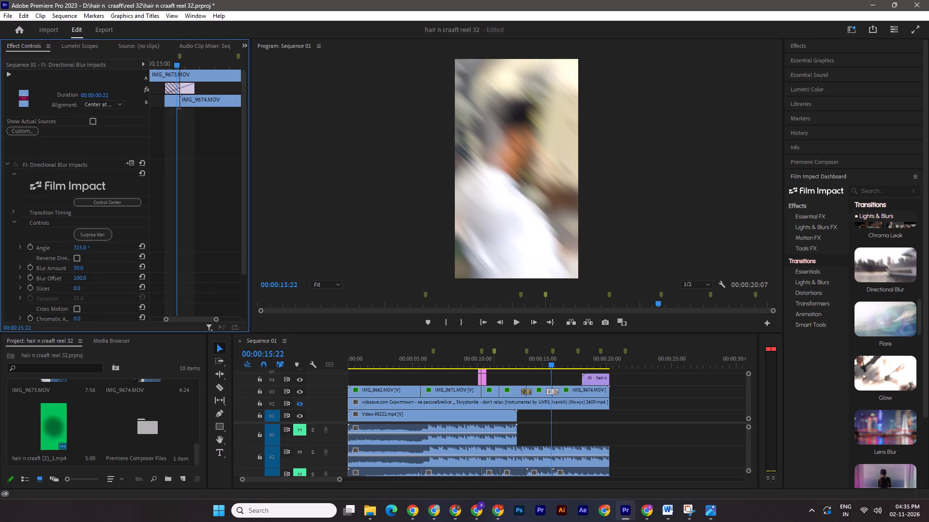
drag(100, 94, 99, 93)
Save the project and play the reel from the start to check the Directional Blur transition.
drag(546, 356, 296, 348)
key(ctrl+s)
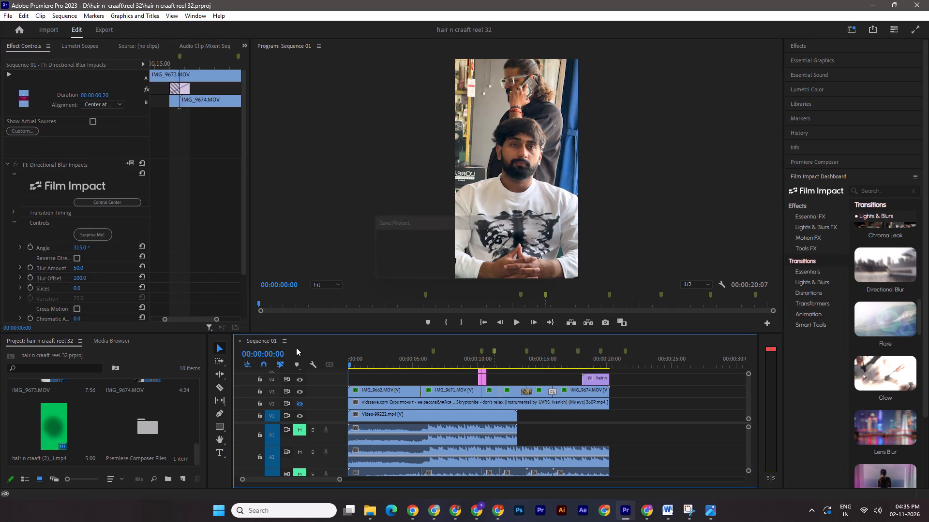
key(space)
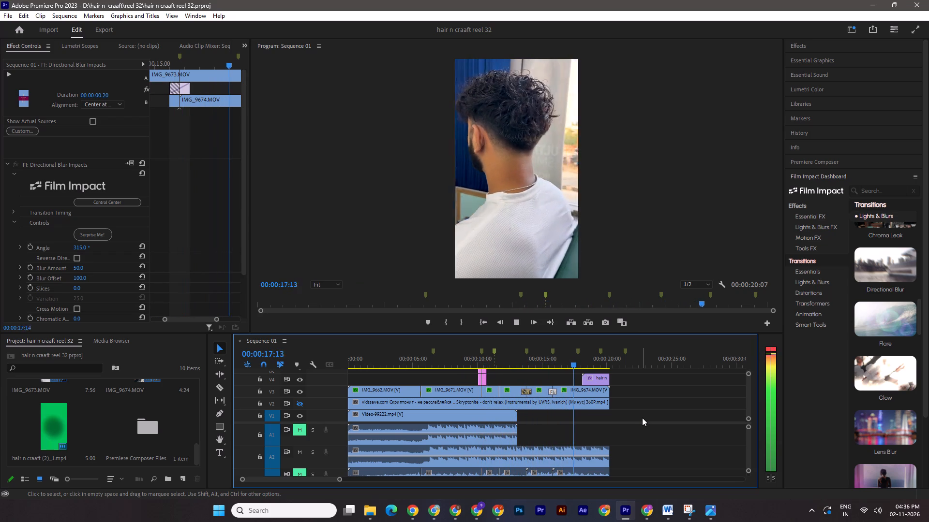
Play the whole reel from the start in a temporarily enlarged program preview, and bring the timeline back into view.
drag(596, 362, 587, 362)
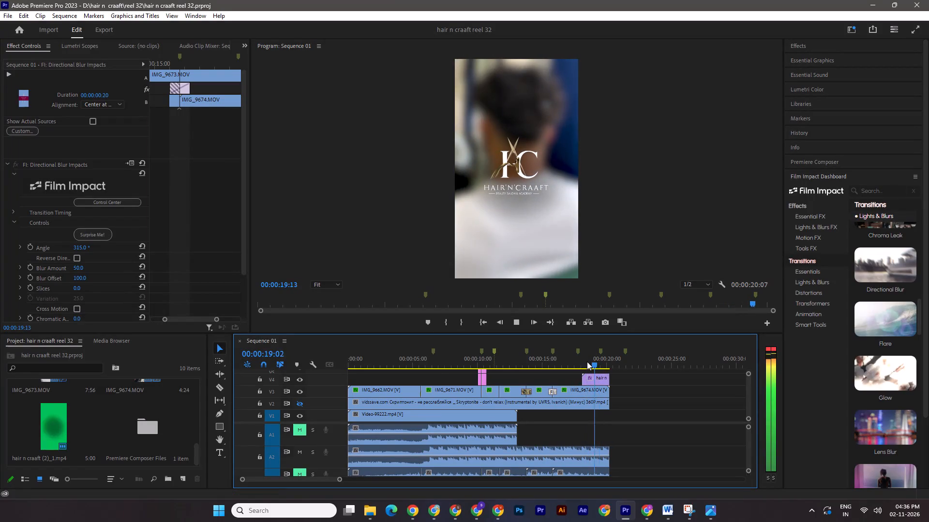
drag(587, 362, 297, 343)
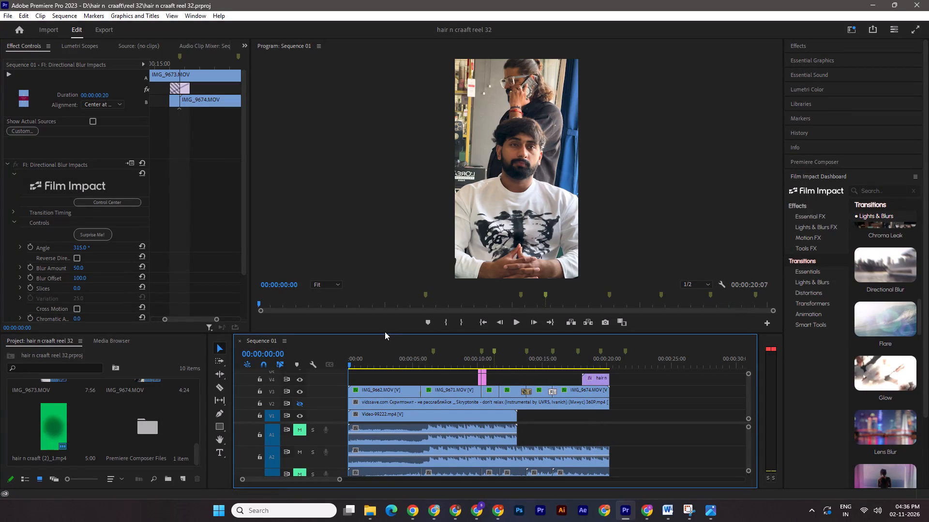
drag(385, 332, 391, 373)
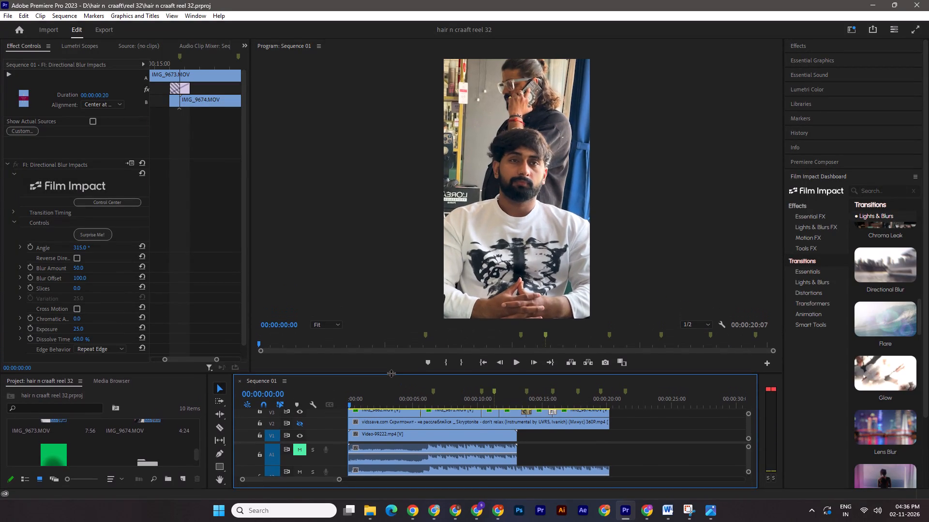
drag(391, 373, 403, 396)
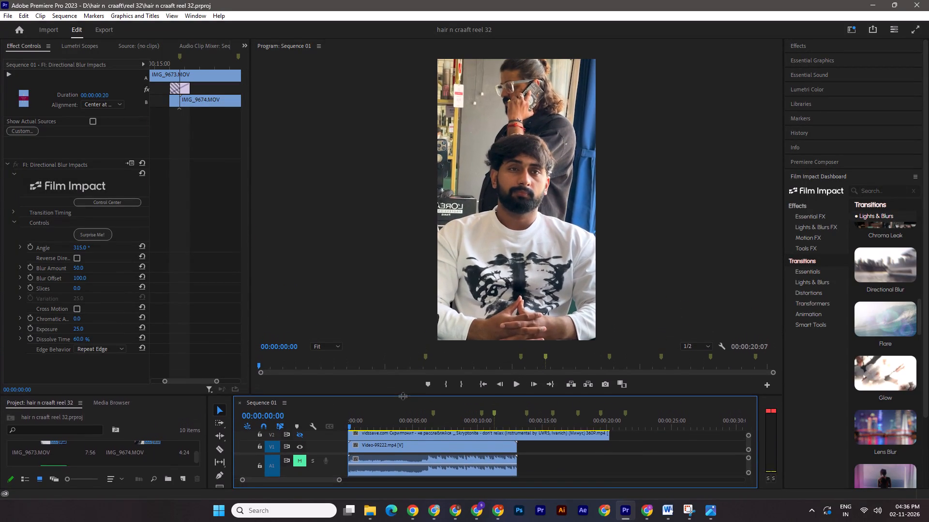
drag(403, 396, 409, 451)
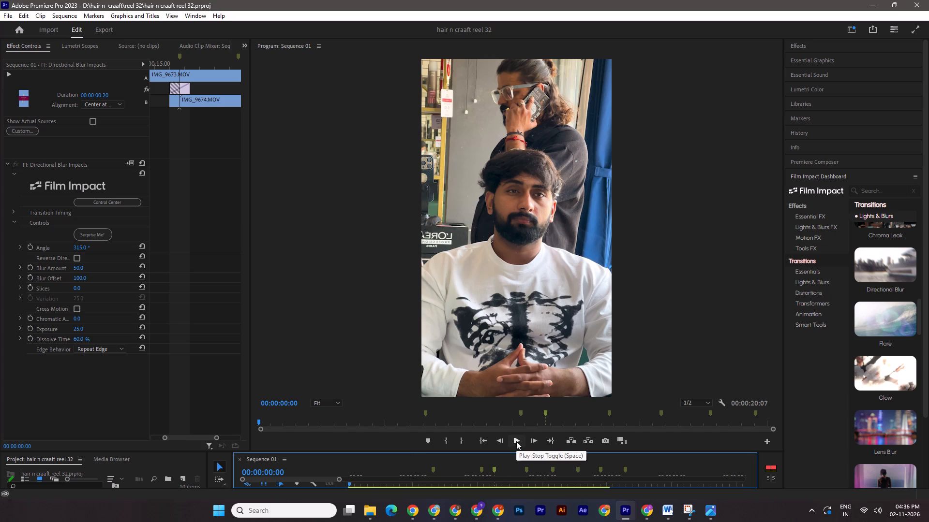
key(space)
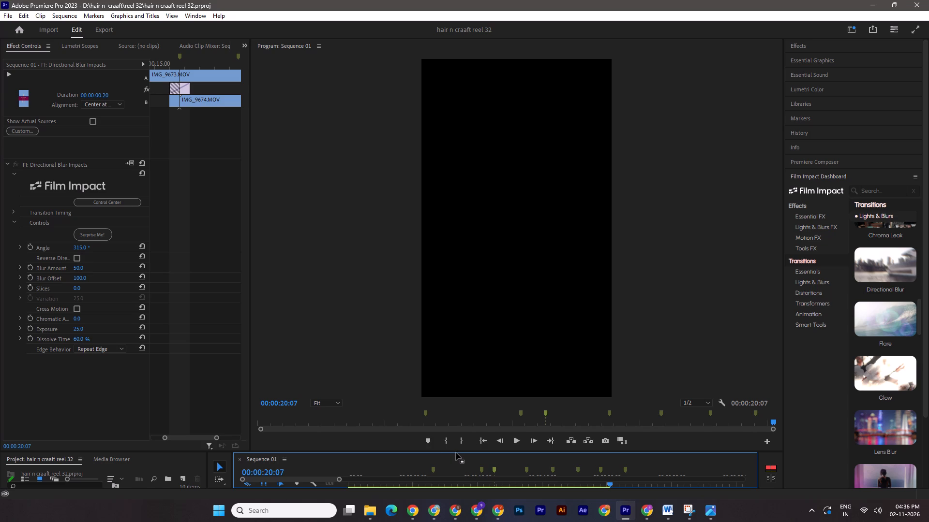
drag(459, 451, 441, 290)
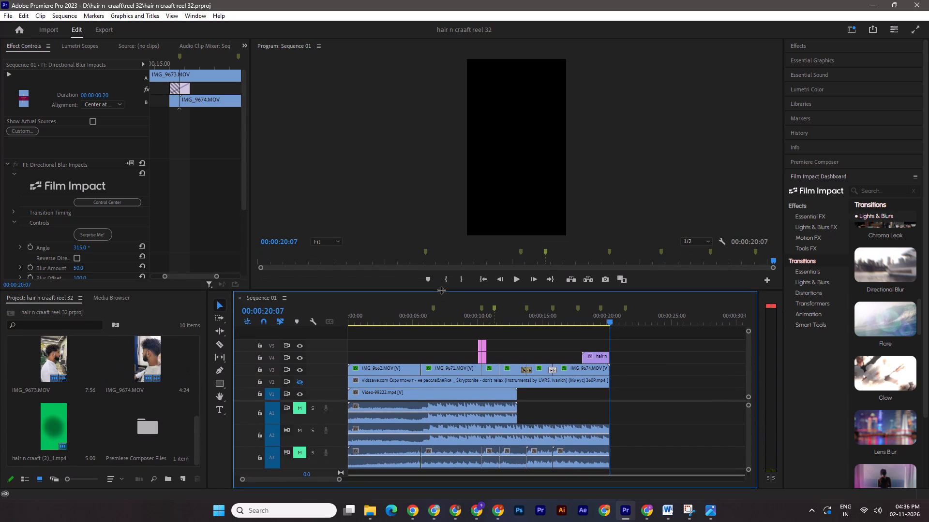
Export the sequence to Downloads as Sequence 01_1.mp4 in H.264, with video matched to source, maximum render depth and maximum render quality.
click(102, 30)
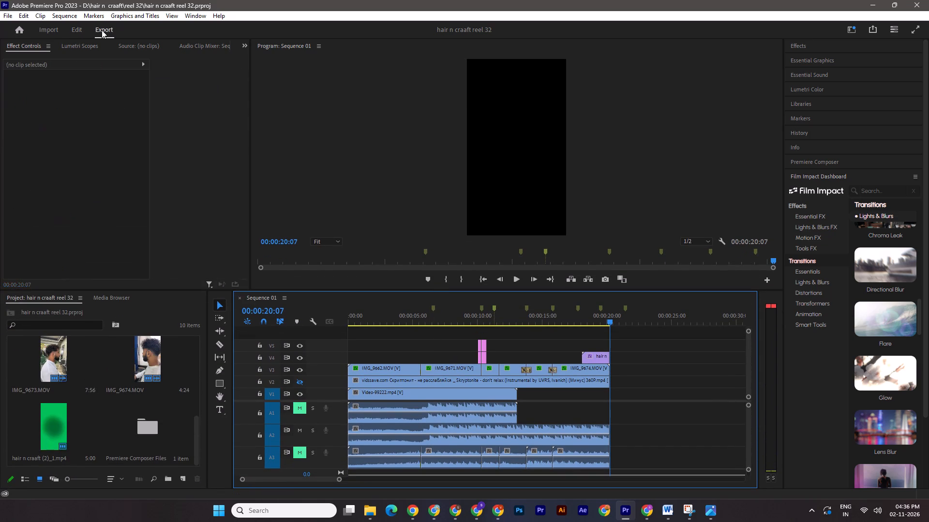
click(161, 168)
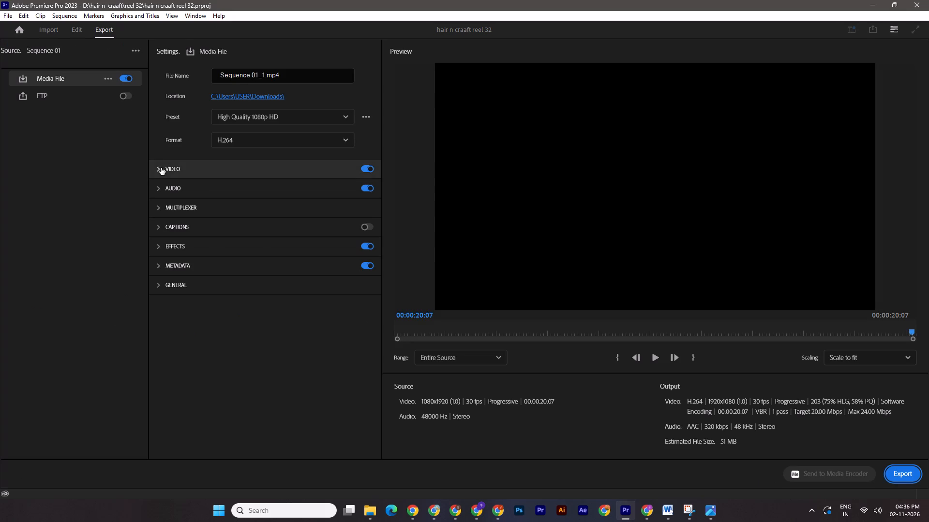
click(320, 210)
click(172, 326)
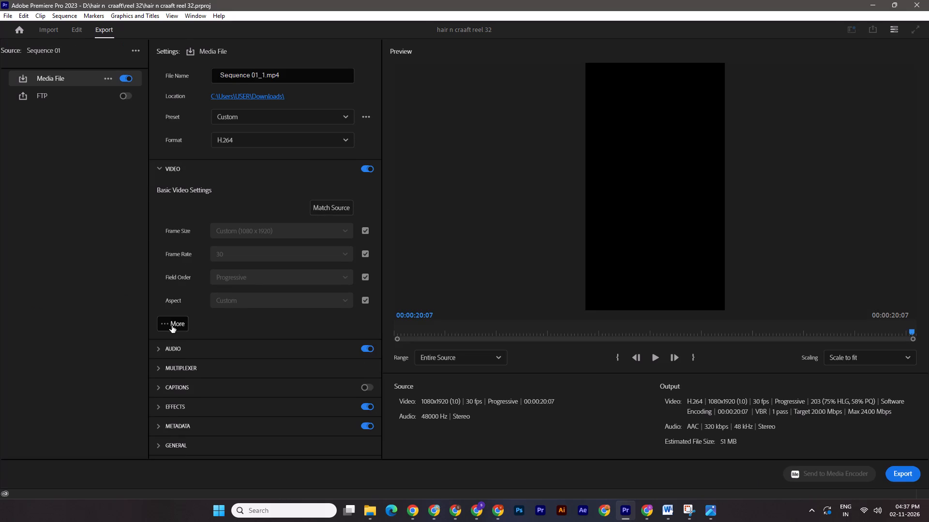
drag(378, 227, 380, 241)
click(202, 300)
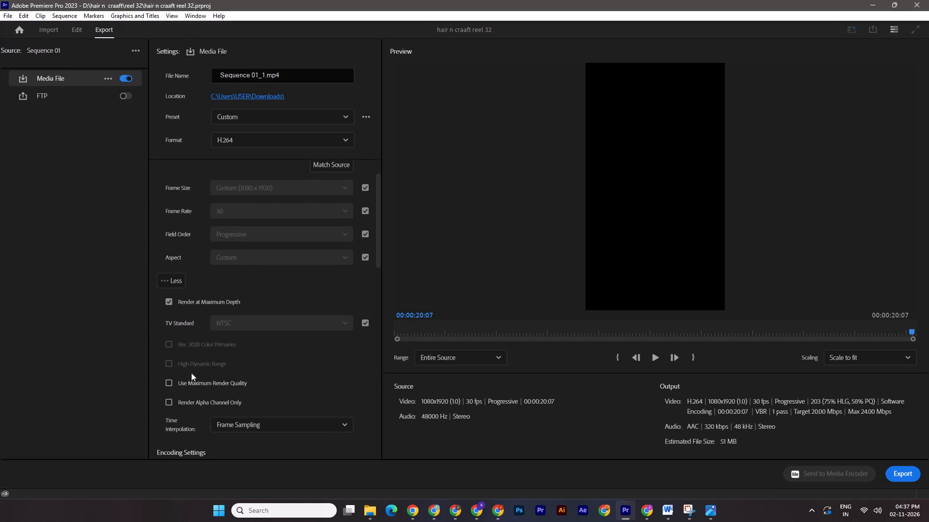
click(193, 383)
click(901, 476)
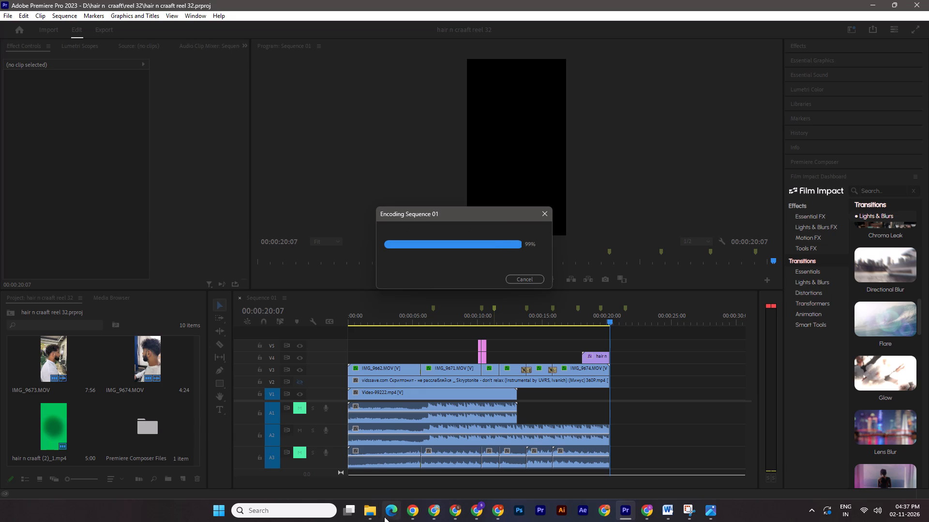
Switch to File Explorer, play the exported Sequence 01_1.mp4 from Downloads in VLC, and close the player.
click(371, 514)
click(323, 476)
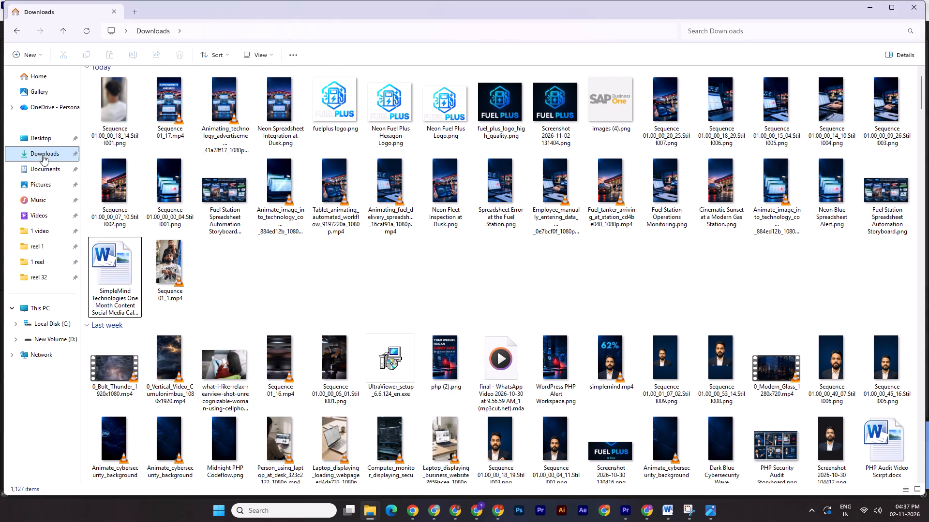
click(41, 154)
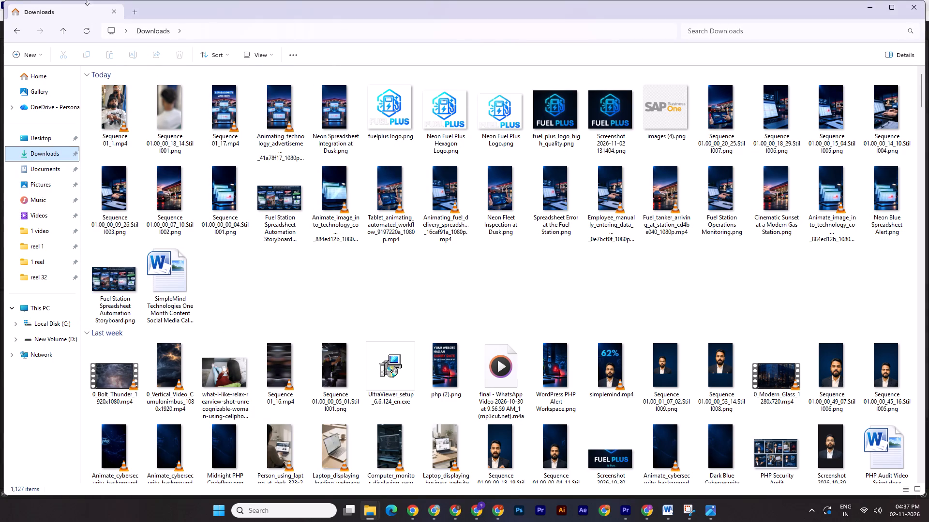
double_click(102, 123)
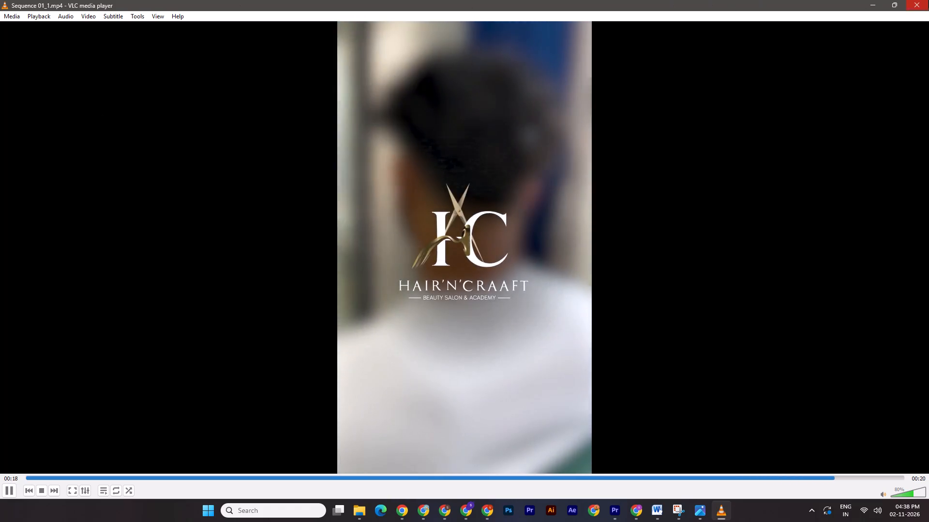
click(928, 0)
Switch back to Premiere Pro, inspect and play the cut around 00:00:11:22 up close, and save the project.
click(633, 513)
click(502, 324)
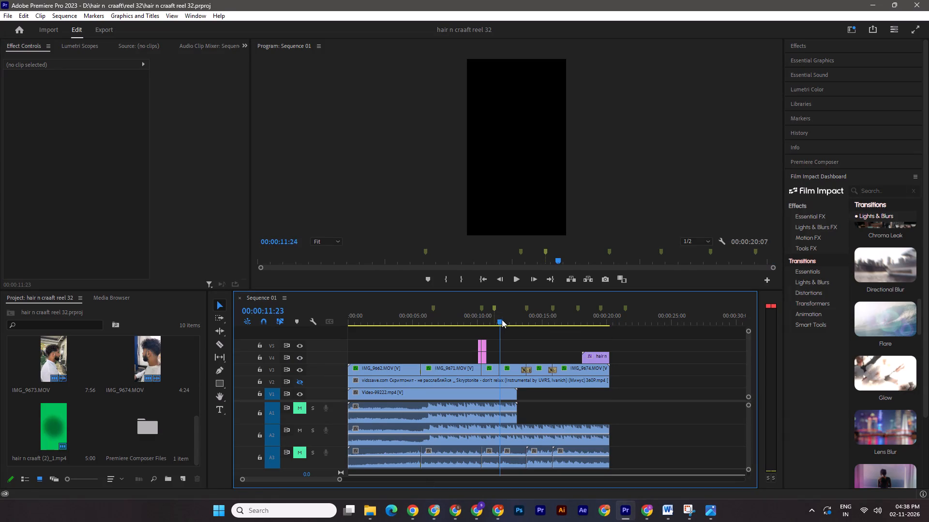
drag(341, 477, 300, 474)
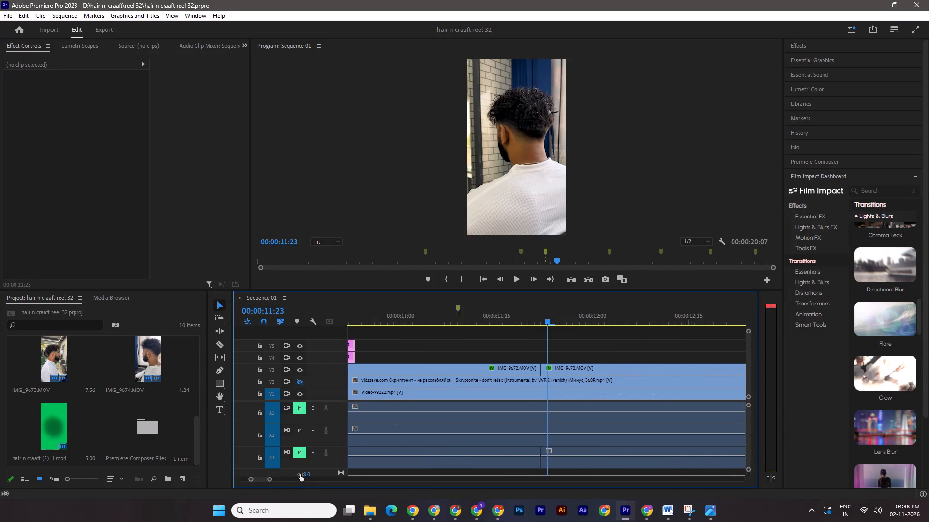
drag(300, 474, 299, 474)
drag(553, 318, 538, 318)
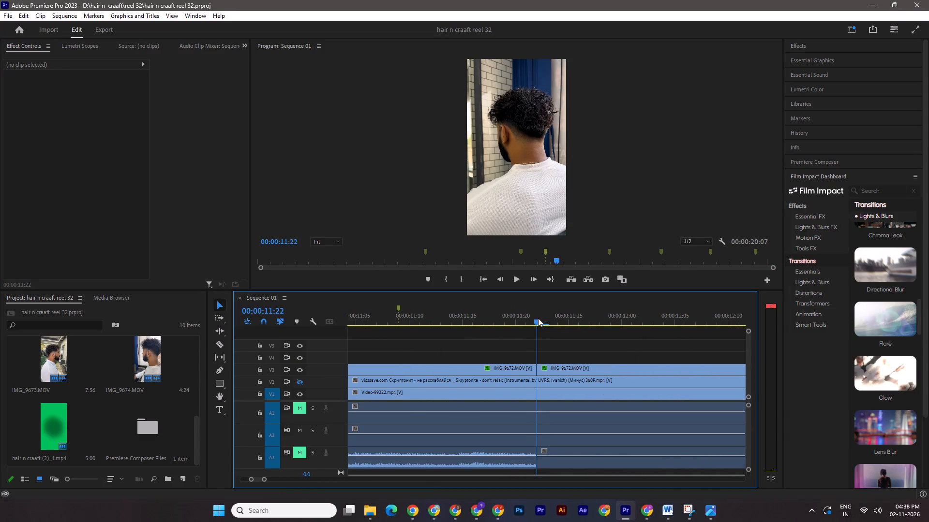
drag(538, 318, 521, 317)
key(space)
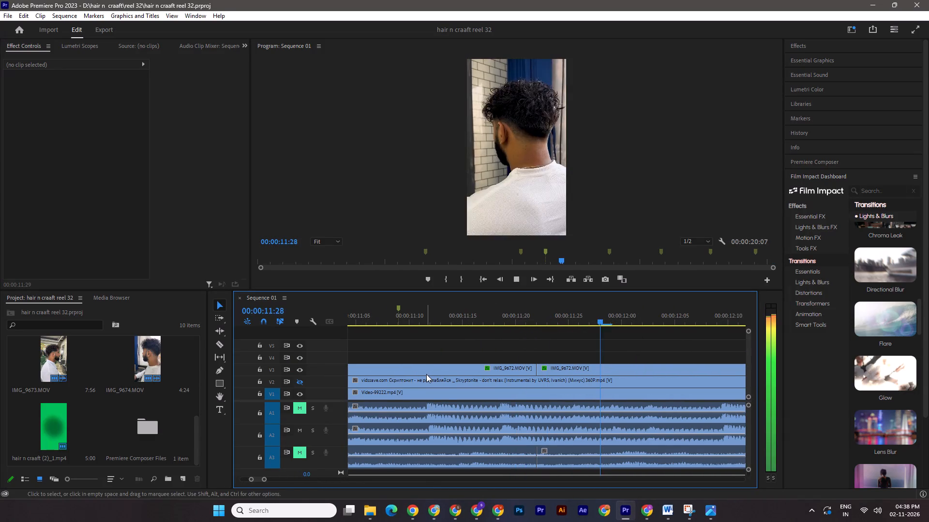
key(space)
drag(266, 479, 342, 483)
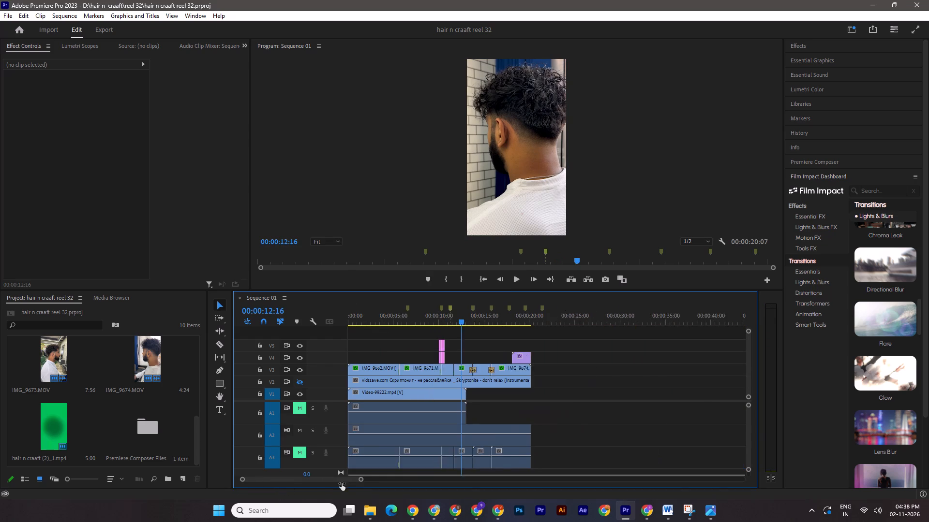
drag(342, 483, 353, 483)
key(ctrl+s)
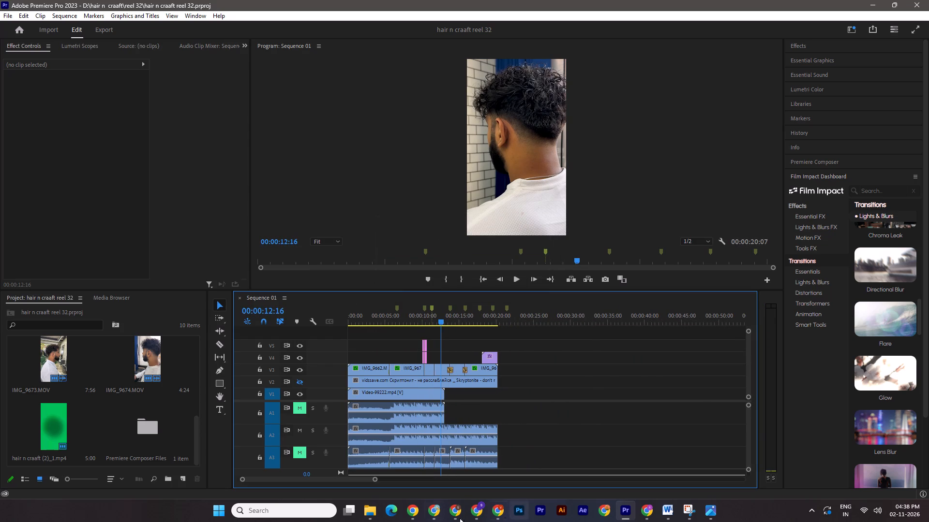